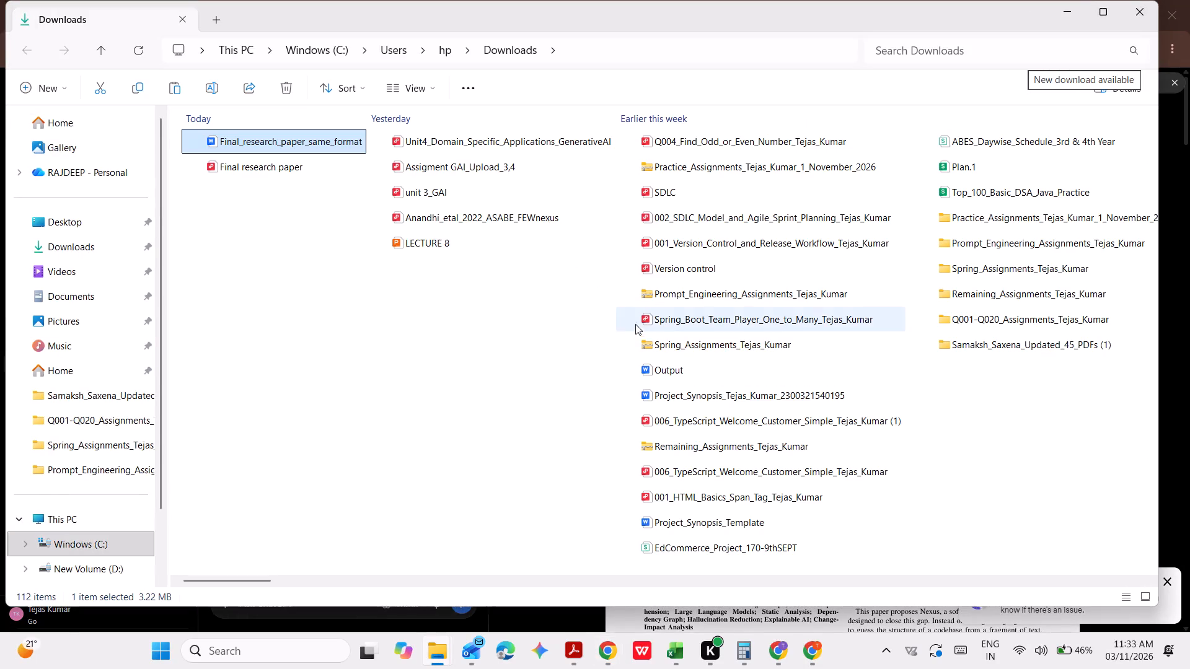
Open the downloaded Final_research_paper_same_format document in the default application.
triple_click(295, 144)
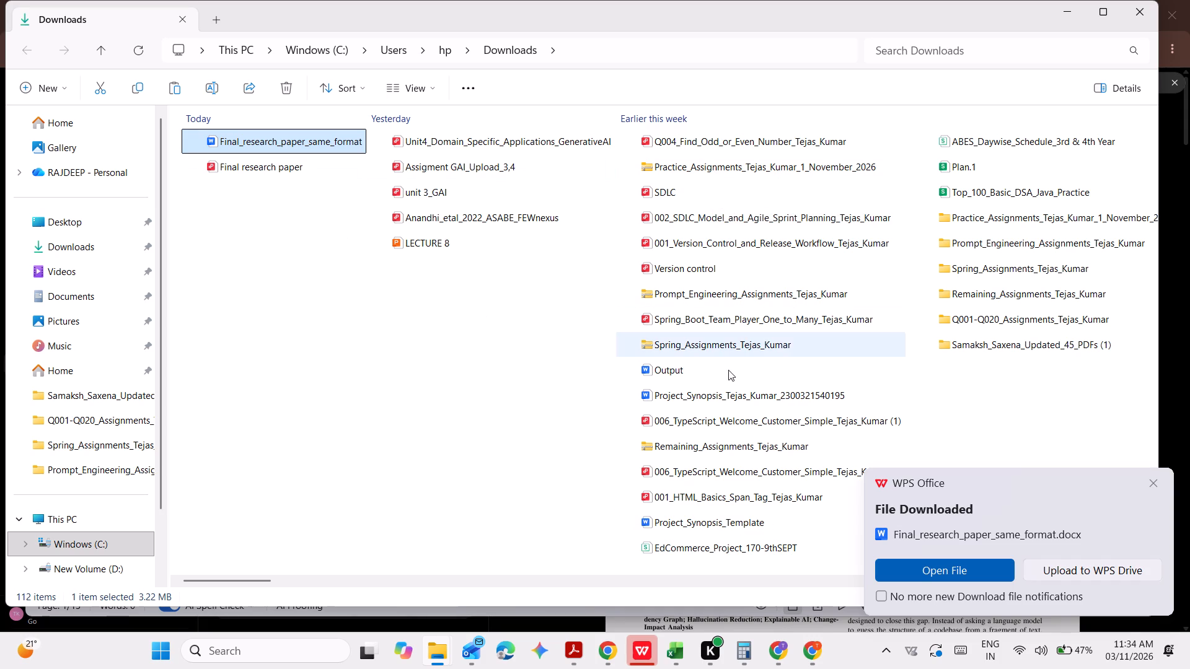
Switch to the Overleaf browser window, open the IEEE Conference Template project and put the window aside.
click(808, 564)
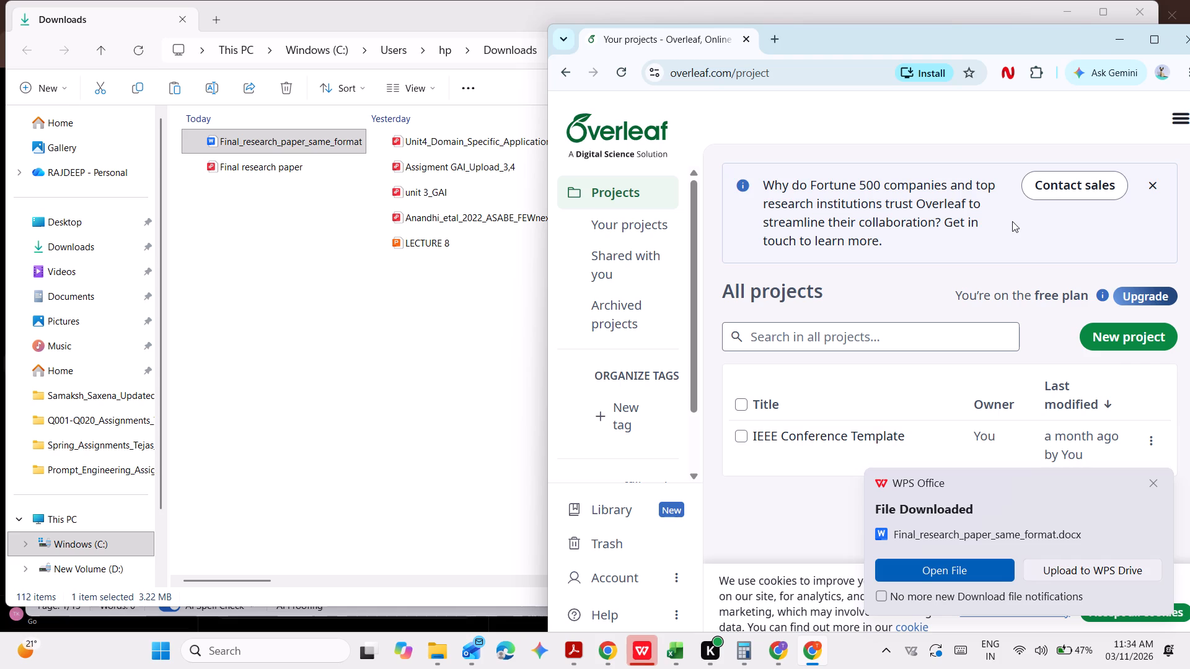
click(1148, 37)
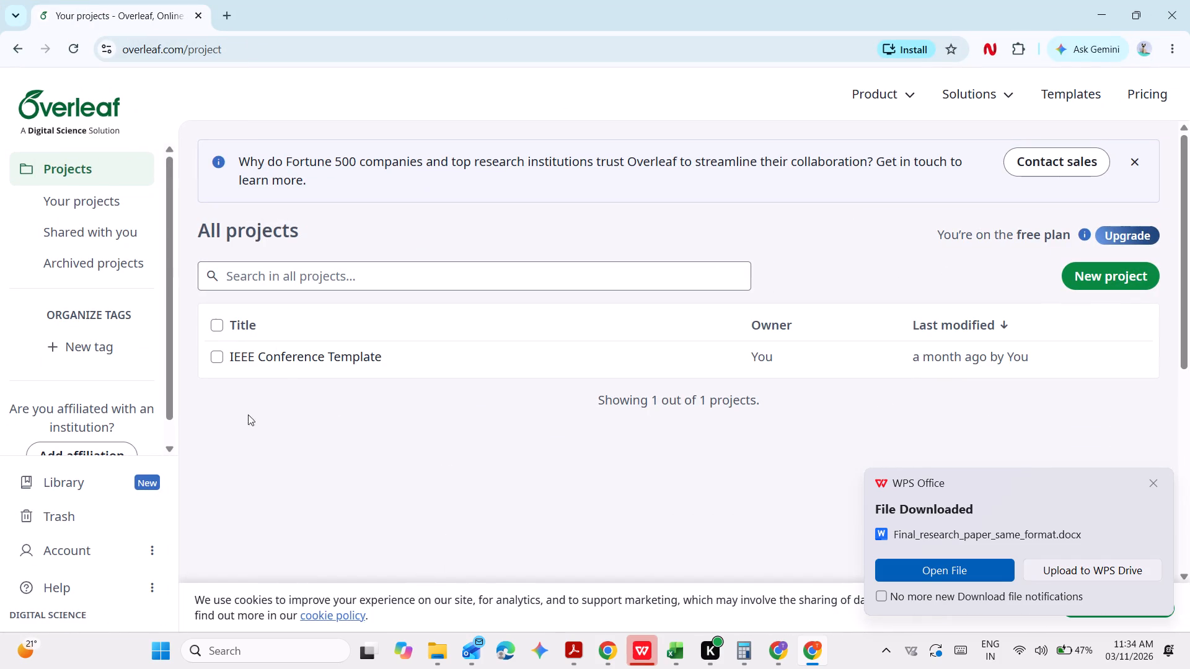
click(301, 357)
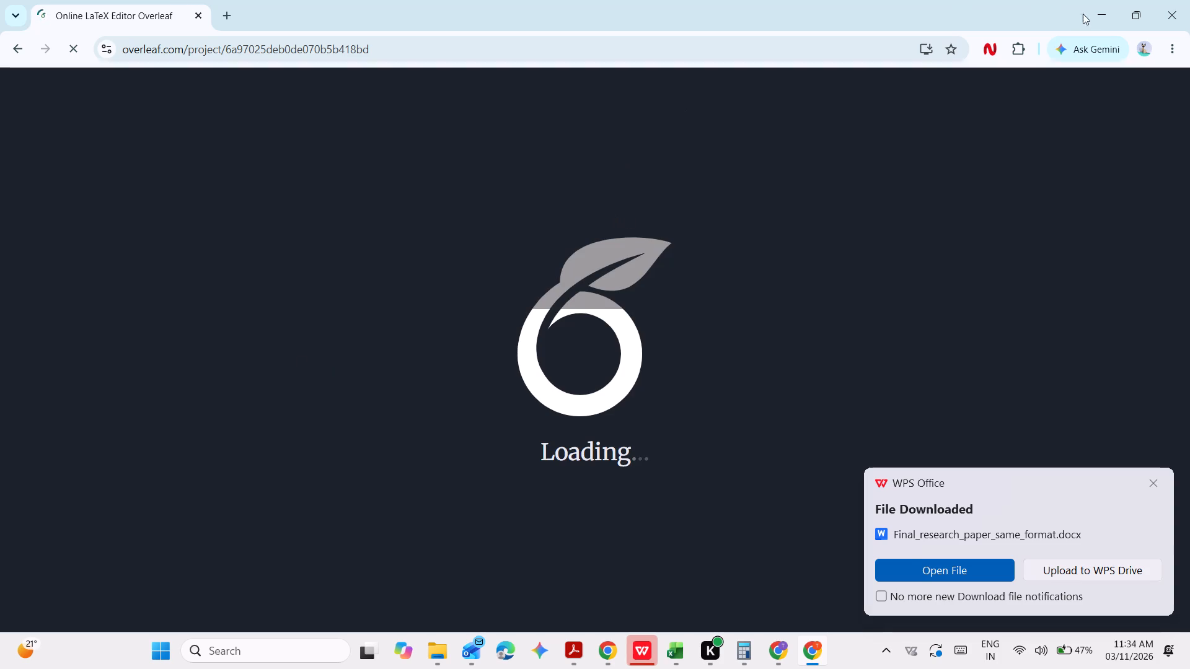
click(1098, 14)
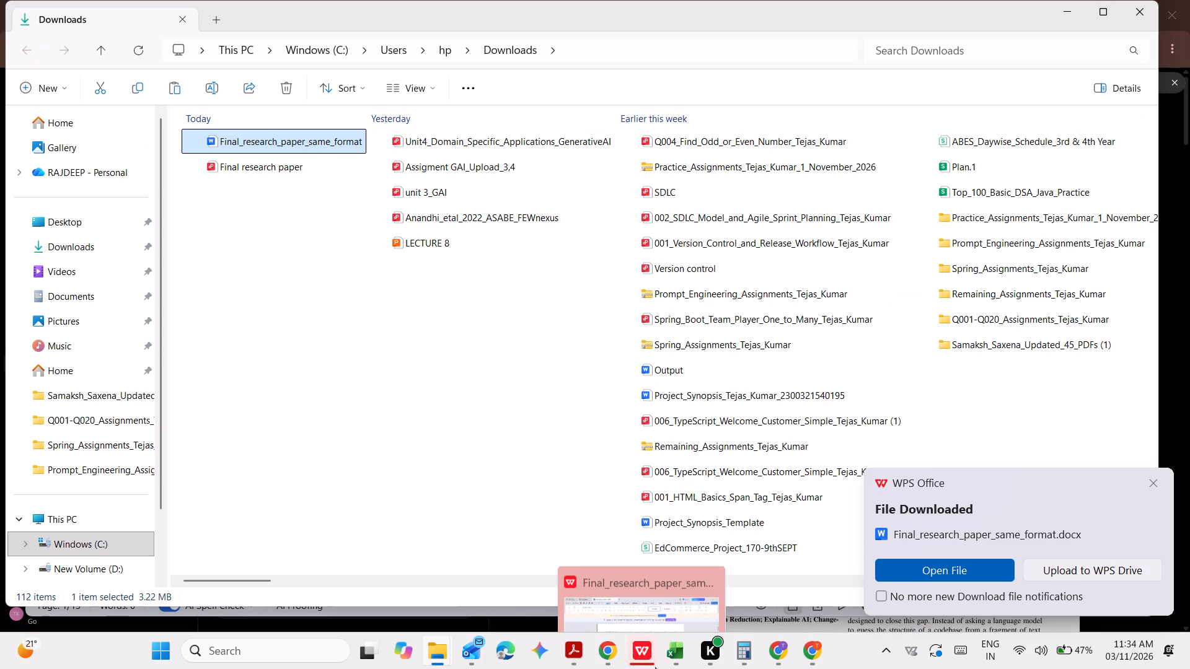
Check the research paper document in WPS Office and close it.
click(651, 569)
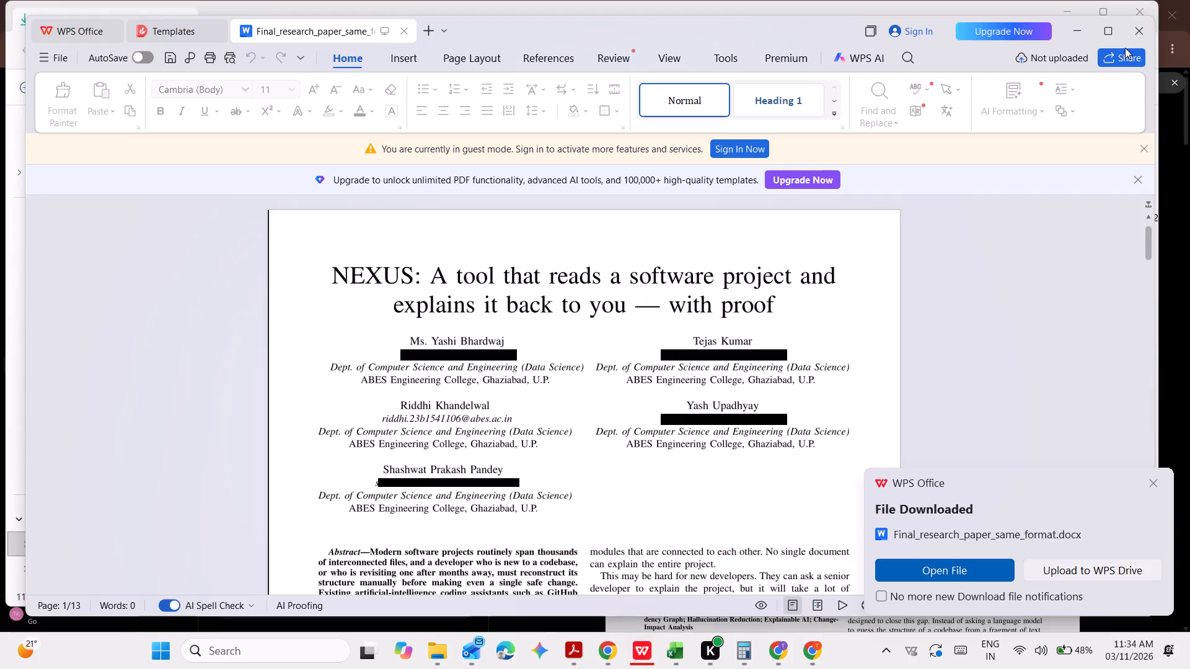
click(1145, 33)
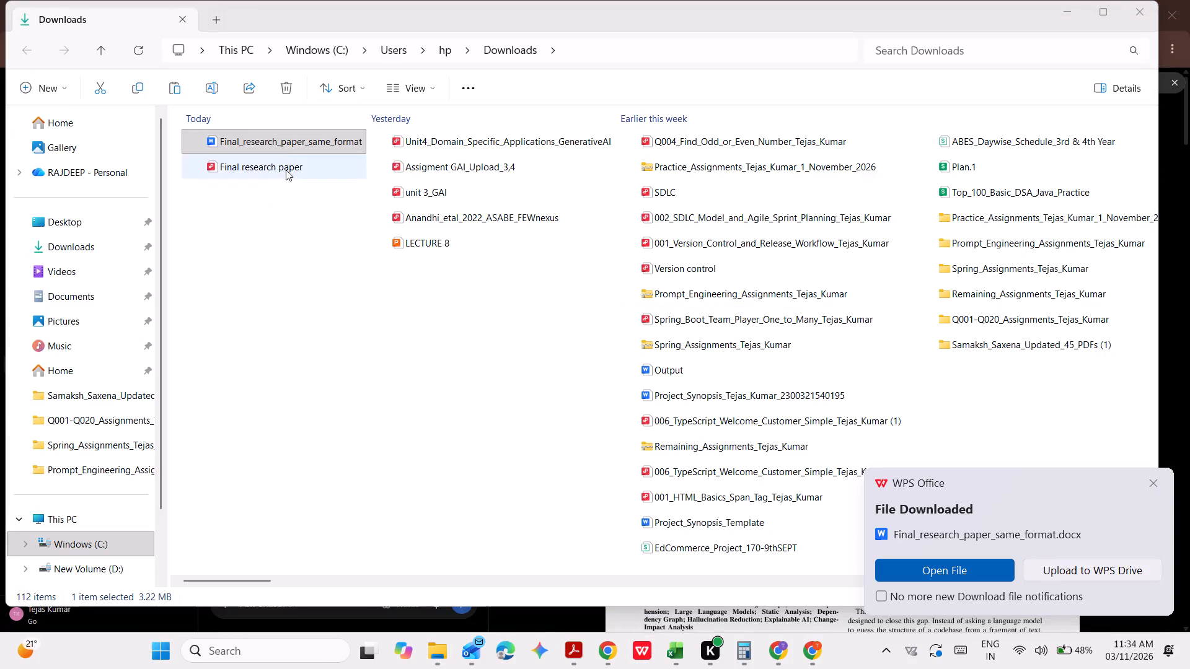
Open Final_research_paper_same_format from Downloads in Word and enable editing.
right_click(286, 142)
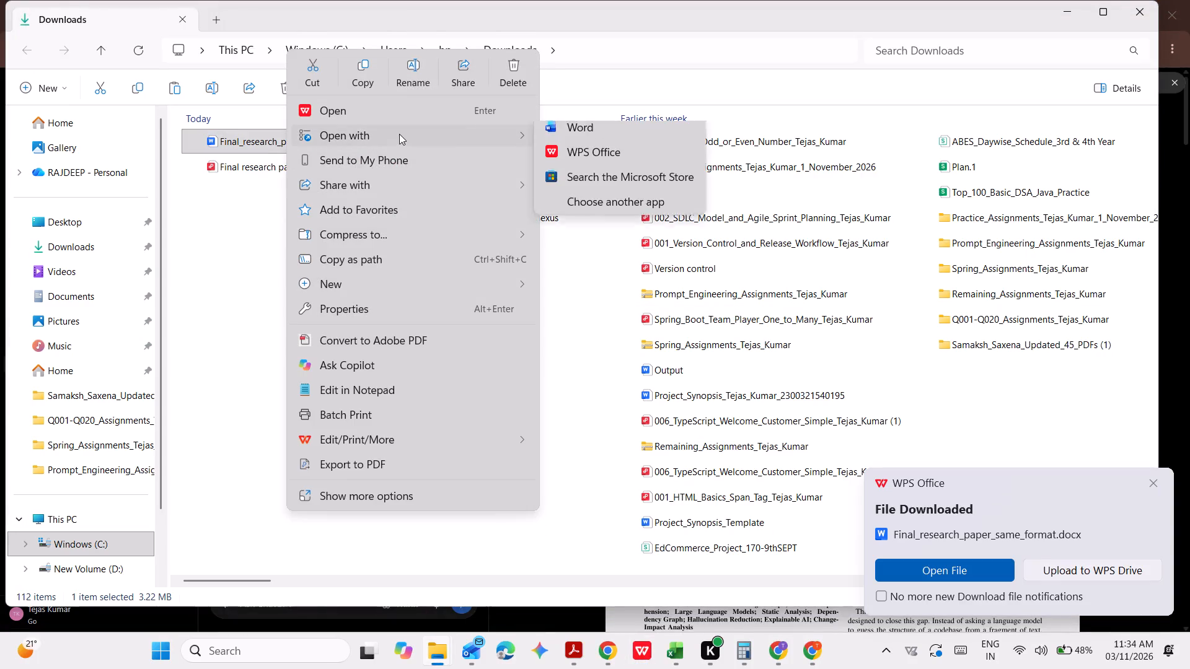
click(575, 139)
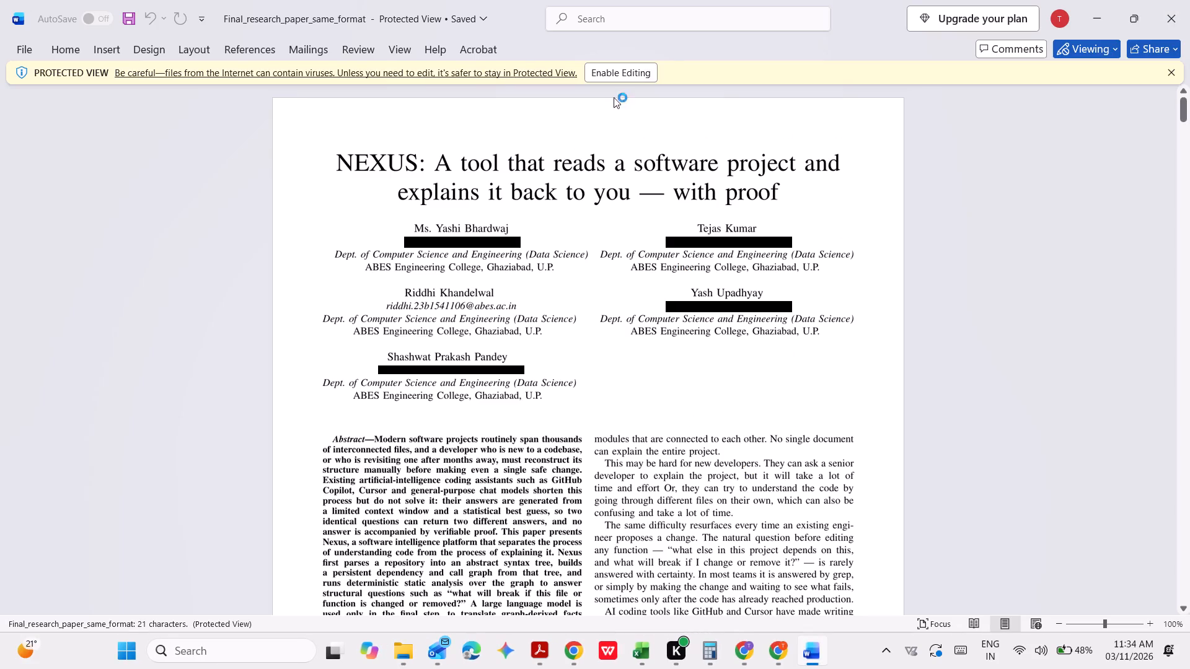
click(633, 68)
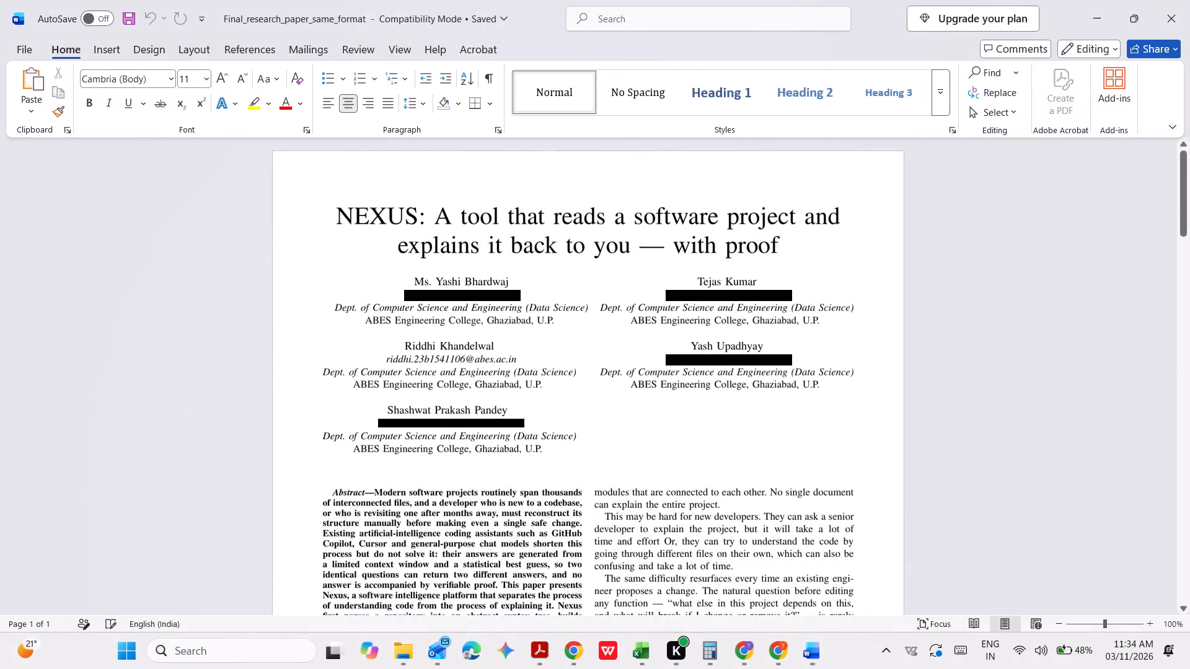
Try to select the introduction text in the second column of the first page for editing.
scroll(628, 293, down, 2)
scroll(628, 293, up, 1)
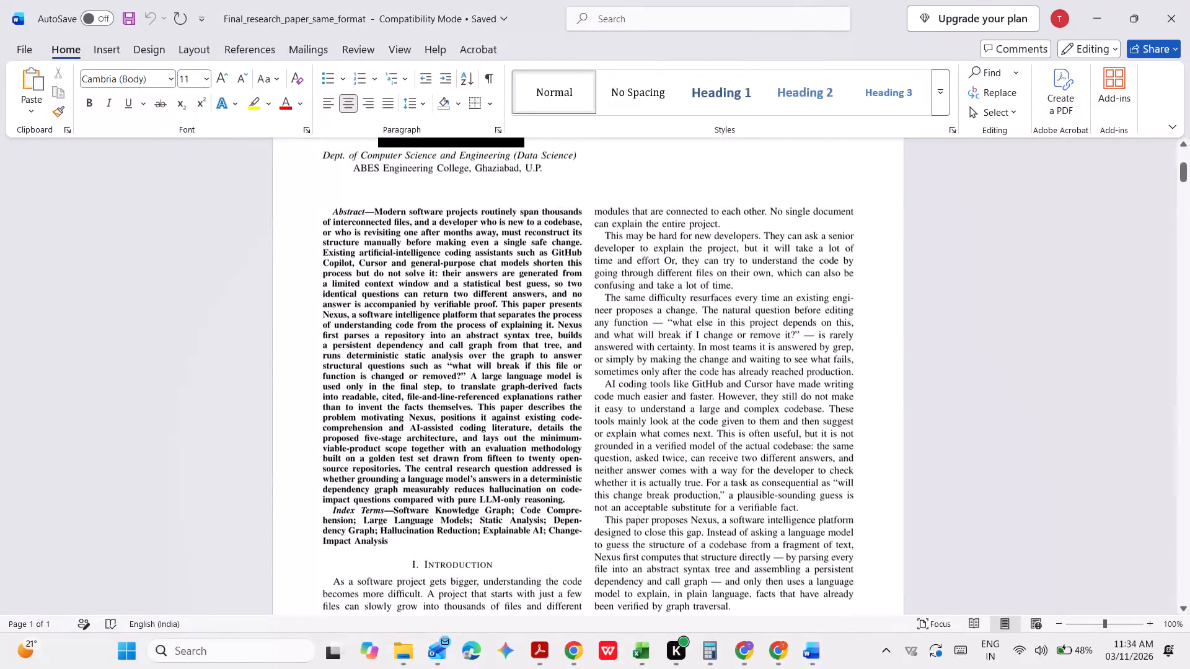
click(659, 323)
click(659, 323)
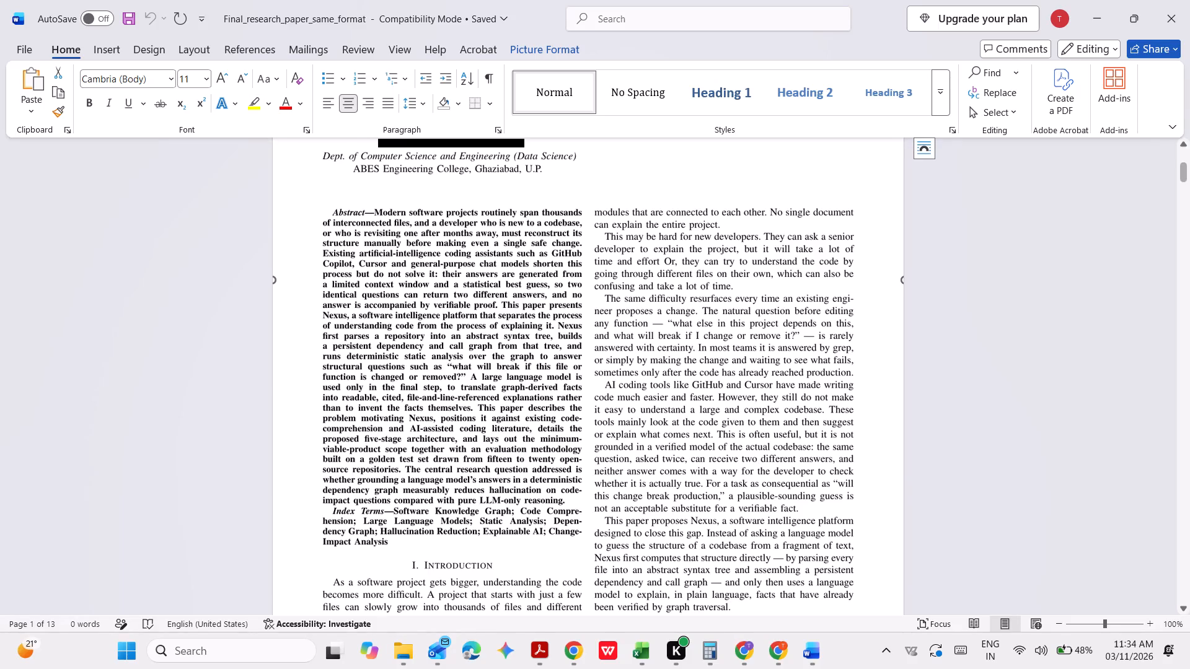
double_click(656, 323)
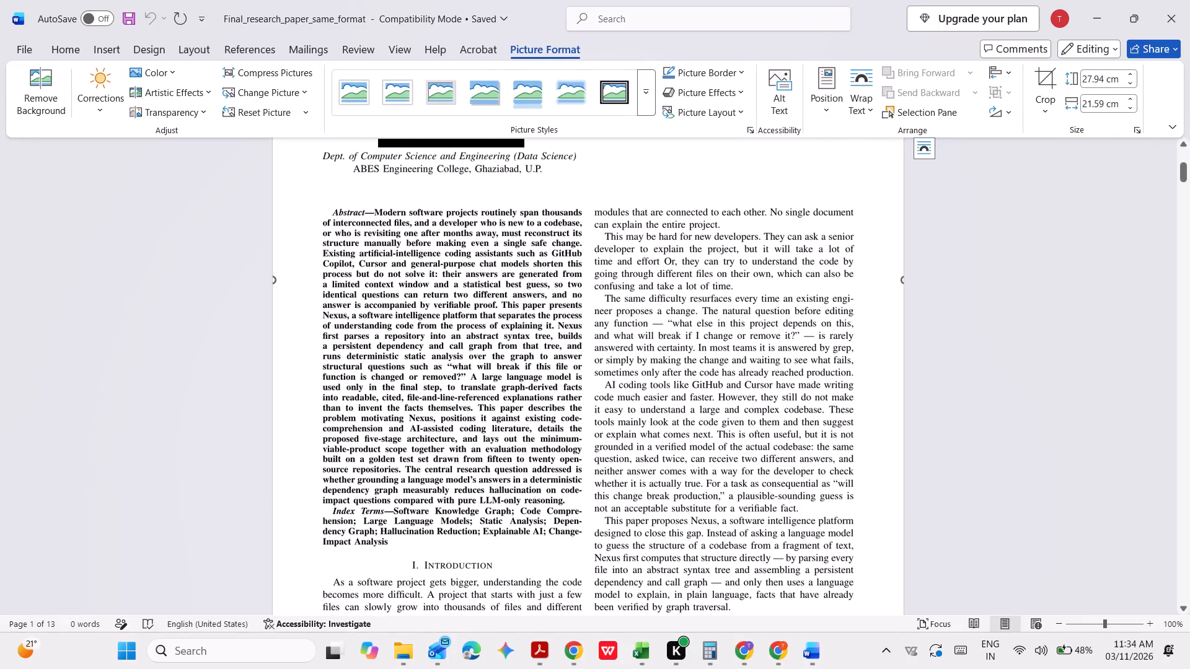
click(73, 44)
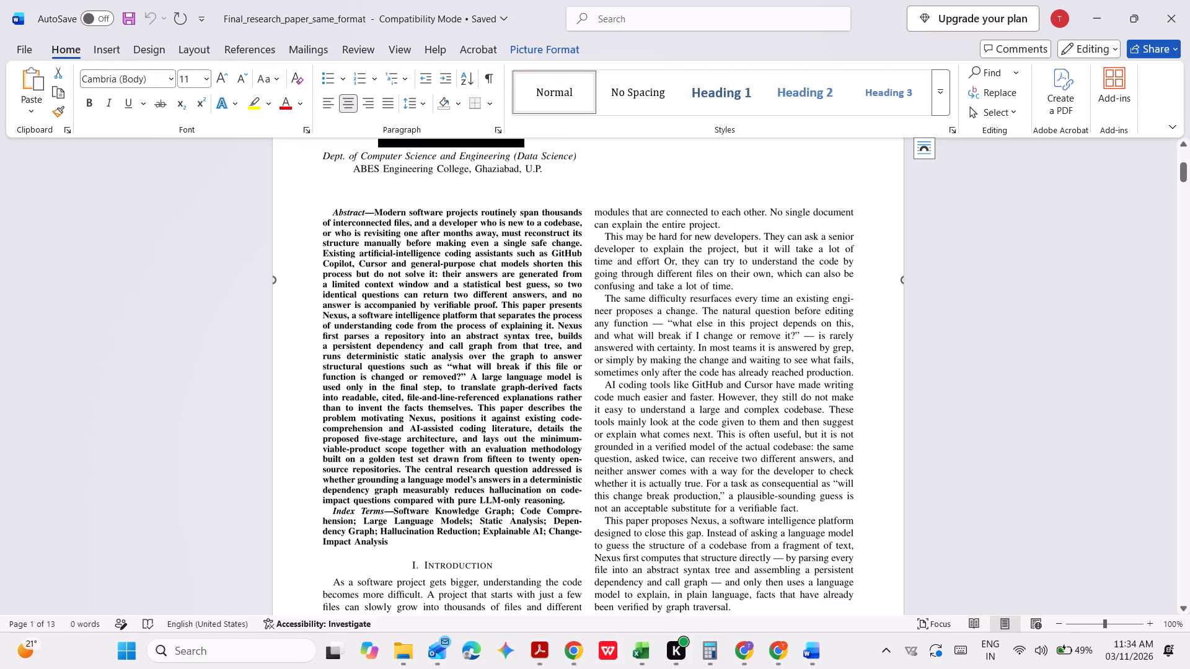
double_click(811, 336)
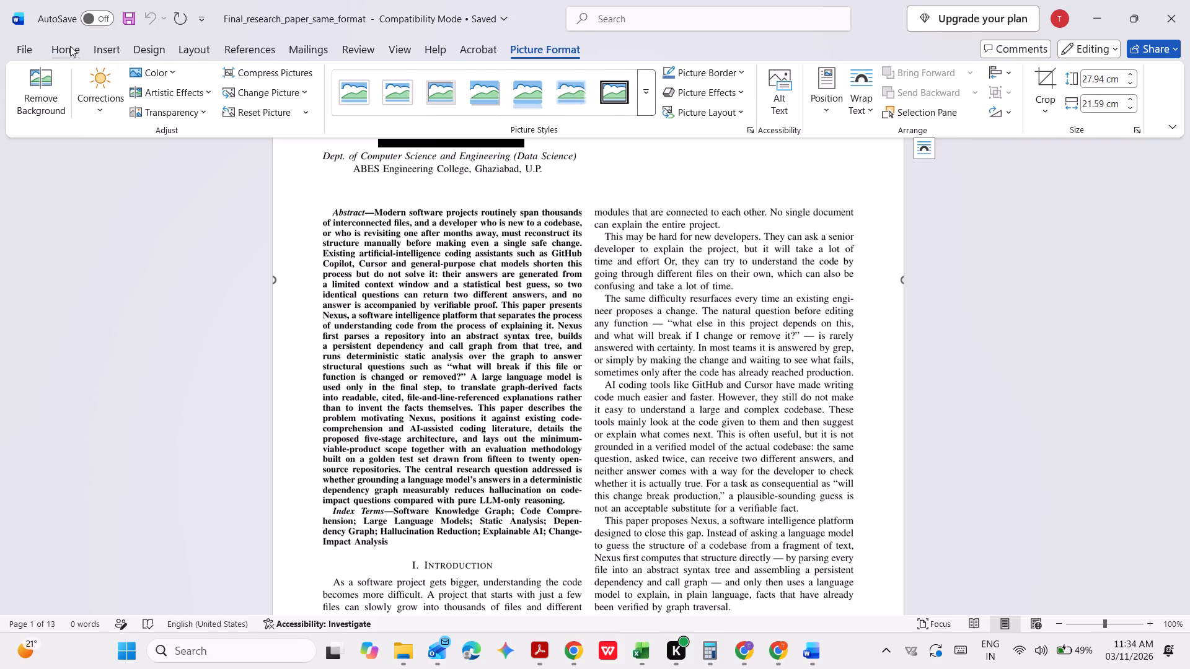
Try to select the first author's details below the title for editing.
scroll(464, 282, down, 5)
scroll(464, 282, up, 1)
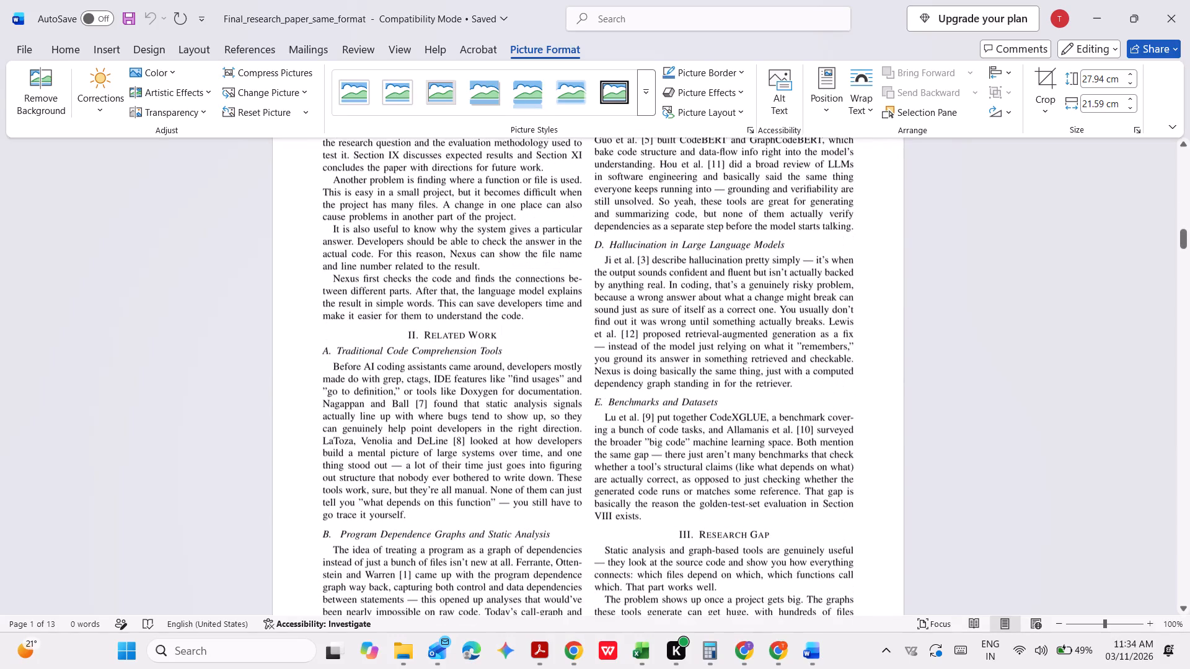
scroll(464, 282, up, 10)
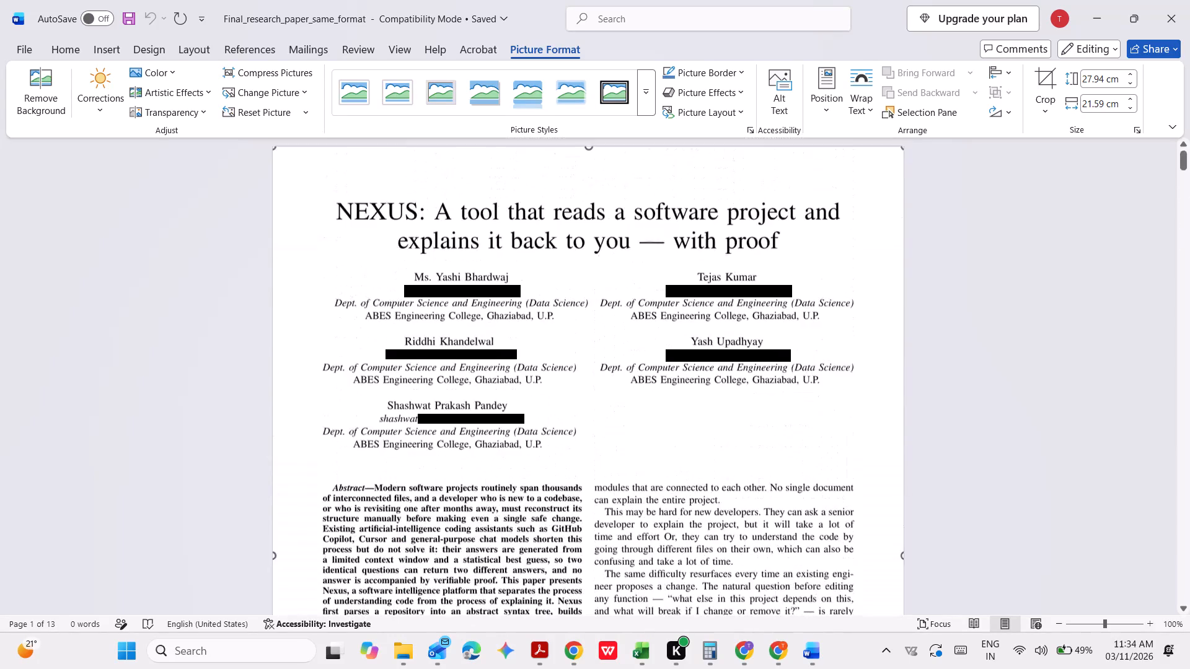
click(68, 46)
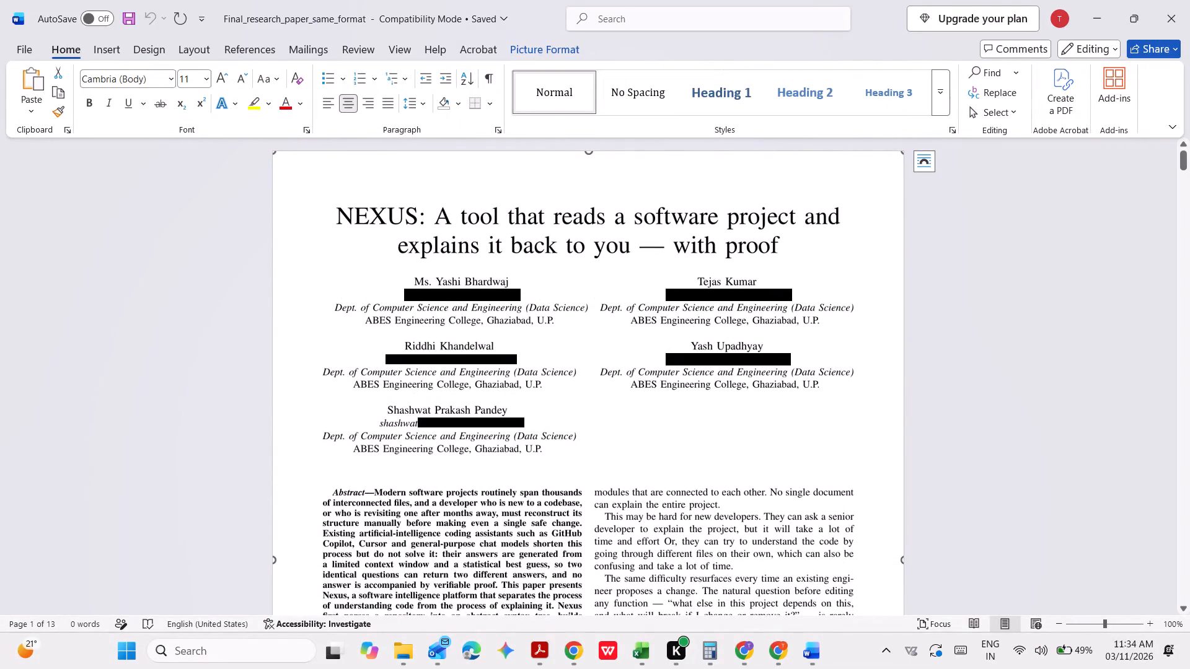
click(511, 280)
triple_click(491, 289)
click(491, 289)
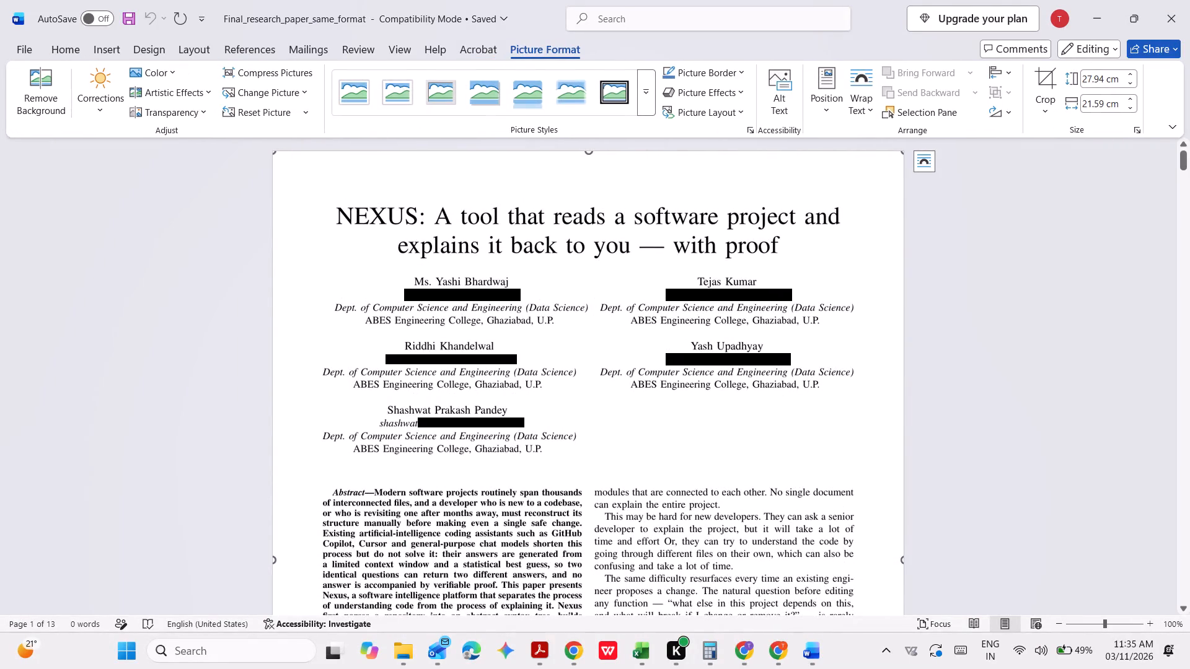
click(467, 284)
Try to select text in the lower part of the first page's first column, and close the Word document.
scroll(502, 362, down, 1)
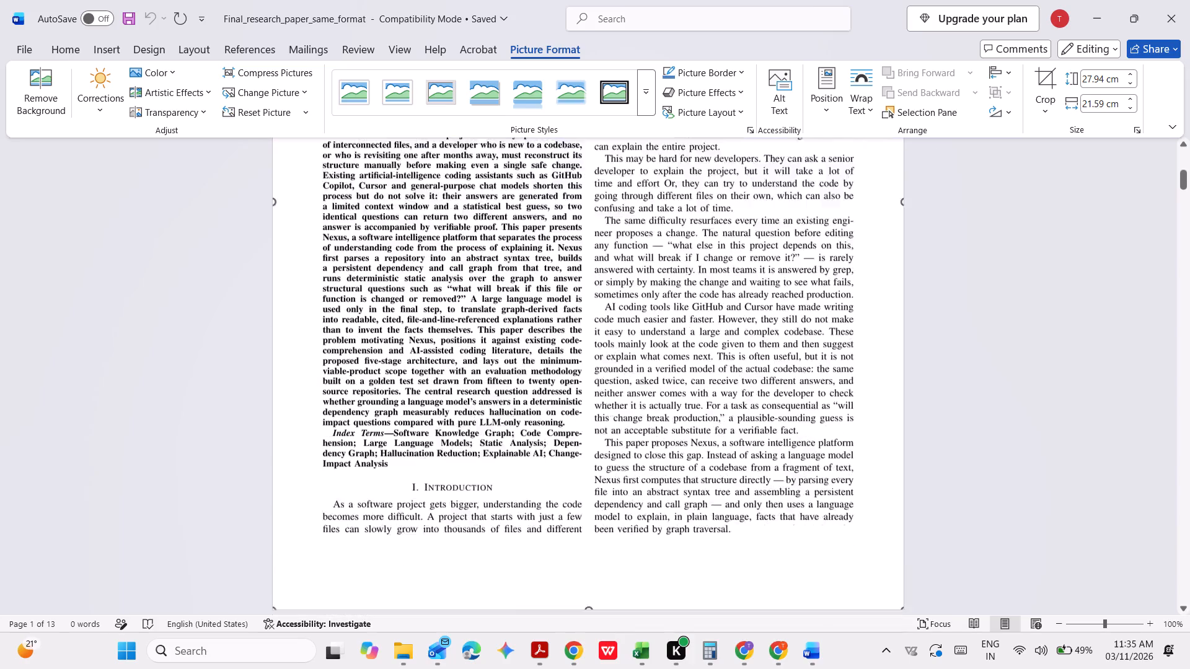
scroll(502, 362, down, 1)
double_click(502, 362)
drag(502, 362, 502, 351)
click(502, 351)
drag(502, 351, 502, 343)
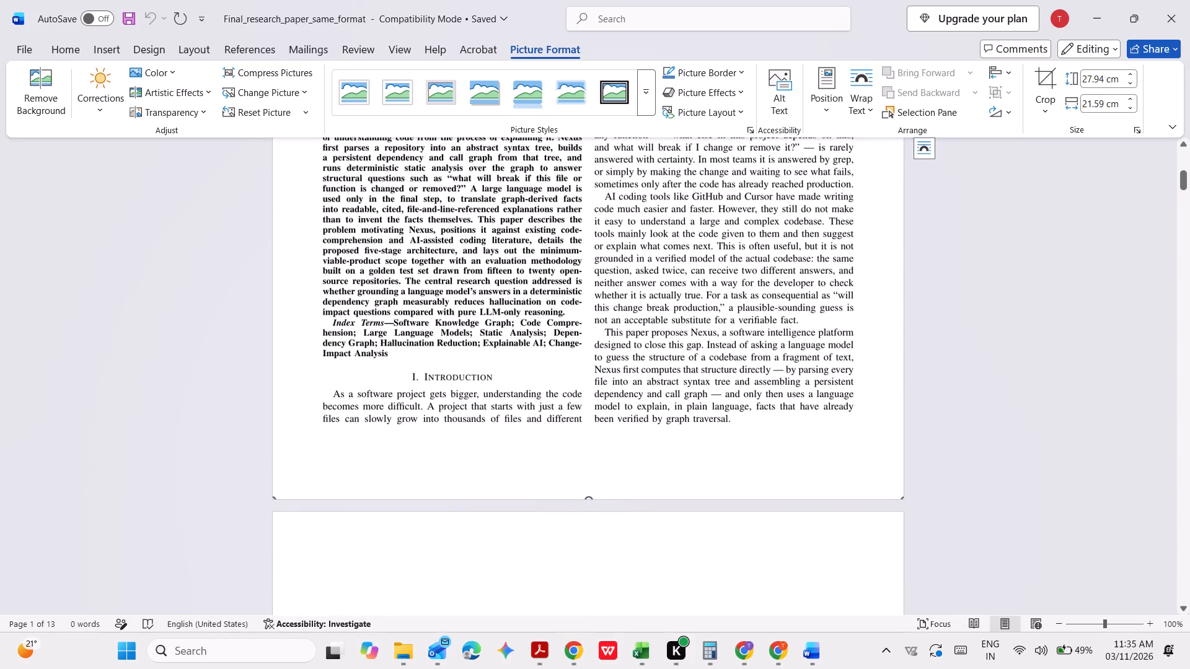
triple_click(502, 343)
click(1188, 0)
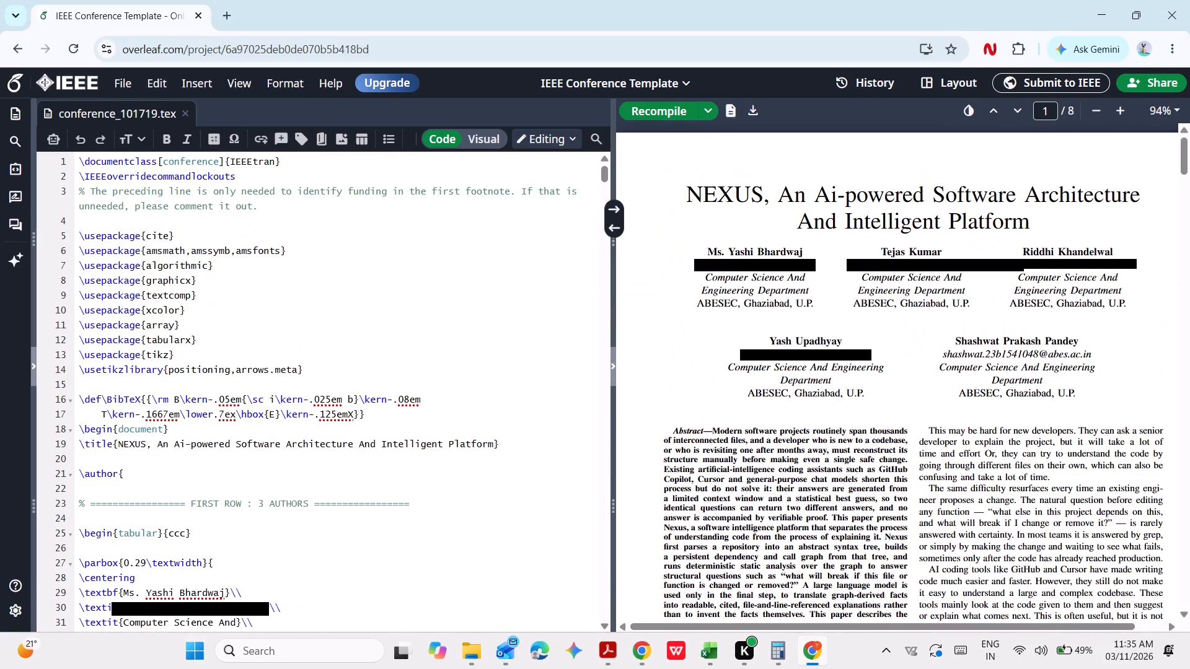
scroll(909, 523, down, 1)
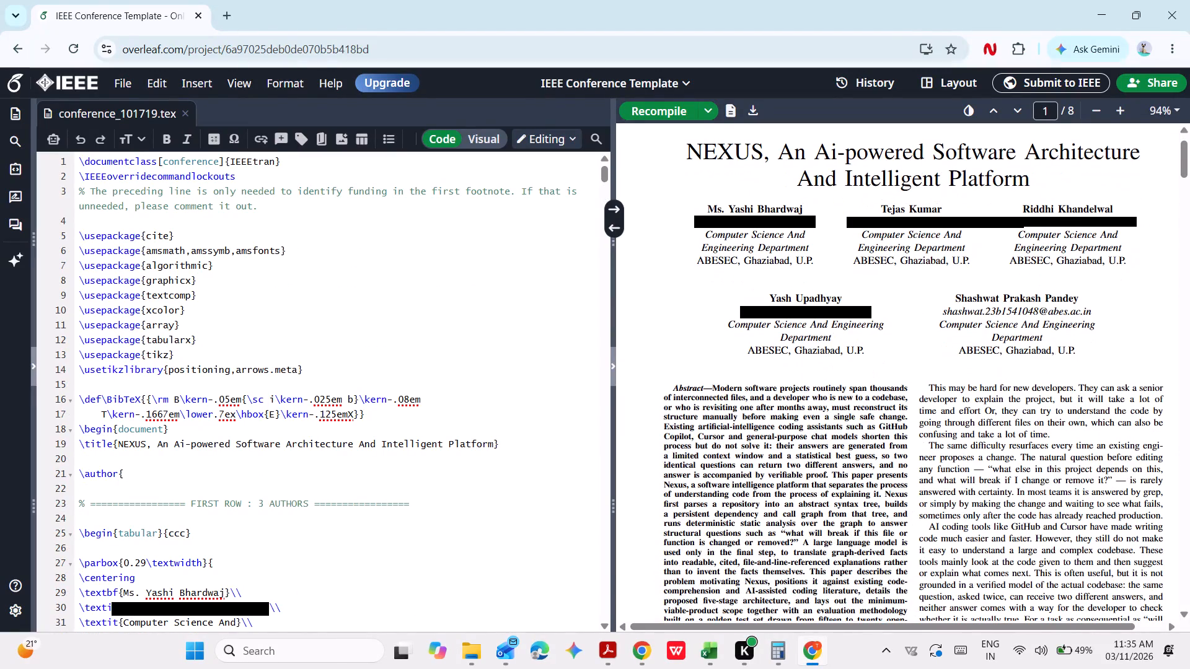
click(987, 476)
triple_click(985, 471)
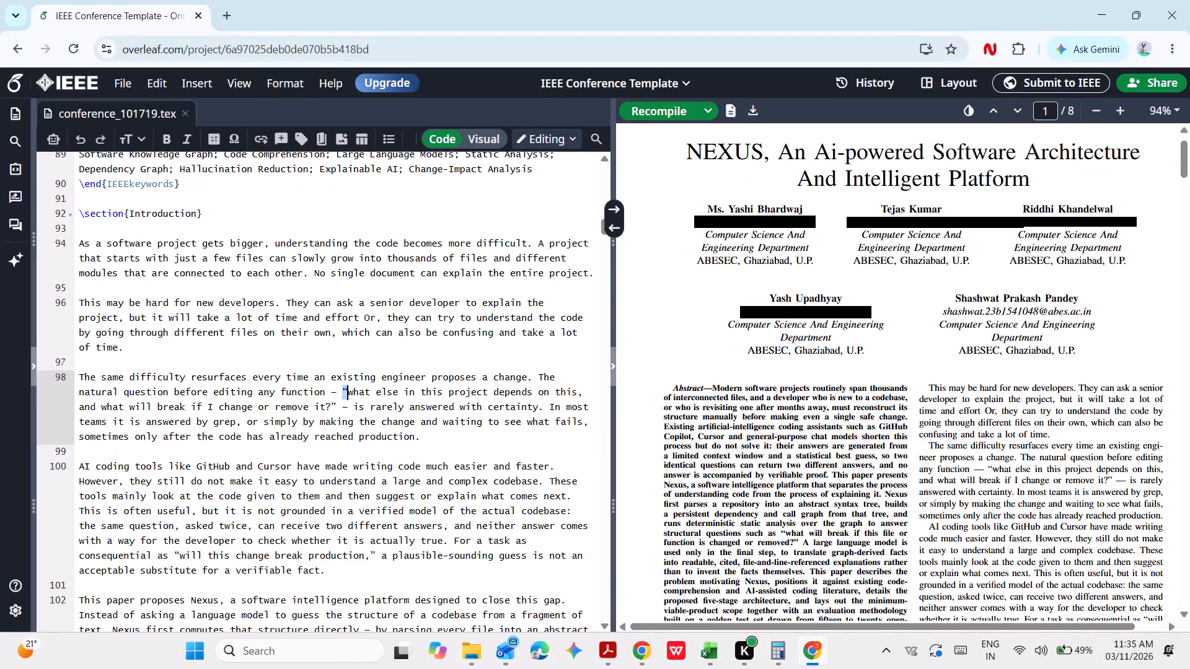
click(338, 395)
key(BackSpace)
key(BackSpace)
Delete the dash following the quoted question "what will break if I change or remove it?" in the same paragraph.
key(Right)
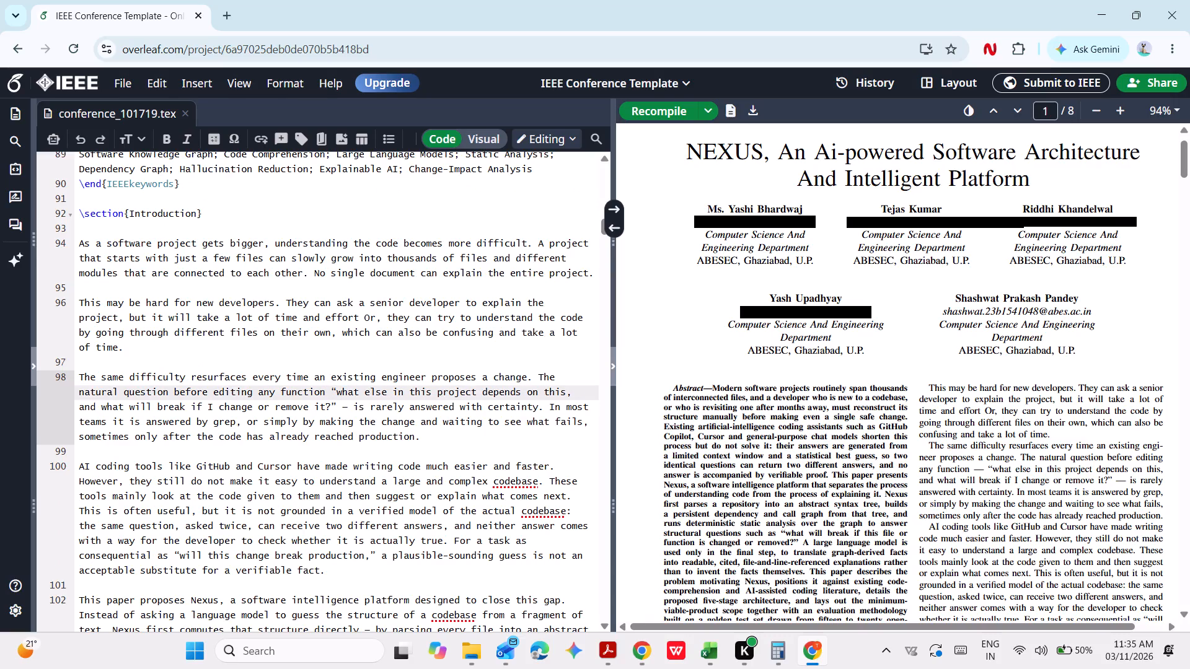
key(Down)
key(Right)
key(Right)
key(Right)
key(BackSpace)
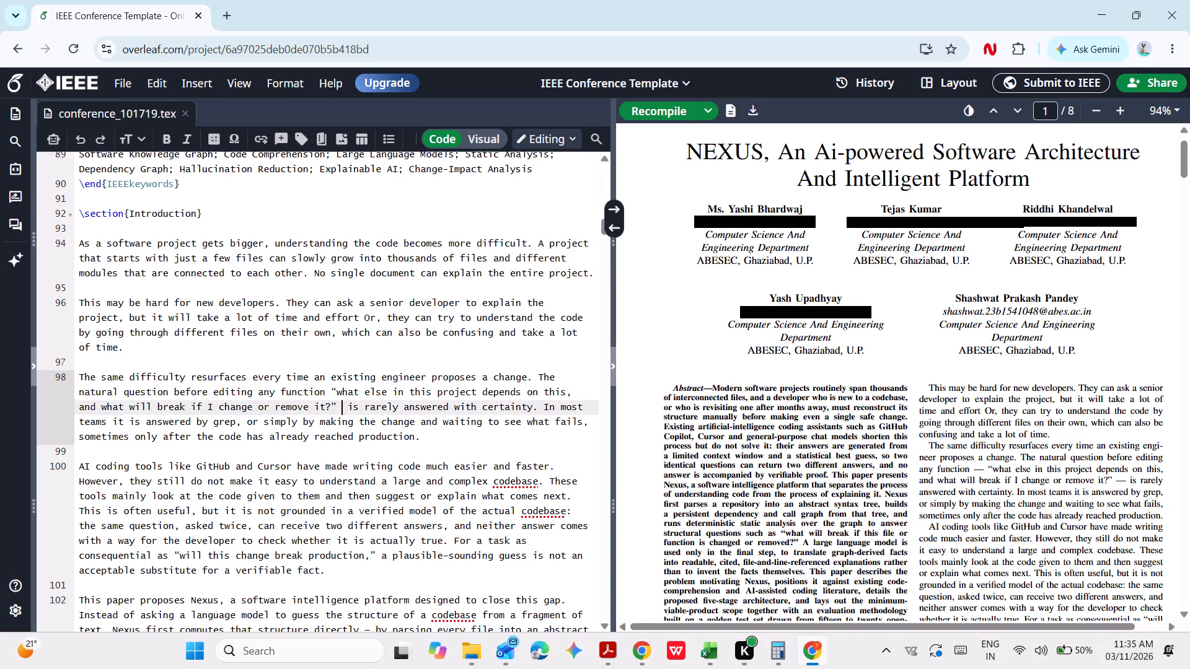
Replace the hyphens in "file-and-line-referenced" in the abstract with spaces so it reads "file and line referenced".
scroll(338, 395, up, 6)
scroll(338, 395, down, 1)
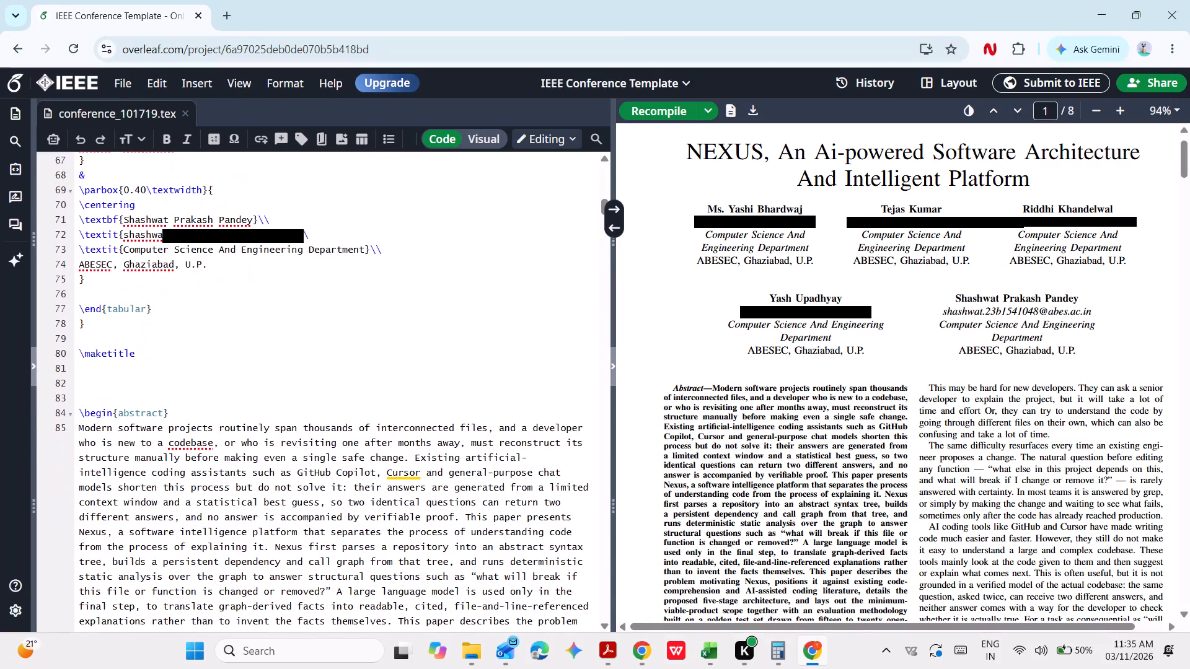
scroll(338, 395, down, 1)
scroll(304, 538, down, 1)
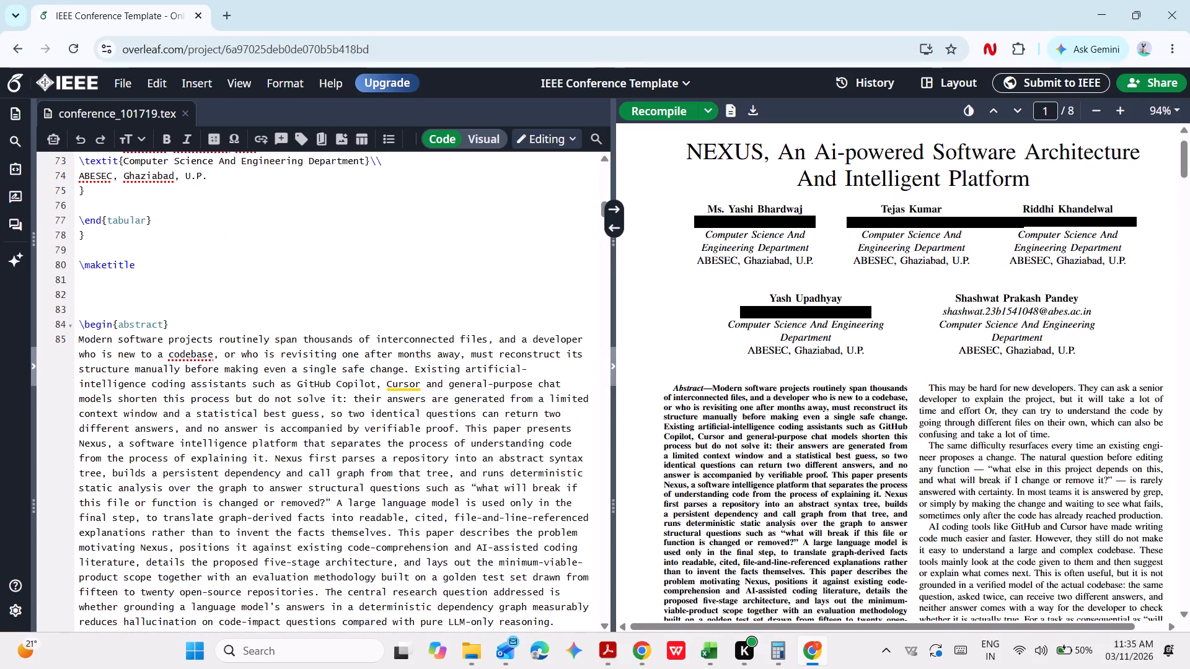
scroll(304, 538, down, 1)
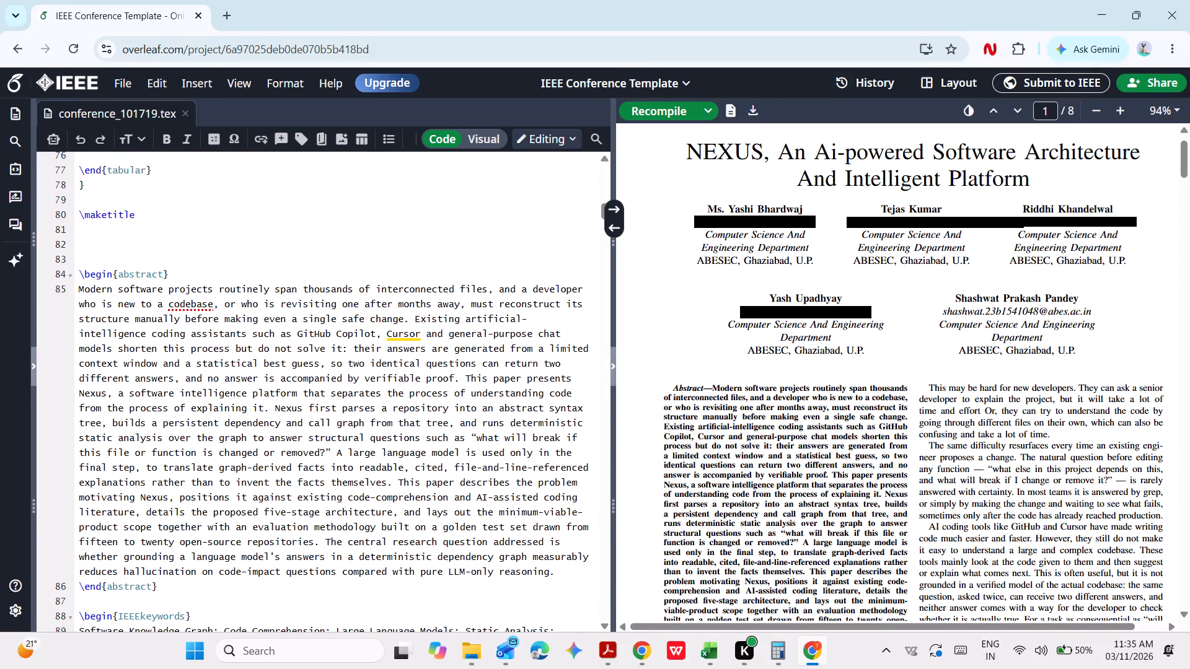
click(482, 469)
key(BackSpace)
key(space)
key(Right)
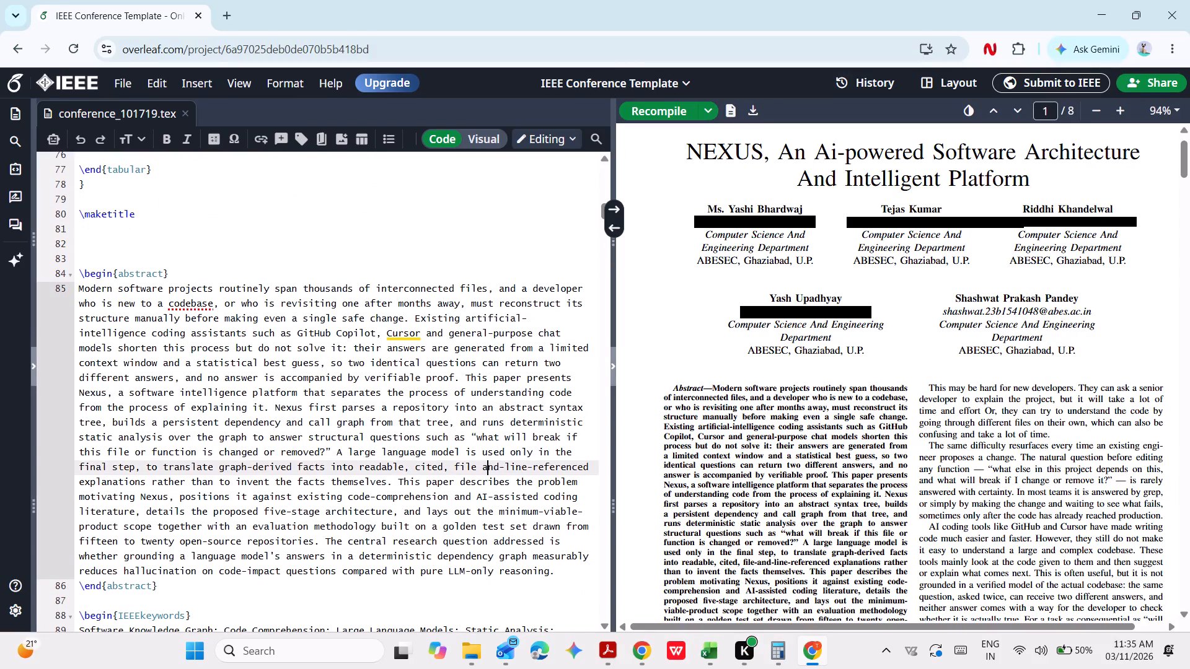
key(Right)
key(Right)
key(Right)
key(BackSpace)
key(space)
key(Right)
key(Right)
key(Right)
key(Right)
key(Right)
key(Right)
key(Left)
key(BackSpace)
key(space)
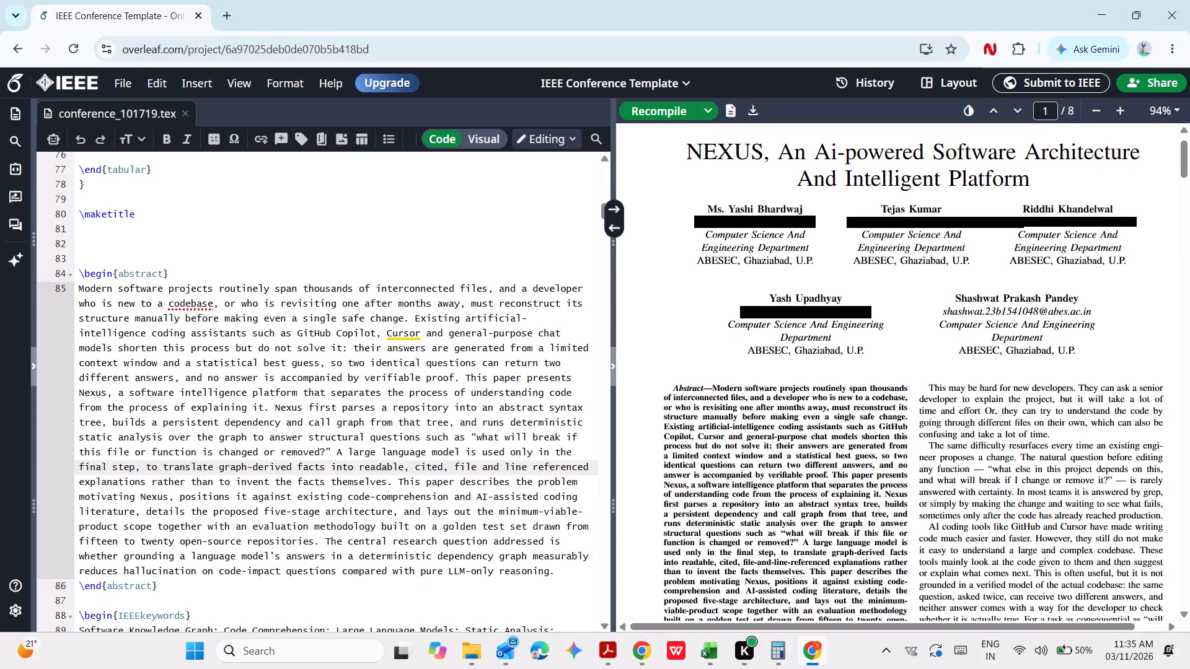
Replace the hyphen in "general-purpose chat models" in the abstract with a space.
key(Up)
key(Up)
key(Up)
key(Up)
key(Up)
key(Up)
key(Up)
key(Up)
key(Up)
key(Left)
key(Left)
key(Left)
key(Left)
key(Left)
key(Left)
key(Left)
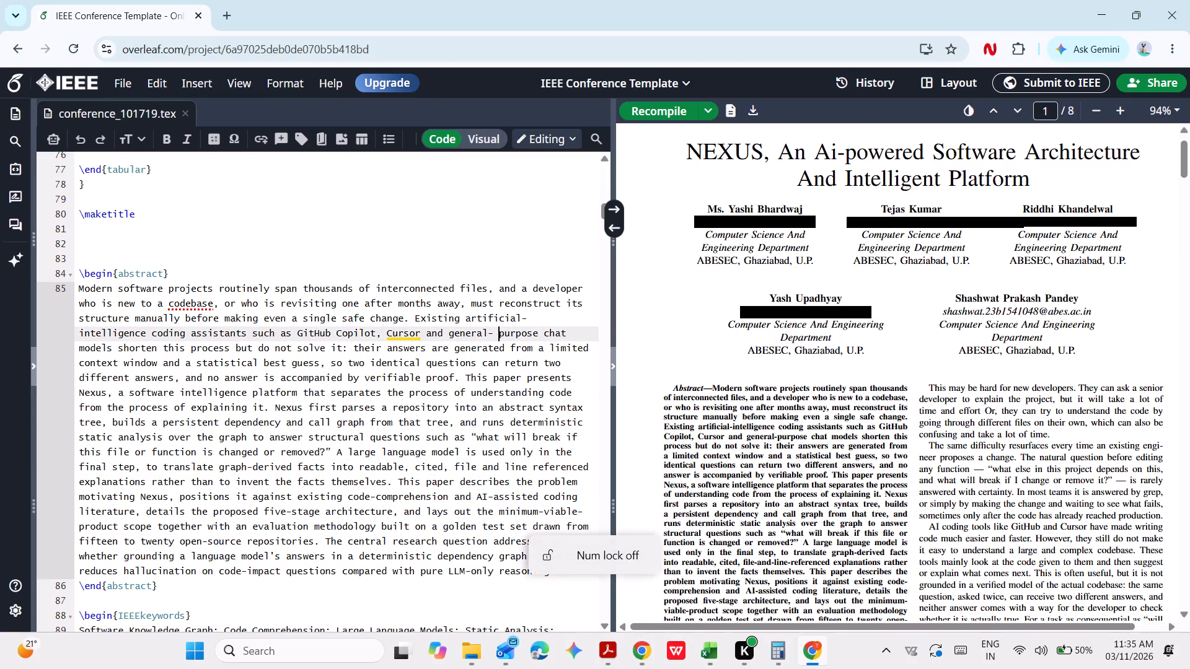
key(BackSpace)
key(BackSpace)
key(space)
Replace the hyphen in "artificial-intelligence coding assistants" in the abstract with a space.
key(Up)
key(Right)
key(Right)
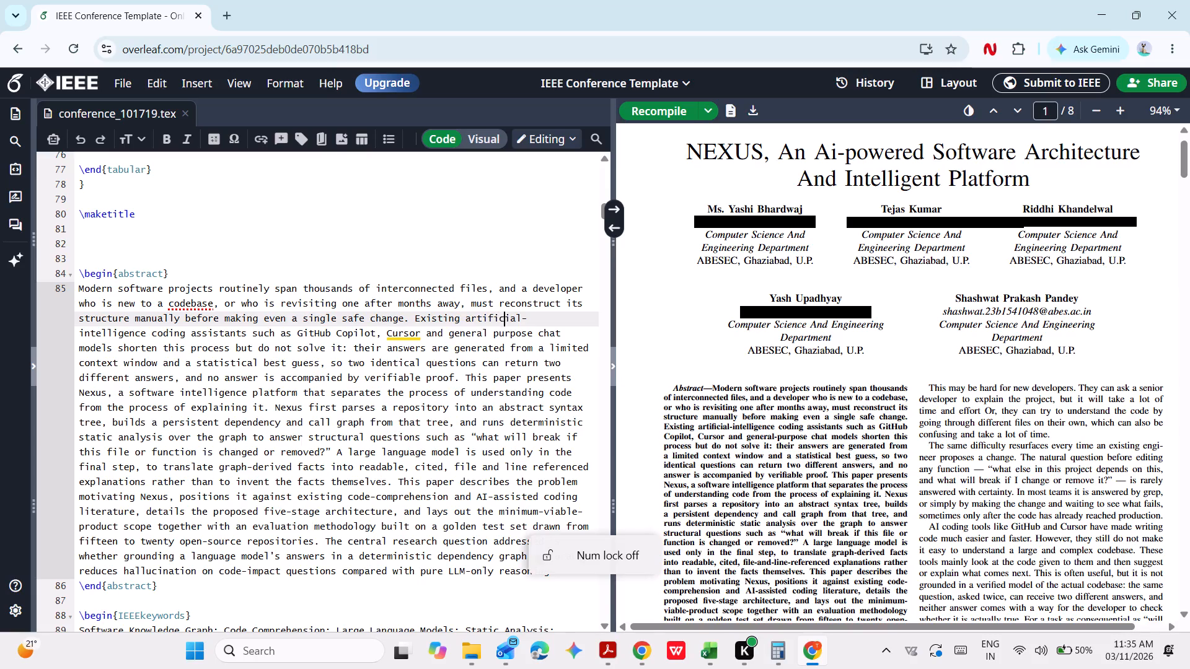
key(Right)
key(Right)
key(Right)
key(Right)
key(BackSpace)
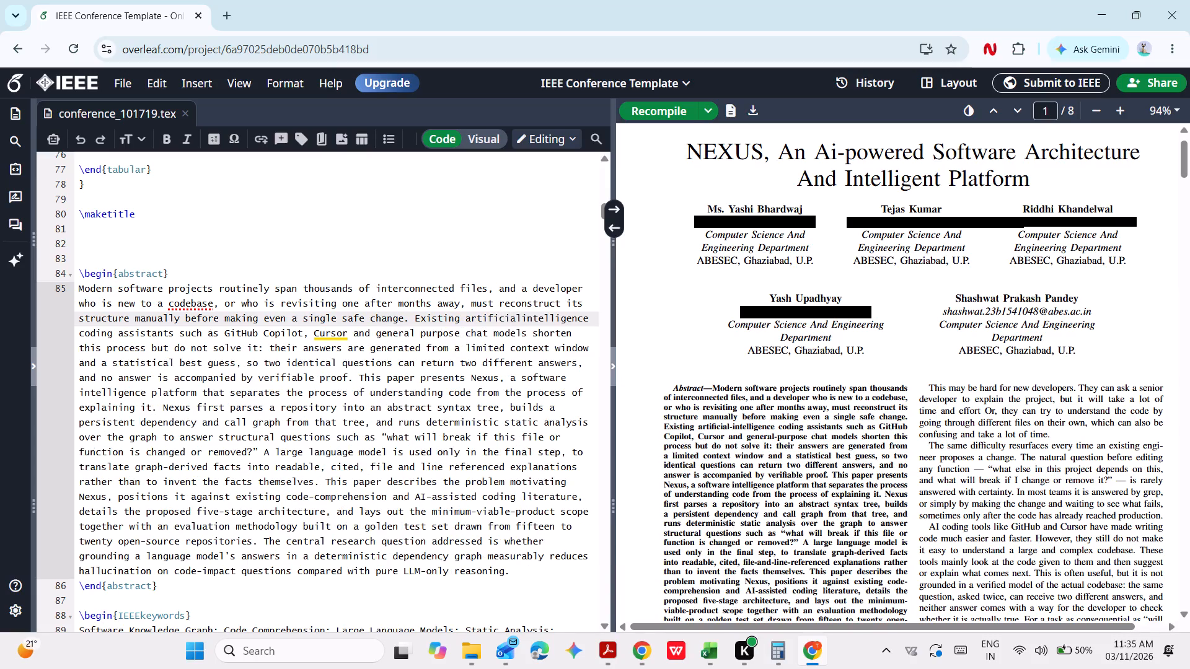
key(space)
Read through the abstract and keywords down to the Introduction heading, checking for remaining dashes.
key(Up)
key(Up)
key(Down)
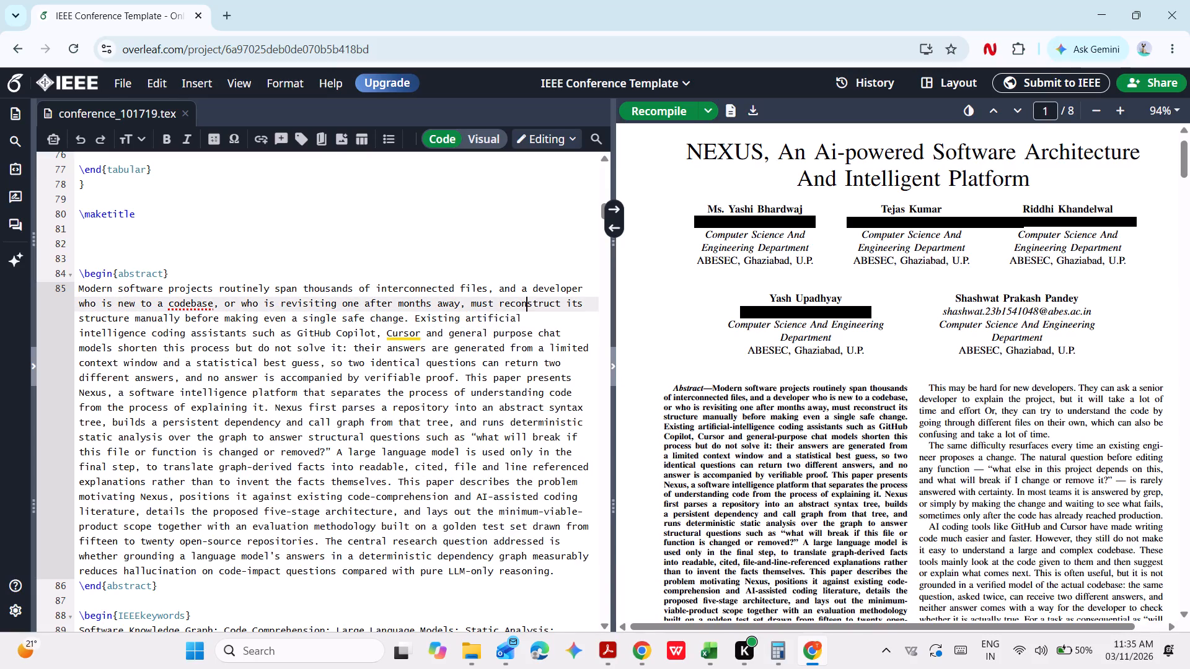
key(Down)
key(Down)
key(Down)
key(Down)
key(Down)
key(Down)
key(Down)
key(Down)
key(Down)
key(Down)
key(Down)
key(Down)
key(Down)
key(Down)
key(Down)
key(Down)
key(Down)
key(Down)
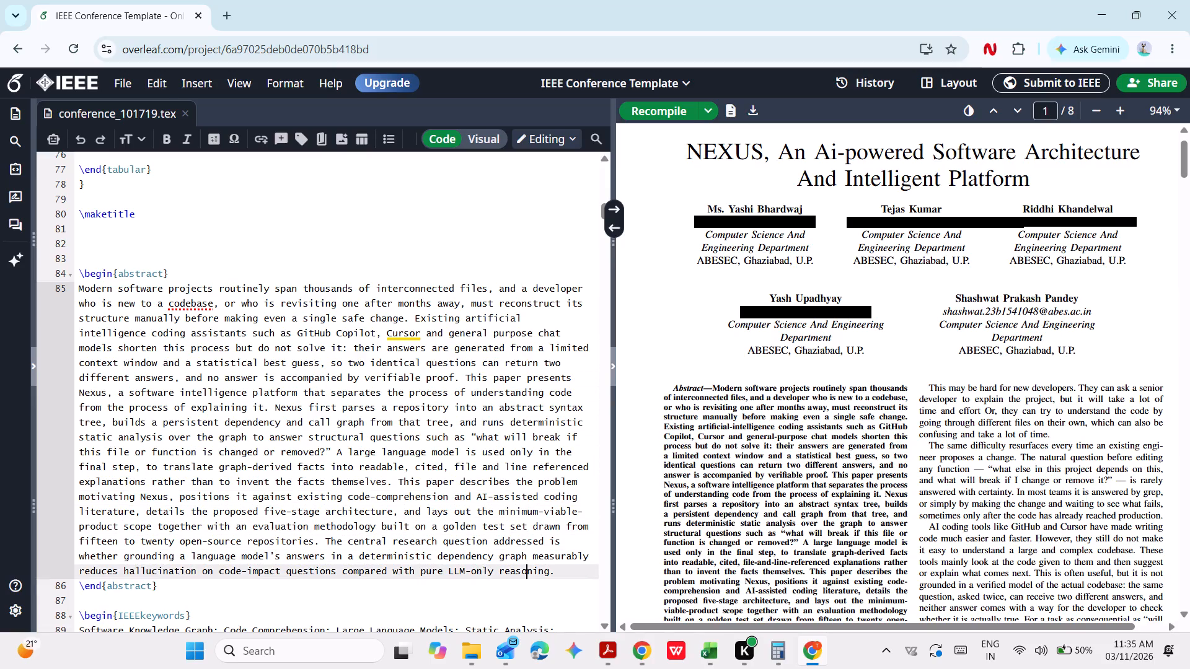
key(Down)
key(Down)
key(Down)
key(Down)
key(Down)
key(Down)
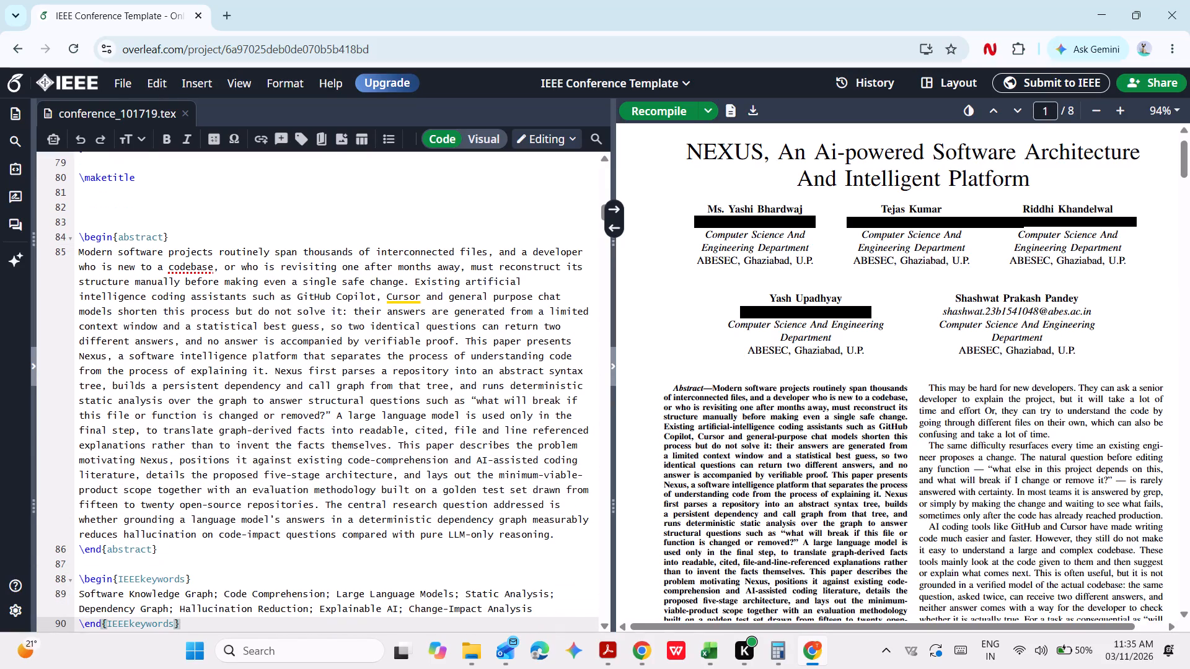
key(Up)
key(Down)
key(Down)
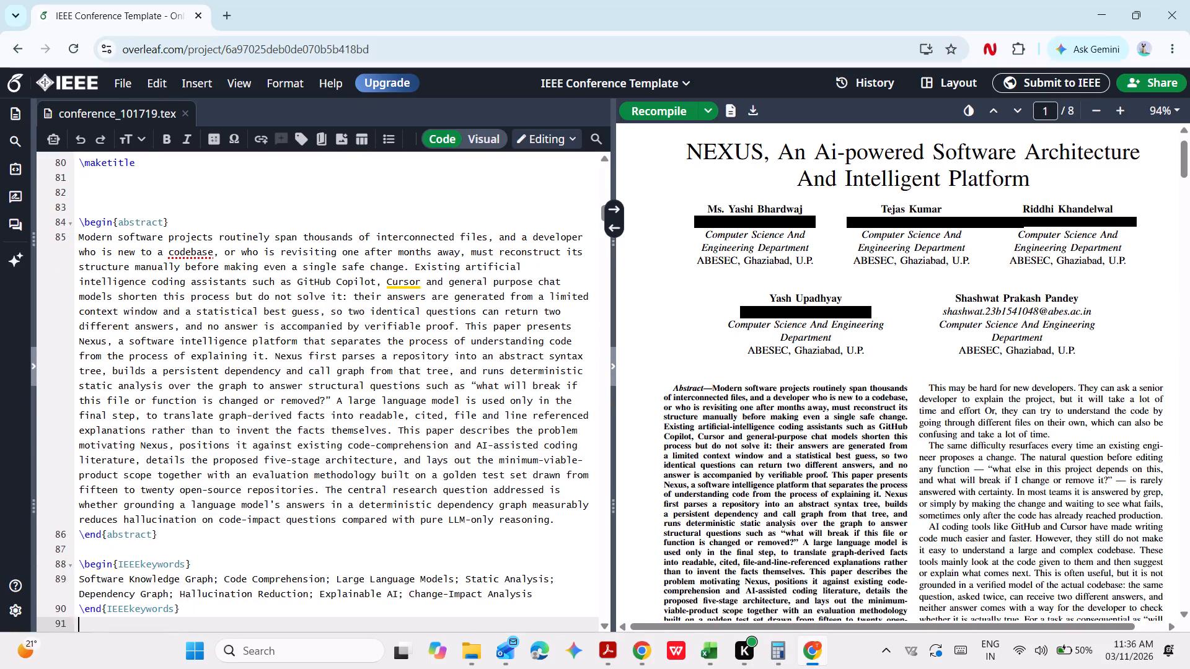
key(Down)
key(Down)
key(Down)
Replace the hyphen in the keyword "Change-Impact Analysis" with a space.
key(Up)
key(Up)
key(Up)
key(Up)
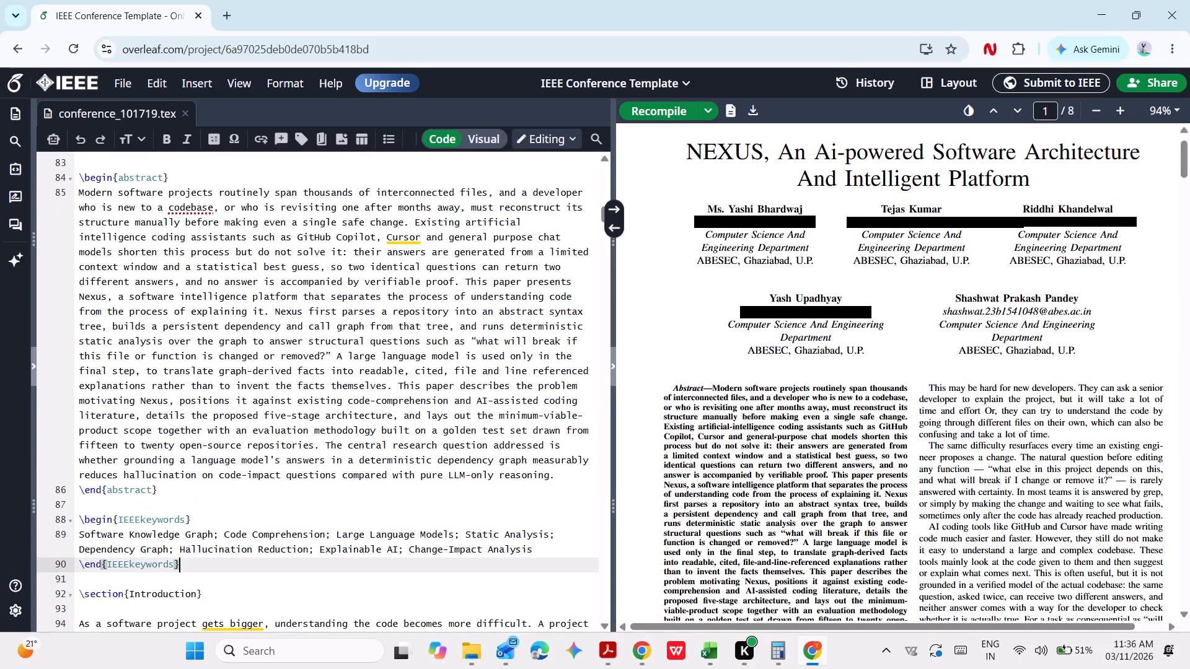
key(Up)
key(Right)
key(Left)
key(Left)
key(Left)
key(Left)
key(Left)
key(Left)
key(Left)
key(Left)
key(Left)
key(Left)
key(Left)
key(Left)
key(Left)
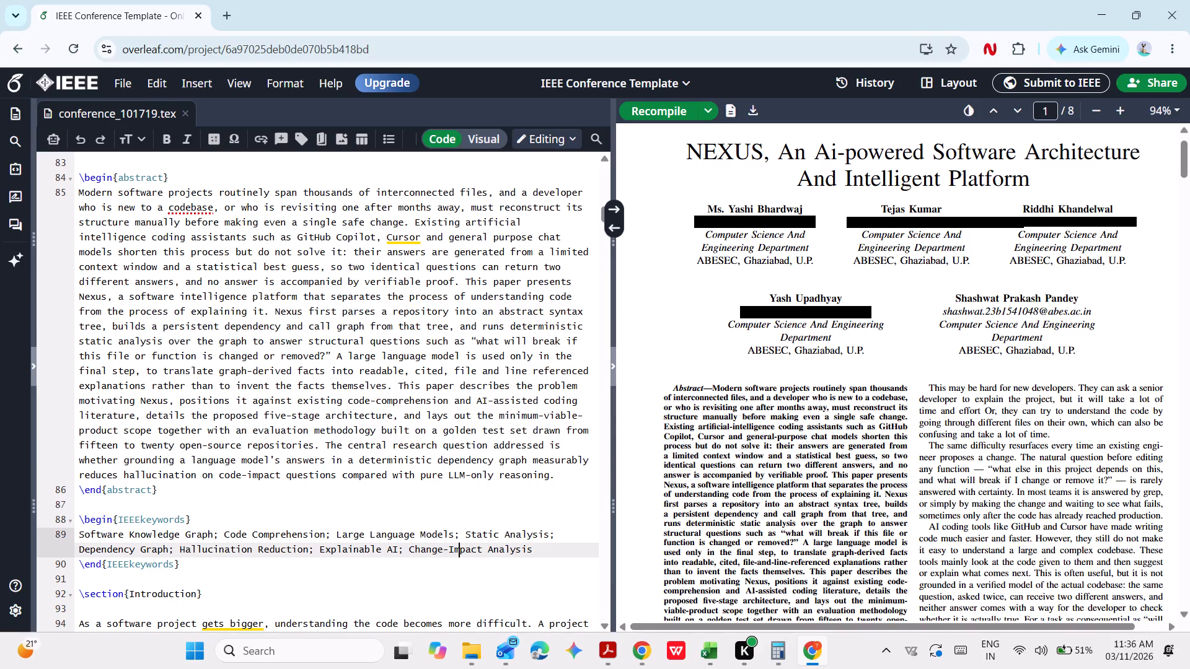
key(Left)
key(Left)
key(BackSpace)
key(space)
Read the Introduction from its heading through the paragraph beginning "AI coding tools", checking for remaining dashes.
key(Down)
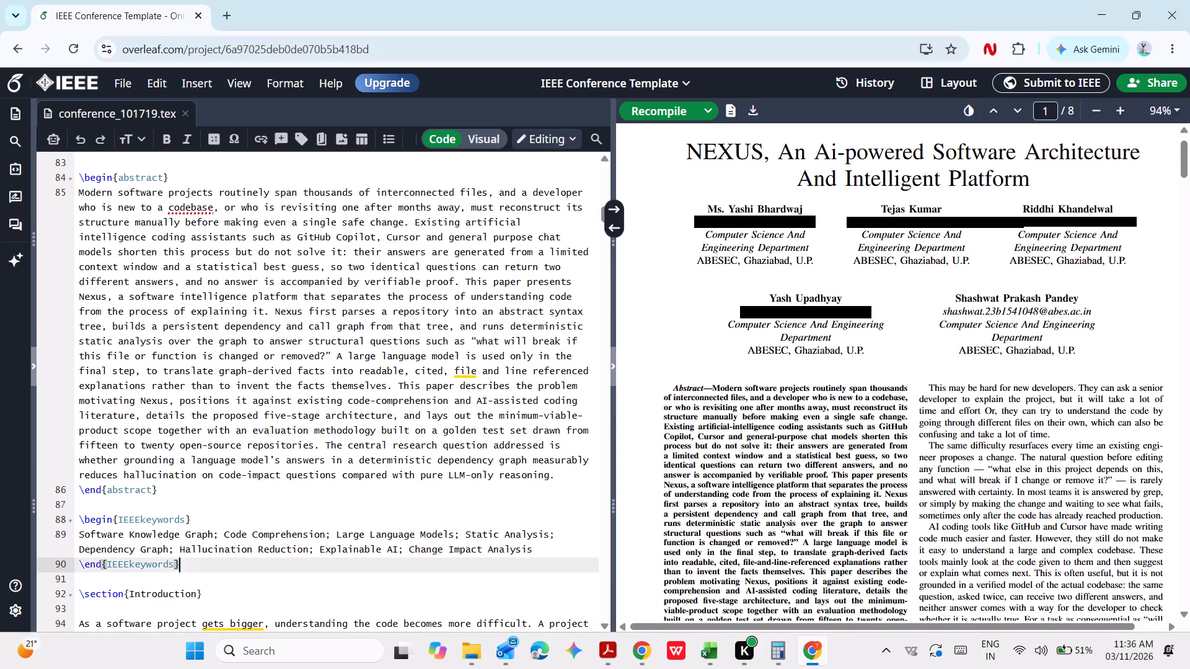
key(Down)
key(Down)
key(Down)
key(Down)
key(Down)
key(Down)
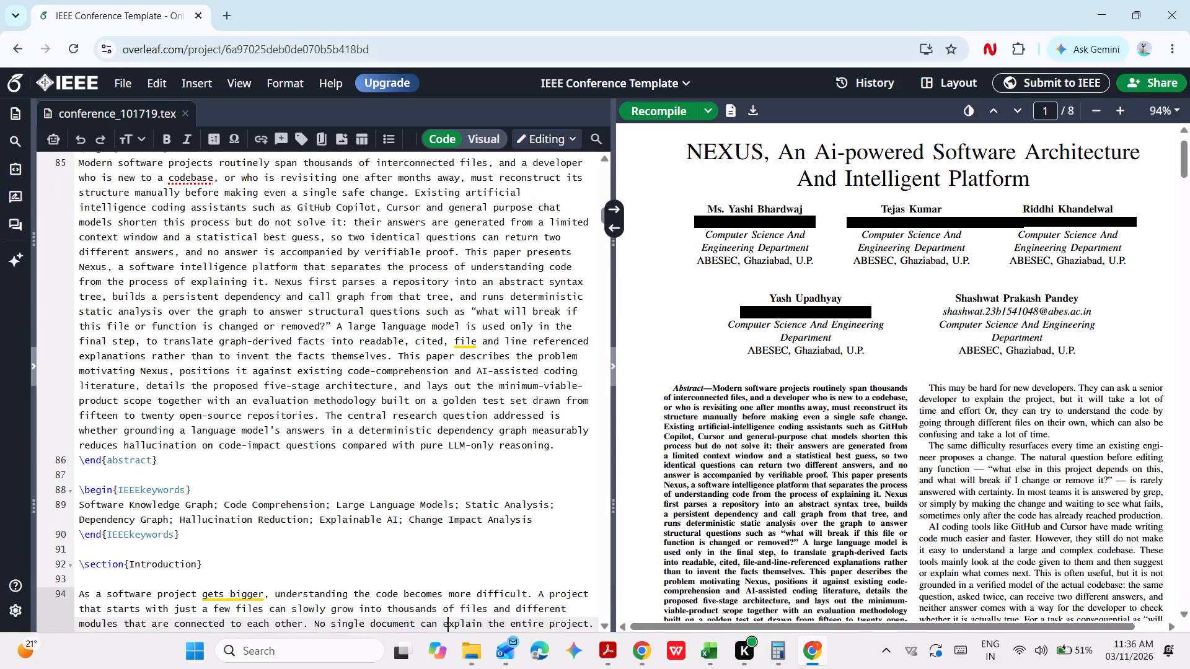
key(Down)
key(Down)
key(Down)
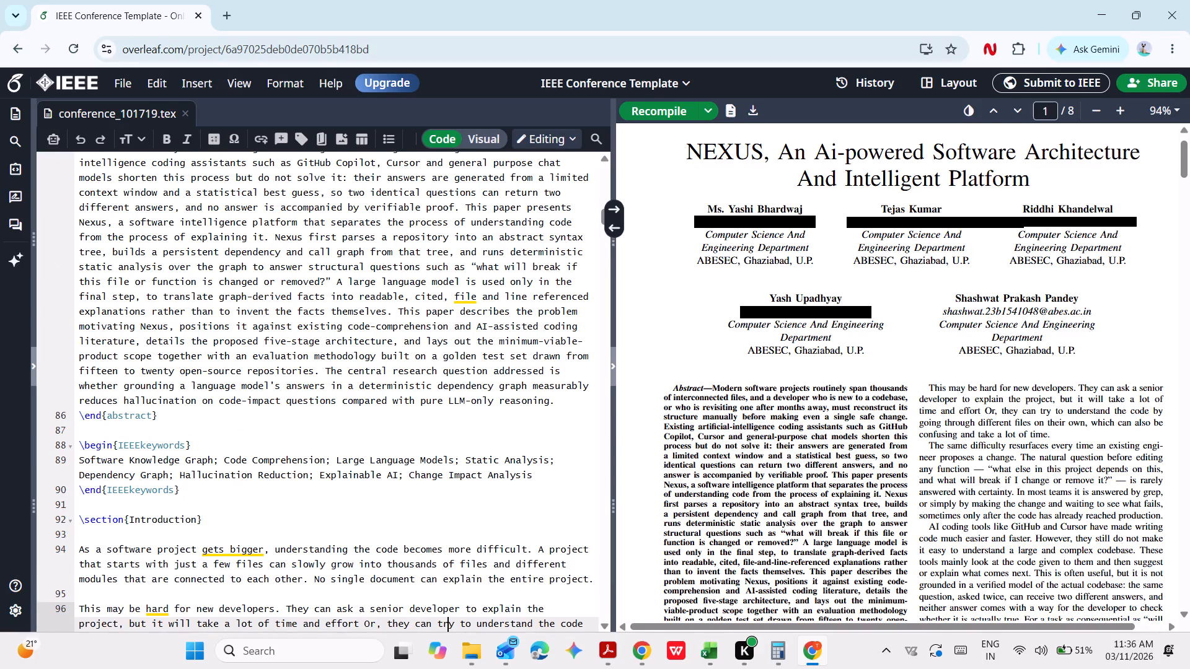
key(Down)
key(Down)
key(Down)
key(Down)
key(Down)
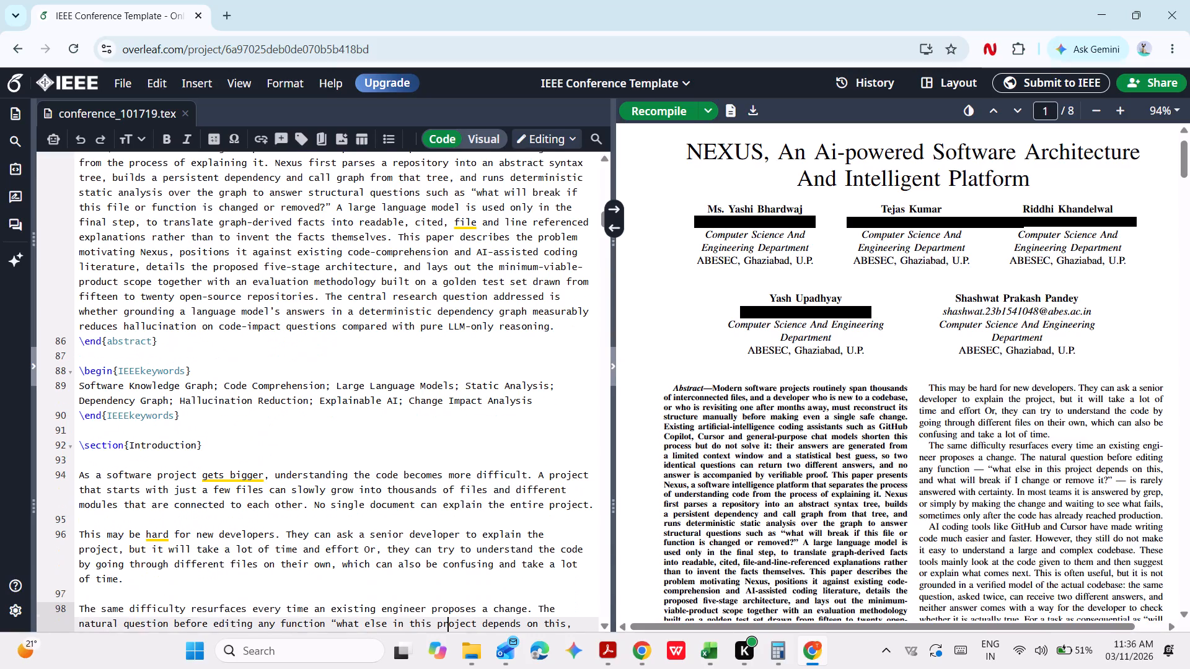
key(Down)
key(Down)
key(Down)
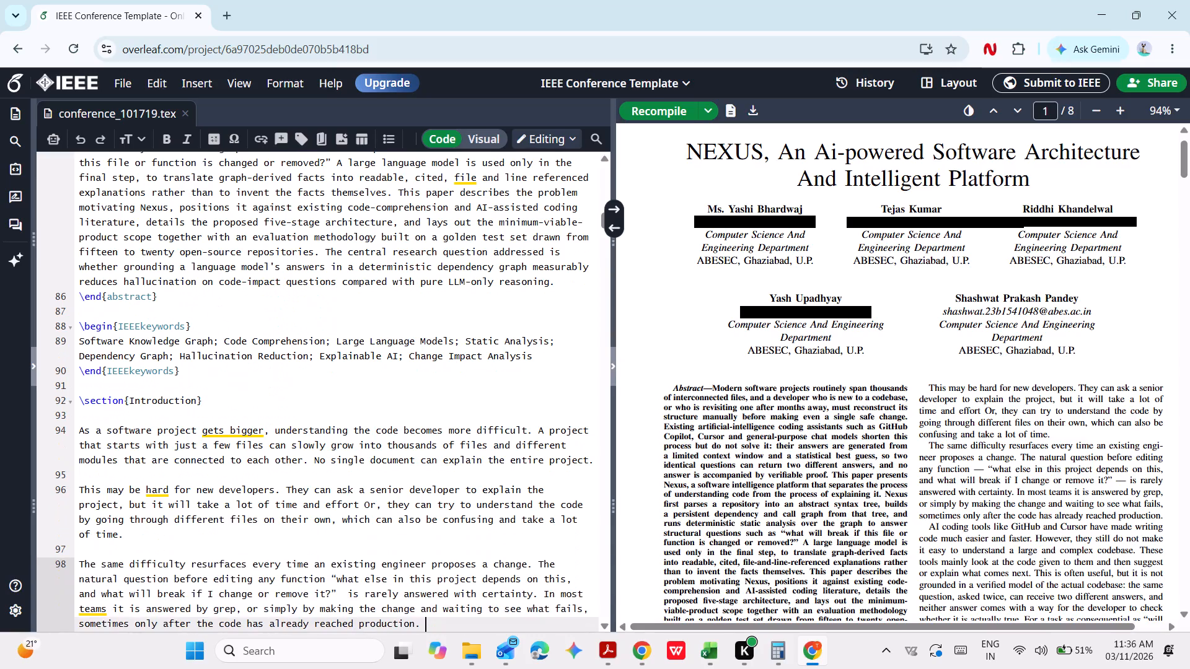
key(Down)
key(Down)
key(Down)
key(Down)
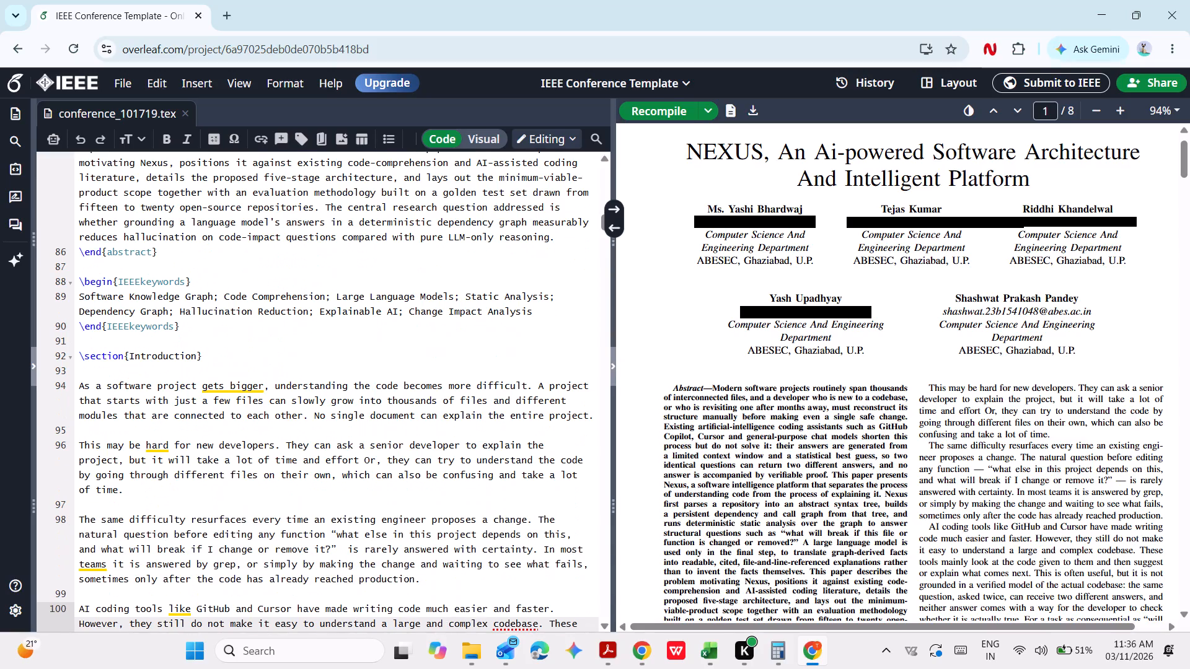
key(Down)
key(Down)
key(Down)
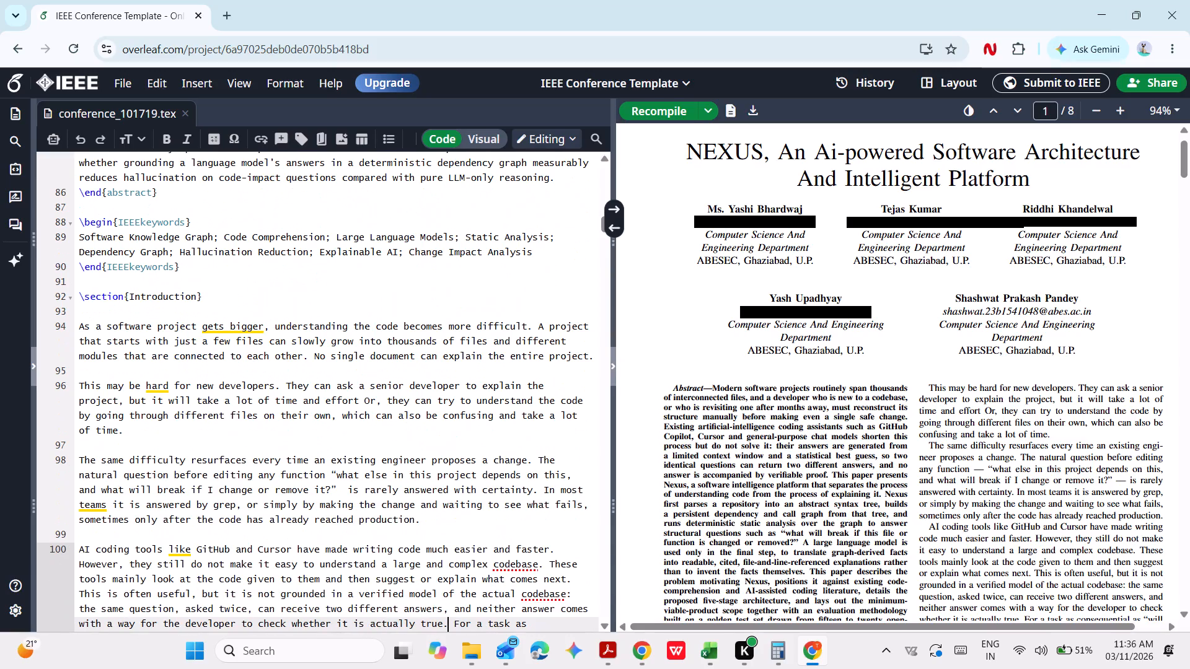
key(Down)
key(Down)
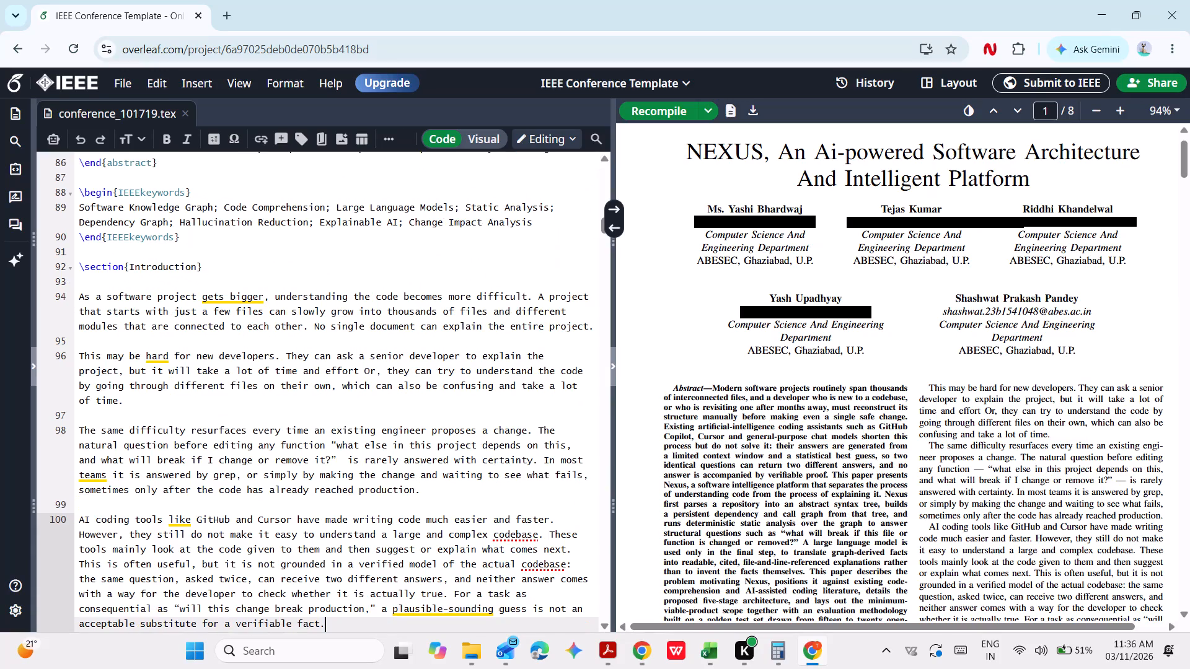
key(Down)
Replace the hyphen in "plausible-sounding guess" in the "AI coding tools" paragraph with a space.
key(Up)
key(Right)
key(Up)
key(Up)
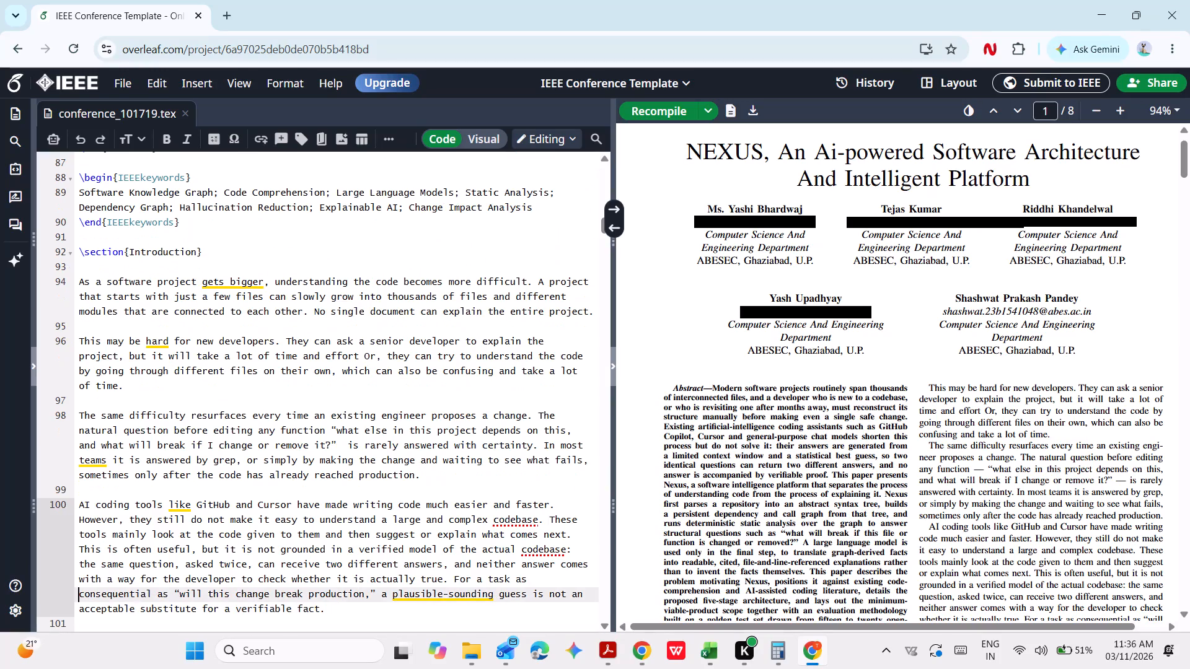
click(454, 594)
key(Left)
key(BackSpace)
key(space)
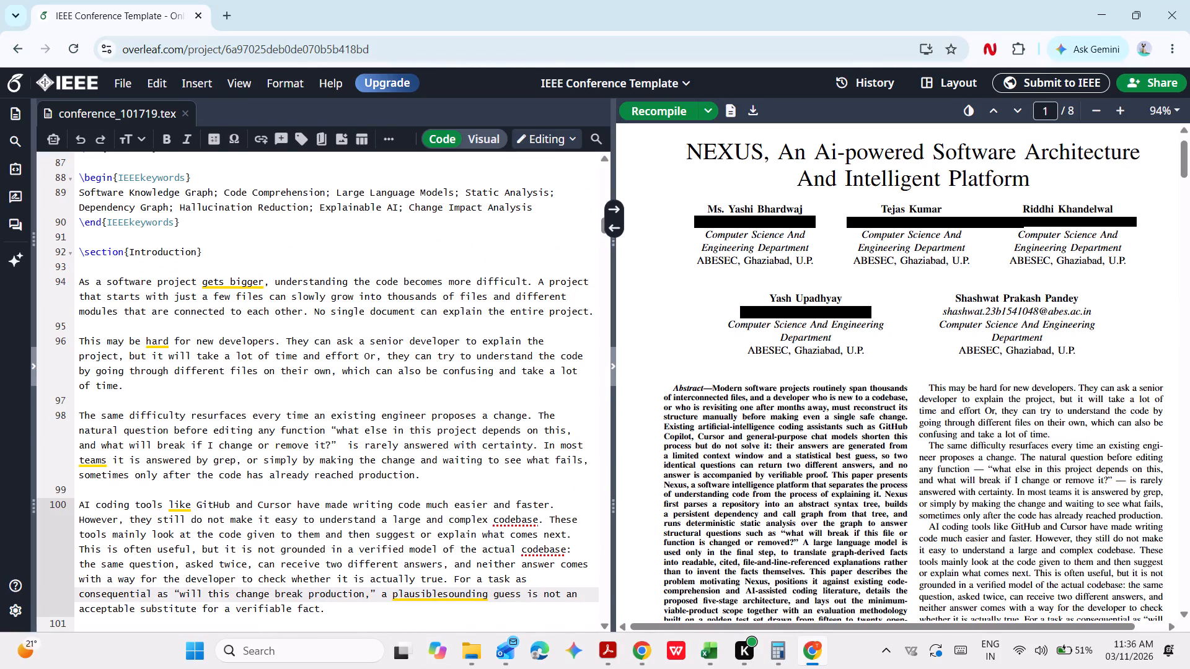
Delete the dash after "dependency and call graph" in the Introduction paragraph beginning "This paper proposes Nexus".
key(Down)
key(Down)
key(Down)
key(Down)
key(Down)
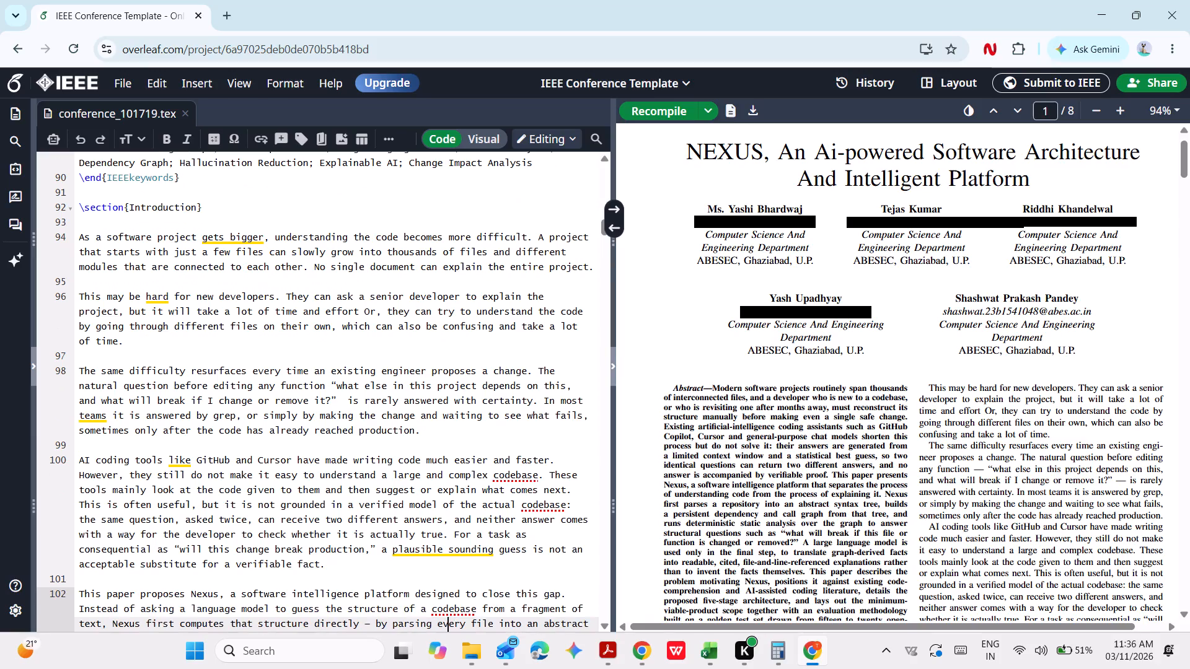
key(Down)
key(Right)
key(BackSpace)
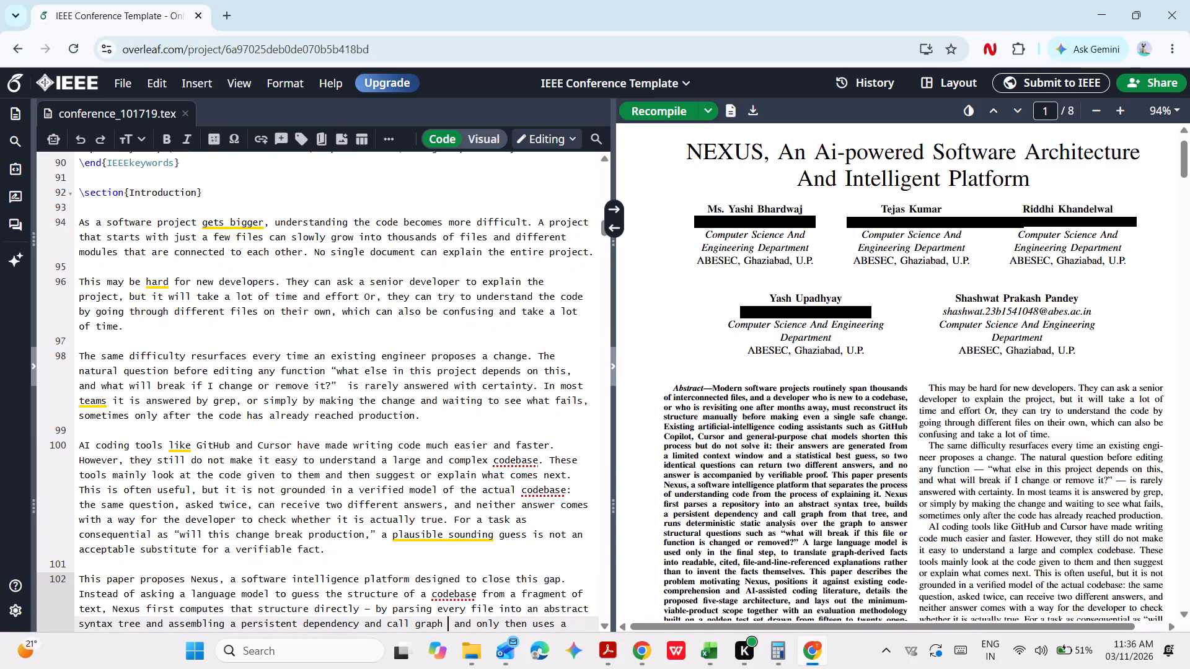
Delete the dash after "computes that structure directly" in the Introduction paragraph beginning "This paper proposes Nexus".
key(Down)
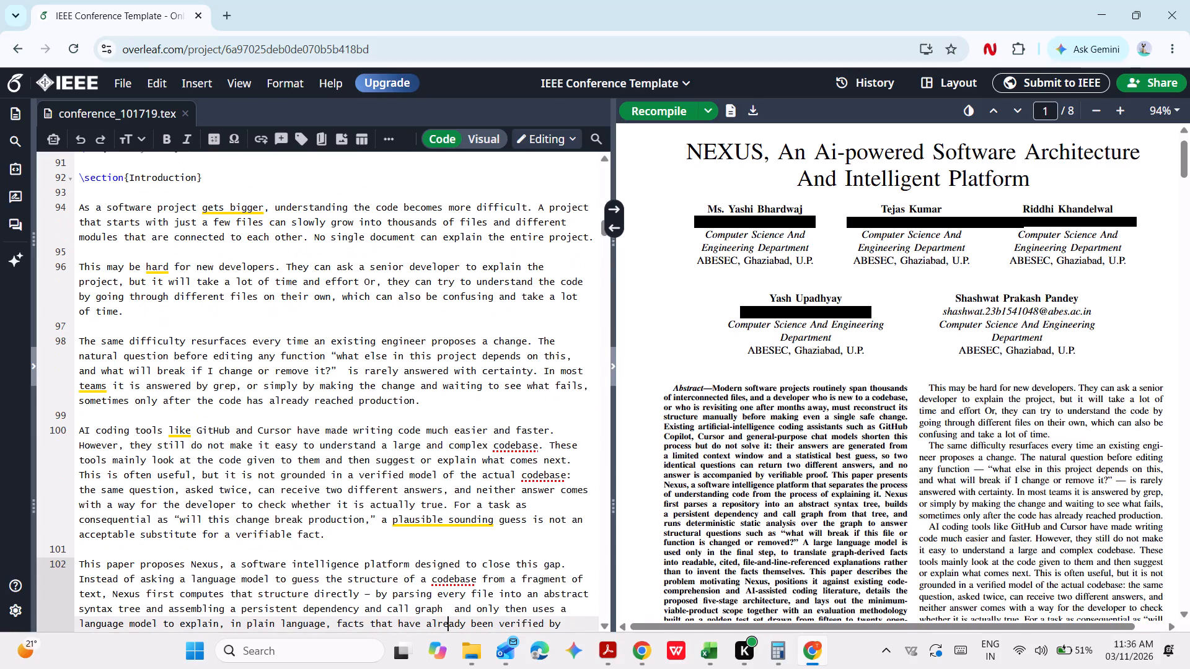
key(Up)
key(Left)
key(Left)
key(Left)
key(Left)
key(Left)
key(Left)
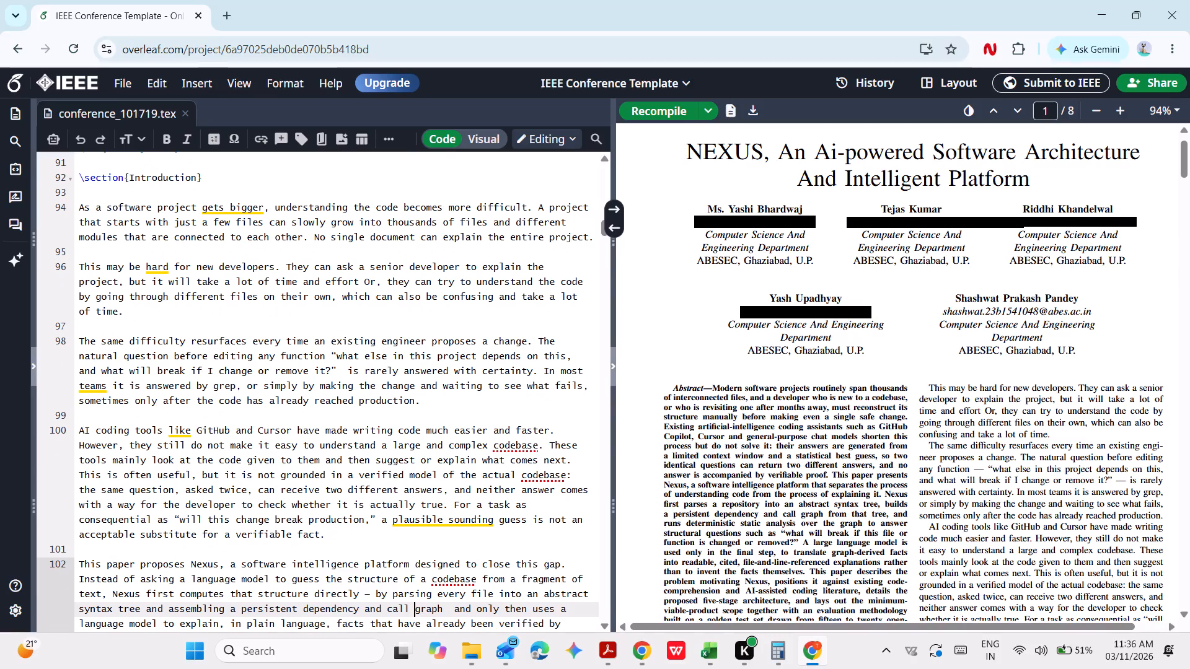
key(Up)
key(Left)
key(Left)
key(Left)
key(Left)
key(Left)
key(Left)
key(Left)
key(Left)
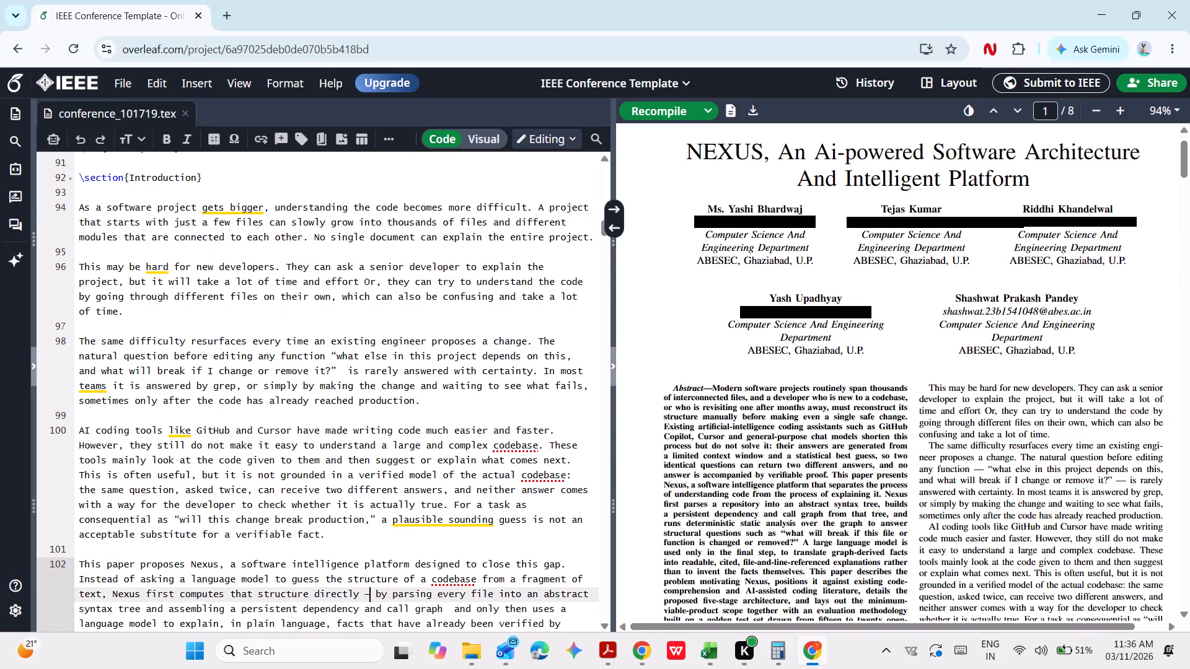
key(BackSpace)
key(BackSpace)
Read the rest of the Introduction, from the end of the "This paper proposes Nexus" paragraph to its last paragraph, checking for remaining dashes and hyphens.
key(Right)
key(Down)
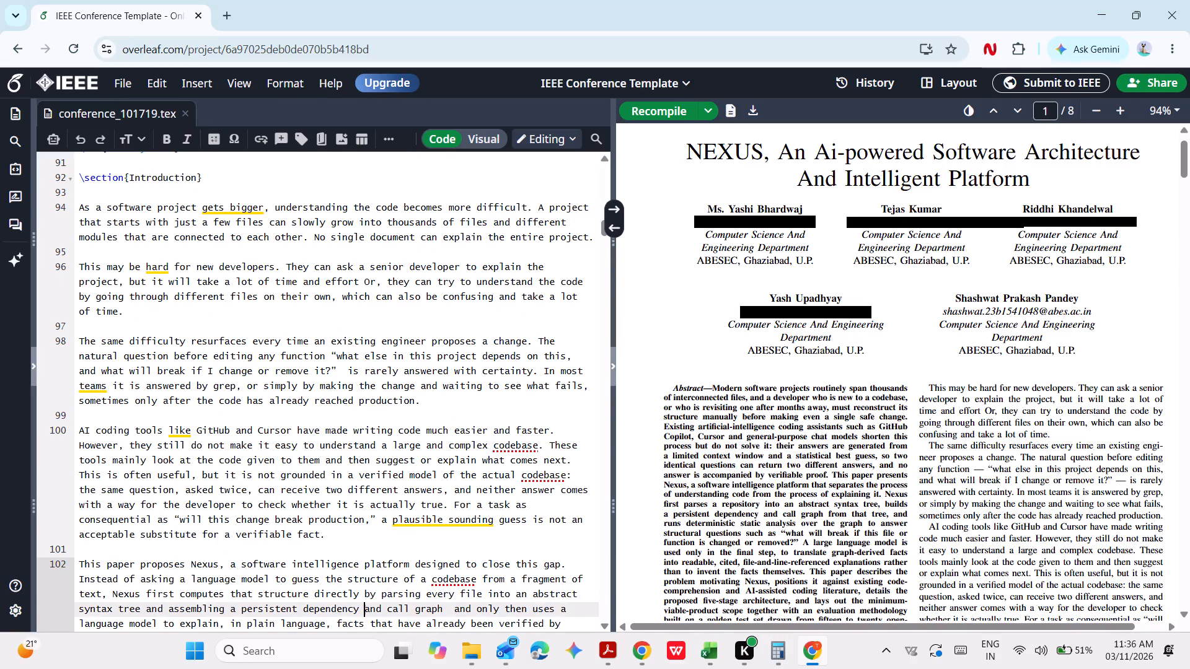
key(Down)
key(Down)
key(Down)
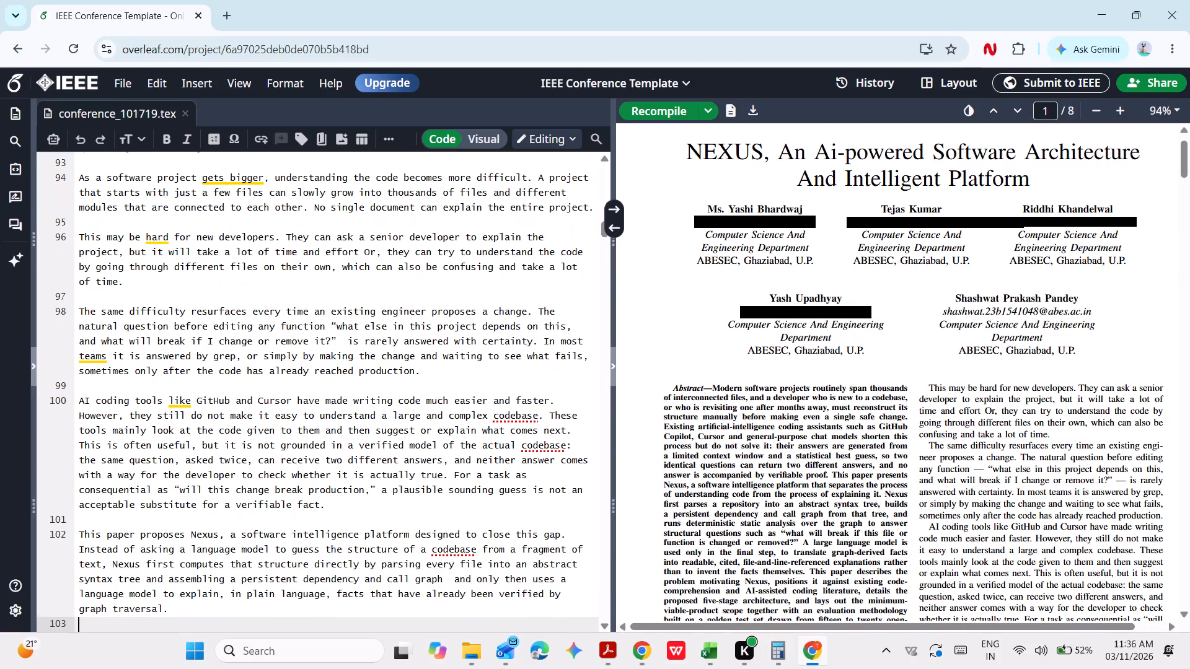
key(Down)
key(Down)
key(Down)
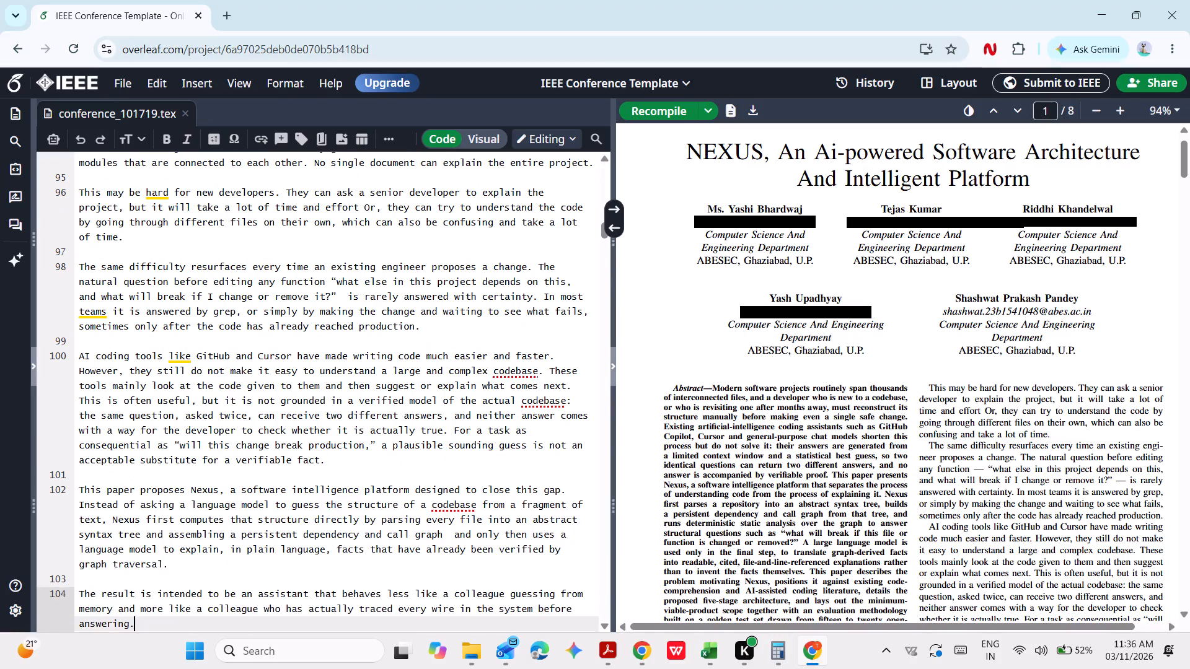
key(Down)
key(Down)
key(Down)
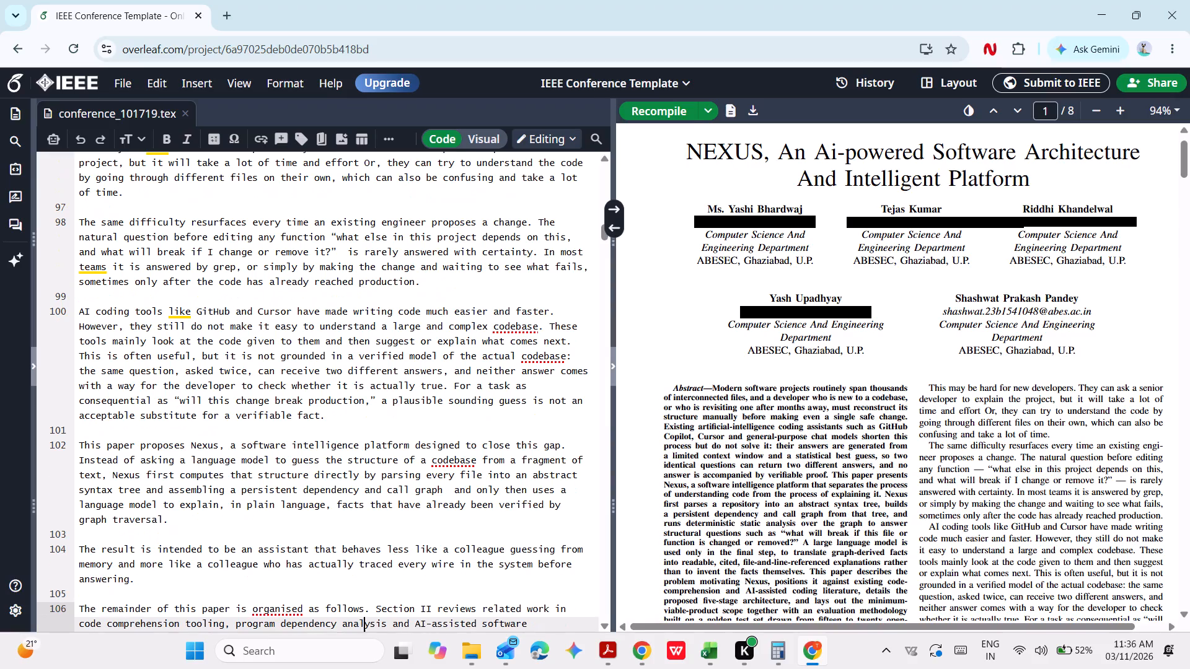
key(Right)
key(Right)
key(Right)
key(Right)
key(Right)
key(Right)
key(Right)
key(Right)
key(Right)
key(Down)
key(Down)
key(Down)
key(Down)
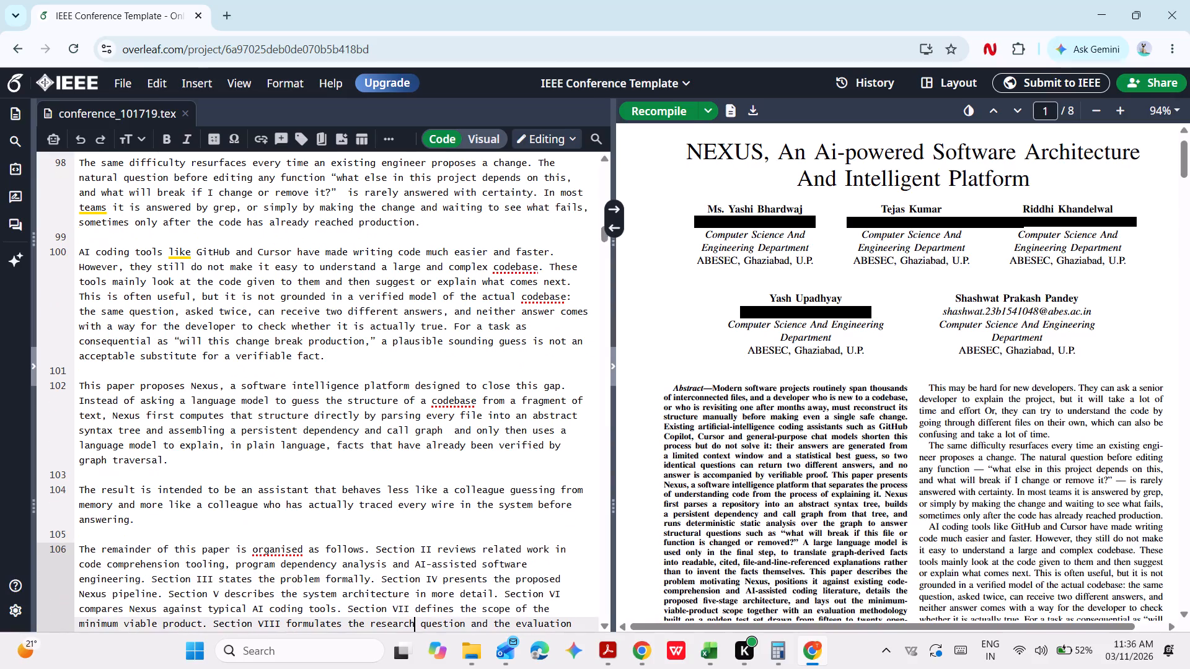
key(Down)
key(Down)
key(Down)
key(Down)
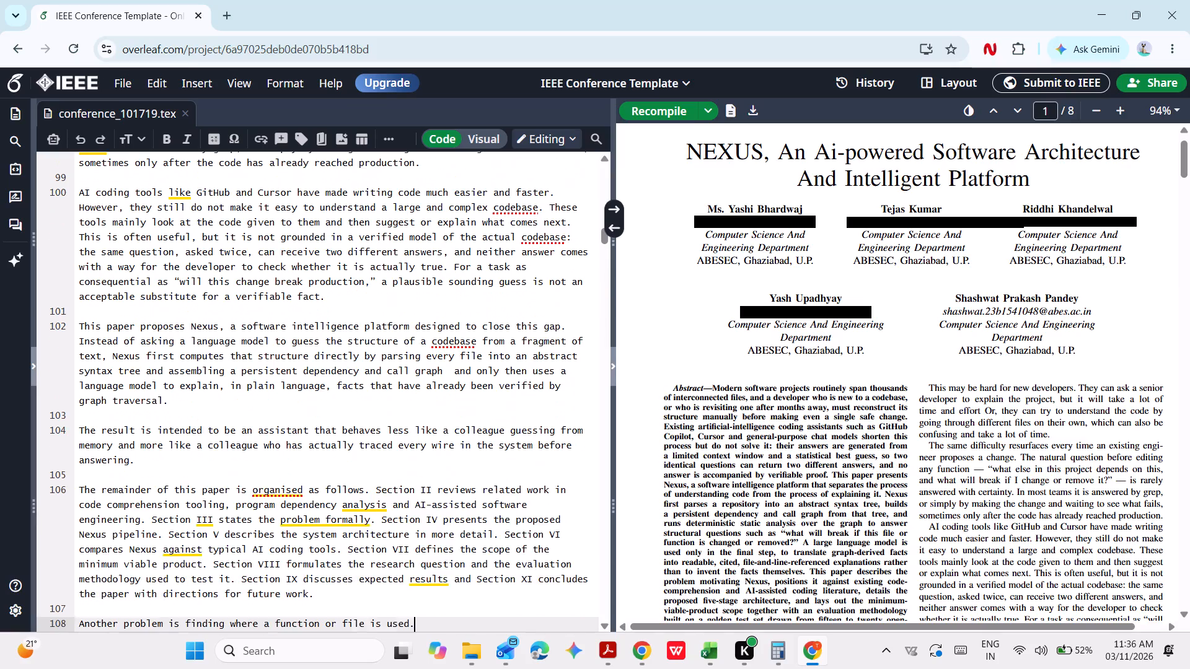
key(Down)
key(Down)
key(Down)
key(Down)
key(Down)
key(Down)
key(Down)
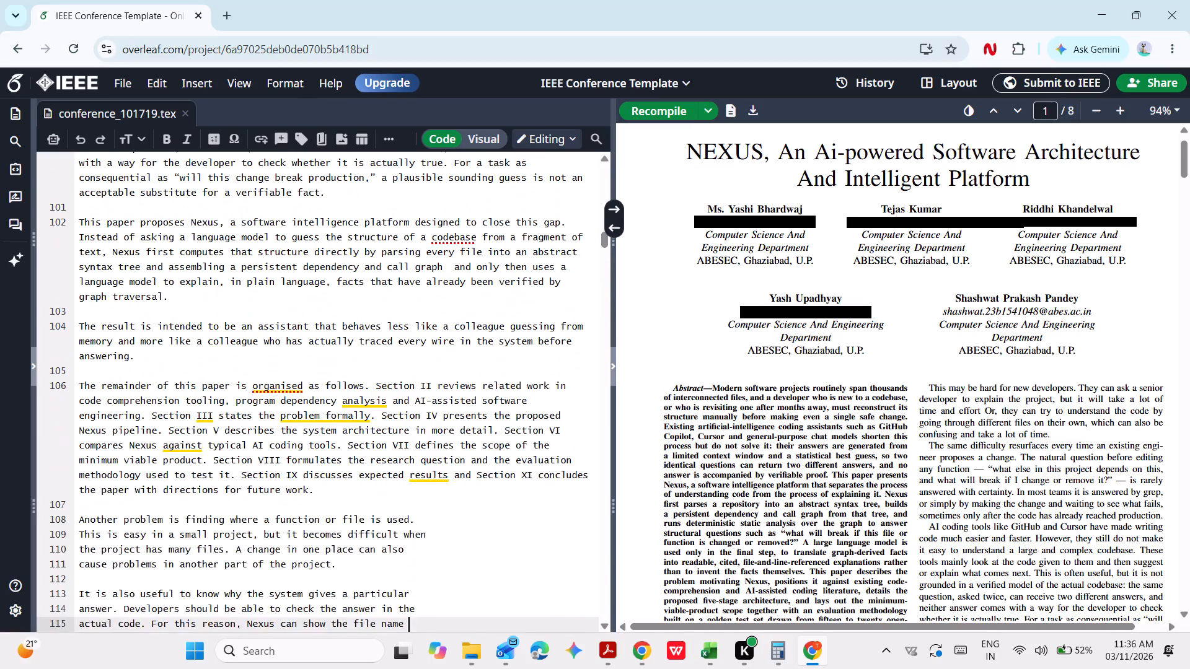
key(Down)
key(Down)
key(Down)
key(Down)
key(Down)
key(Down)
key(Down)
Read the Related Work section from its heading to the start of the "AI-Assisted Coding Tools" subsection, checking for dashes.
key(Down)
key(Down)
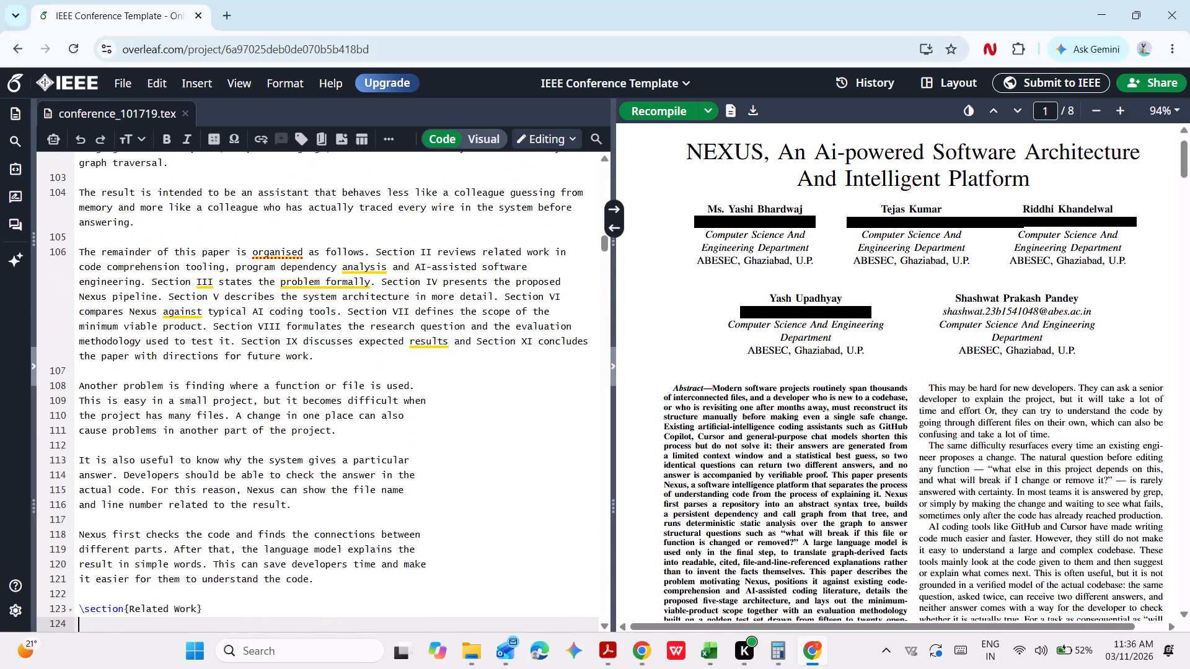
key(Down)
key(Down)
key(Down)
key(Down)
key(Down)
key(Down)
key(Down)
key(Down)
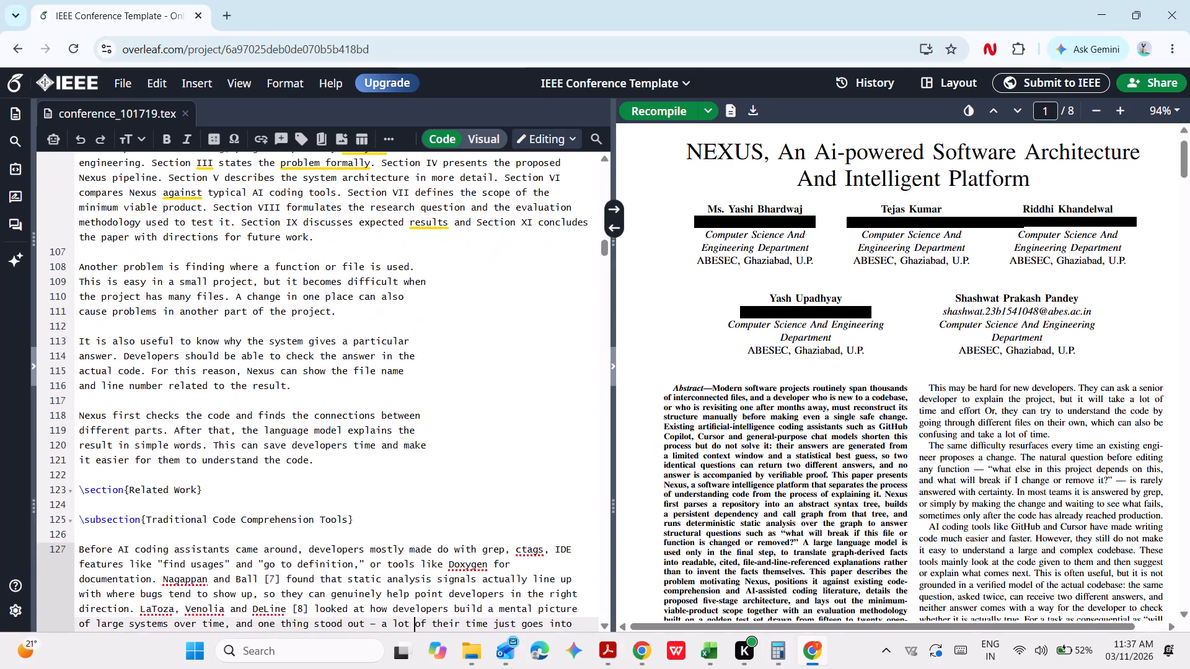
key(Down)
key(Down)
key(Down)
key(Down)
key(Down)
key(Down)
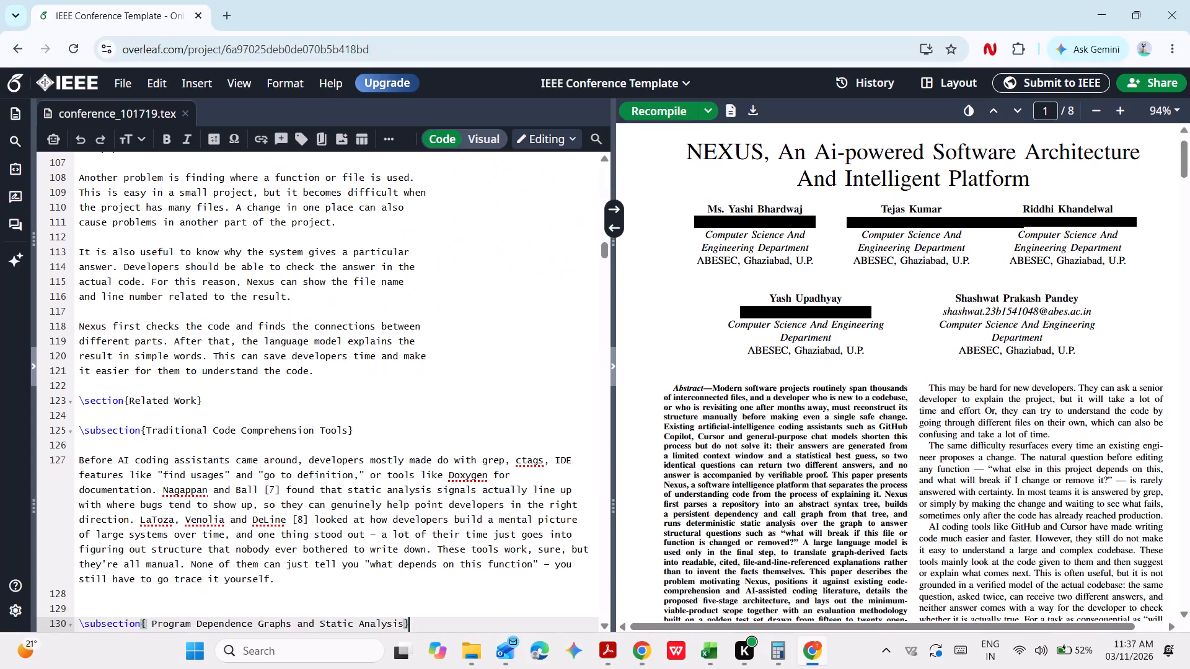
key(Down)
key(Down)
key(Down)
key(Down)
key(Down)
key(Down)
key(Down)
key(Down)
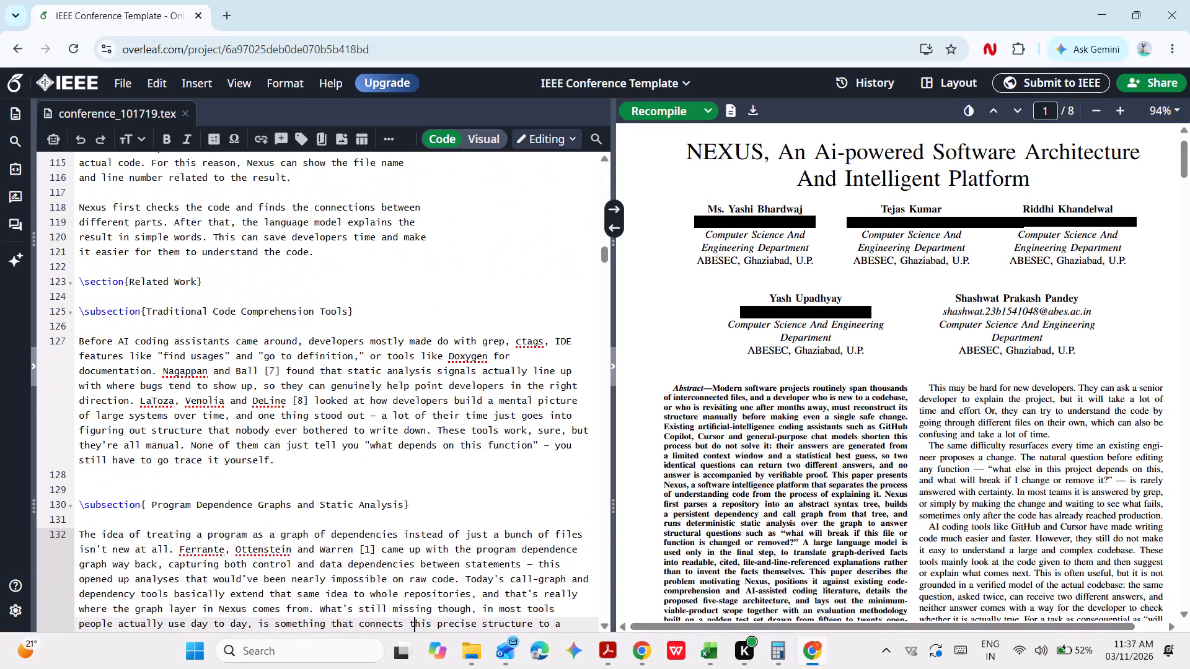
key(Down)
key(Down)
key(Down)
key(Down)
key(Down)
key(Down)
key(Down)
key(Down)
key(Down)
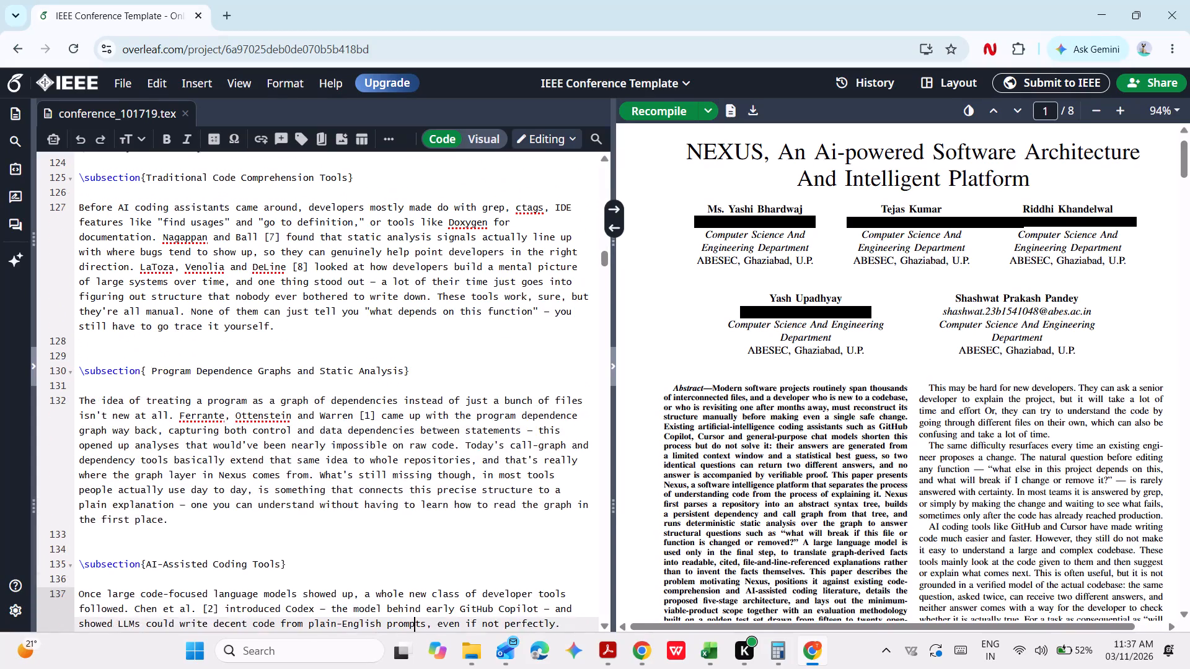
key(Down)
Delete the dash after "introduced Codex" in the first paragraph of the "AI-Assisted Coding Tools" subsection.
key(Up)
key(Left)
key(Up)
key(Left)
key(Left)
key(Left)
key(Left)
key(Left)
key(Left)
key(Left)
key(Left)
key(Left)
key(Left)
key(Left)
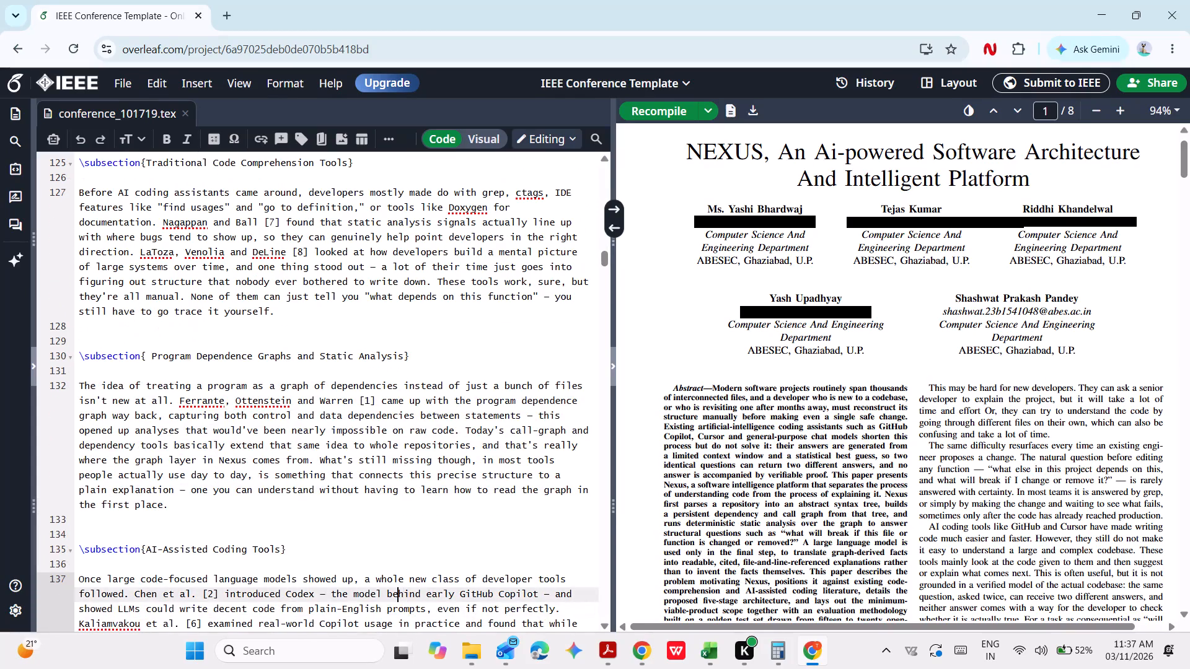
key(Left)
key(Left)
key(Left)
key(Left)
key(BackSpace)
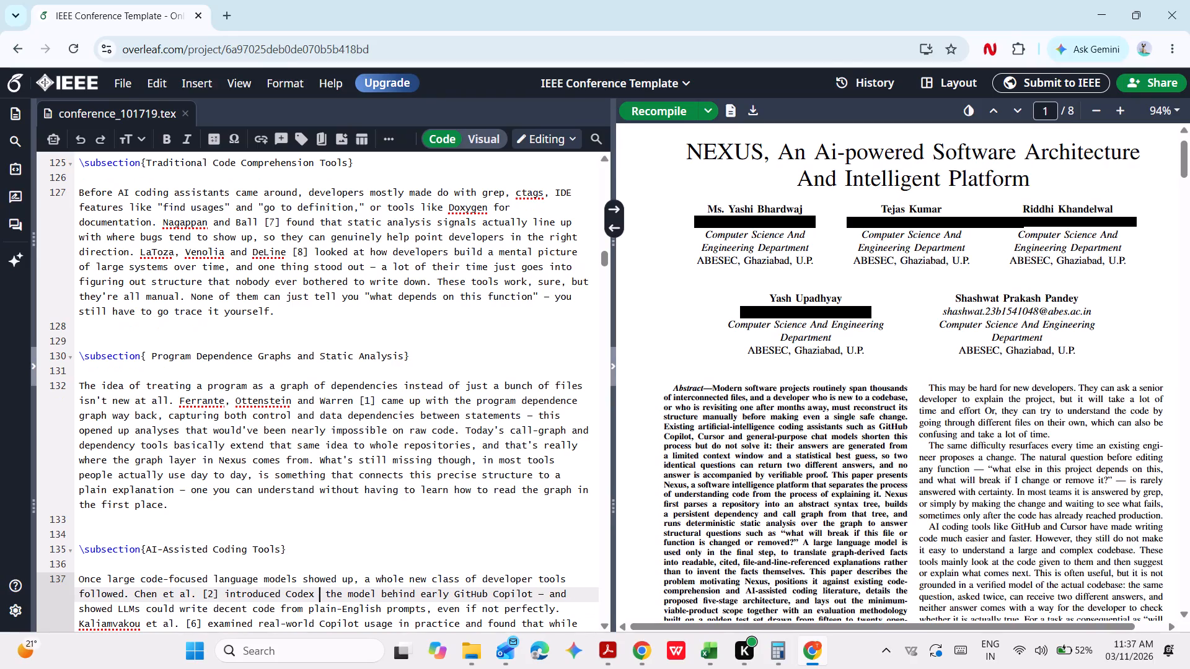
key(BackSpace)
Delete the dash after "early GitHub Copilot" in the same "AI-Assisted Coding Tools" sentence.
key(Right)
key(Right)
key(Right)
key(Right)
key(Right)
key(Right)
key(Right)
key(Right)
key(Right)
key(Right)
key(Right)
key(Right)
key(Right)
key(Right)
key(Right)
key(Right)
key(Right)
key(Right)
key(Right)
key(Right)
key(Right)
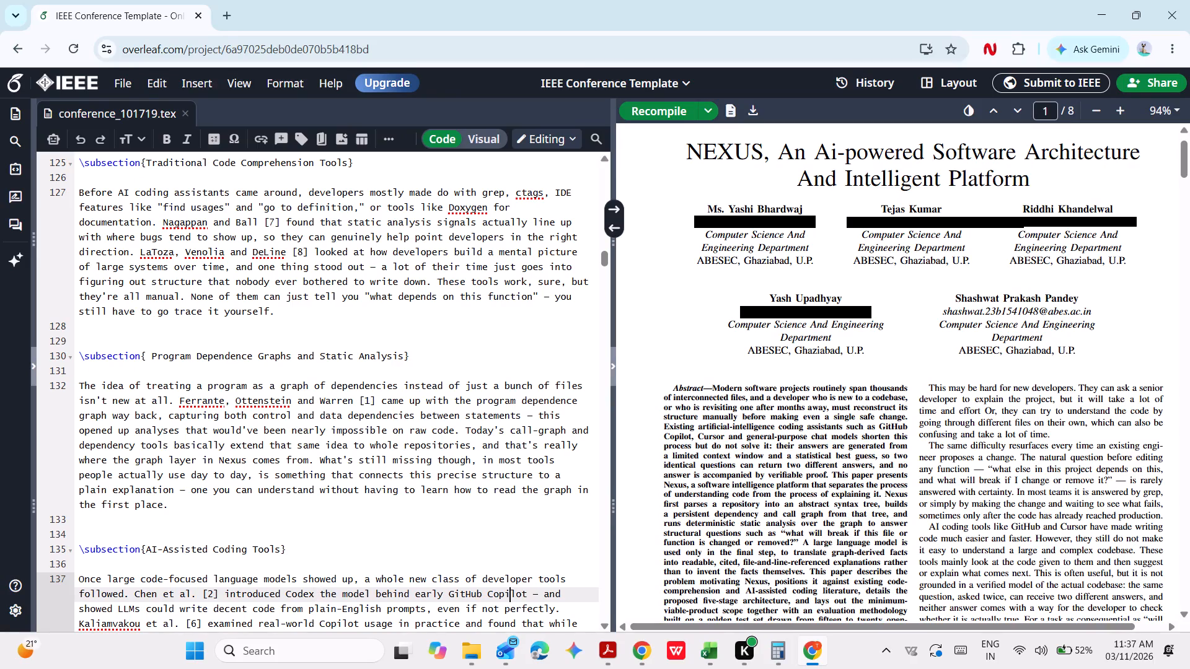
key(Right)
key(Right)
key(Right)
key(Right)
key(Right)
key(BackSpace)
key(BackSpace)
key(Down)
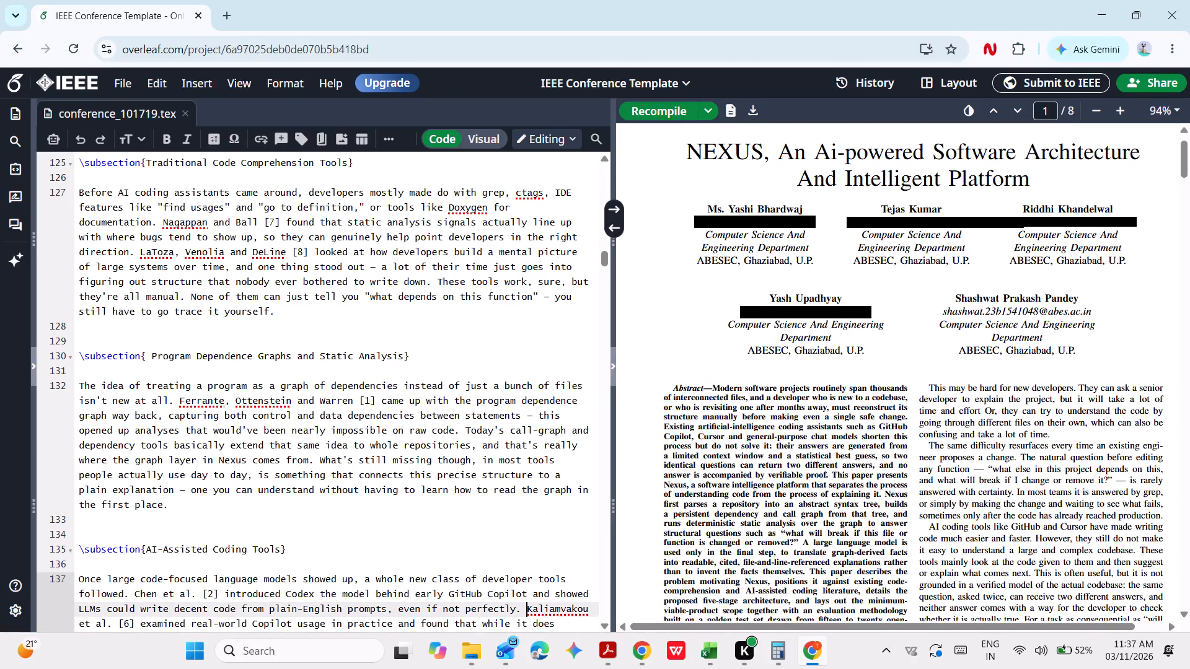
Replace the hyphen in "real-world Copilot usage" with a space in the "AI-Assisted Coding Tools" paragraph.
key(Down)
key(Down)
key(Up)
key(Left)
key(Left)
key(Left)
key(Left)
key(Left)
key(Left)
key(Left)
key(Left)
key(Left)
key(Left)
key(Left)
key(Left)
key(Left)
key(Left)
key(Left)
key(Left)
key(Left)
key(Left)
key(Left)
key(Left)
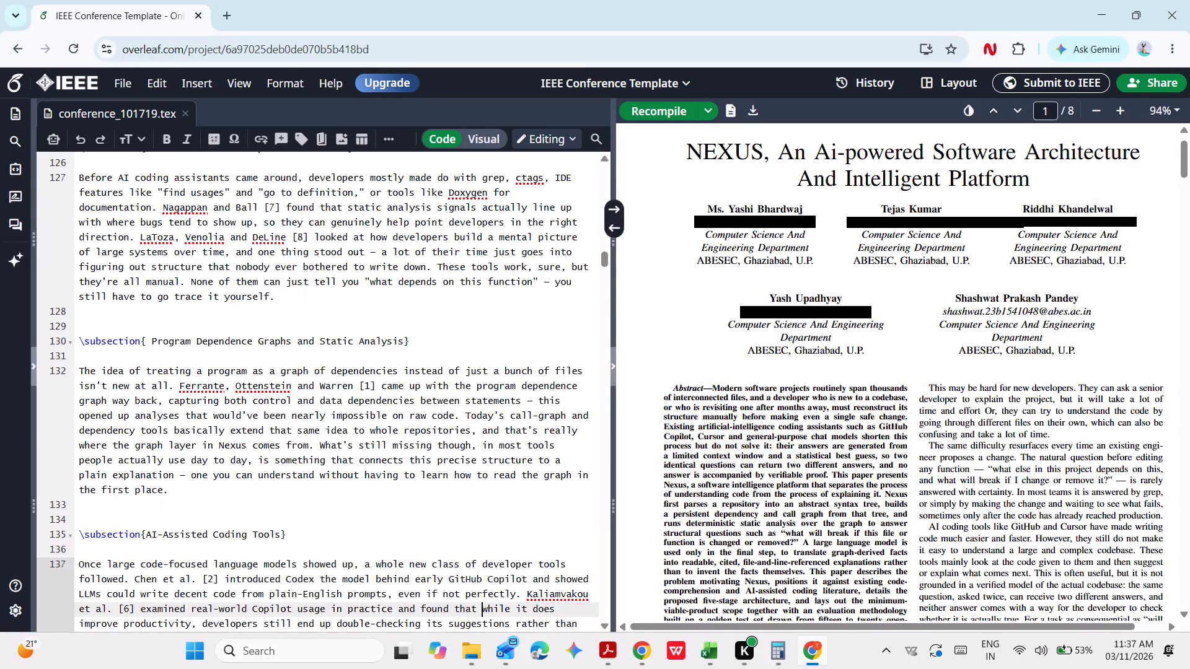
key(Left)
key(BackSpace)
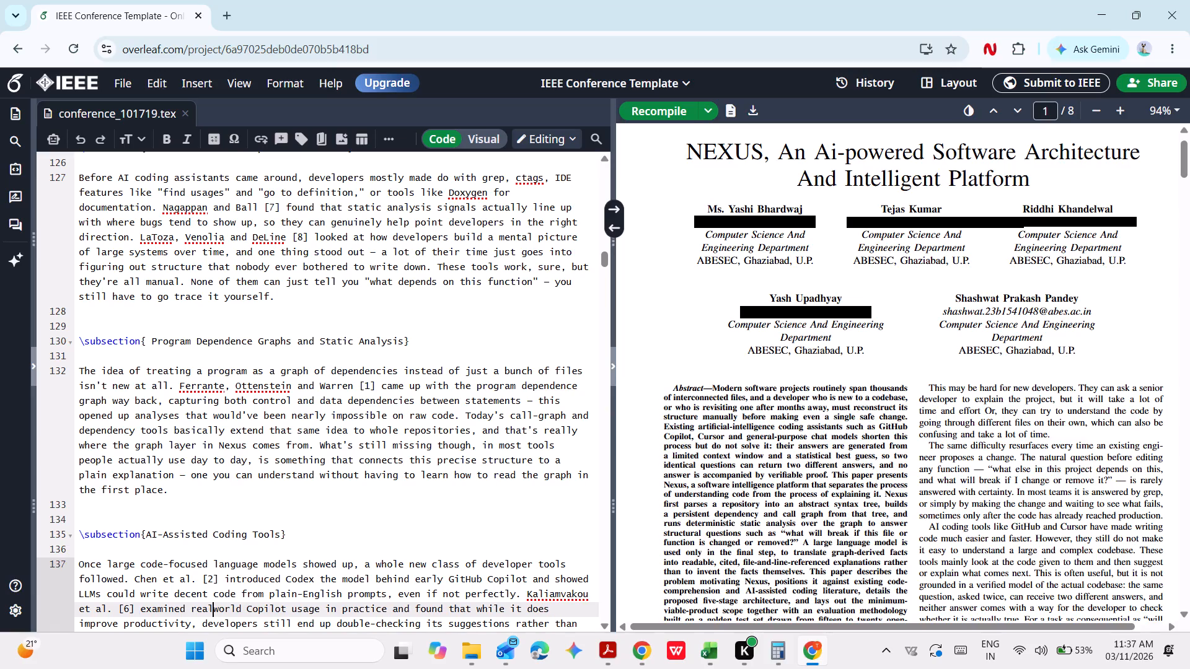
key(space)
Read the rest of the "AI-Assisted Coding Tools" subsection through to the start of "Hallucination in Large Language Models", checking for dashes.
key(Down)
key(Down)
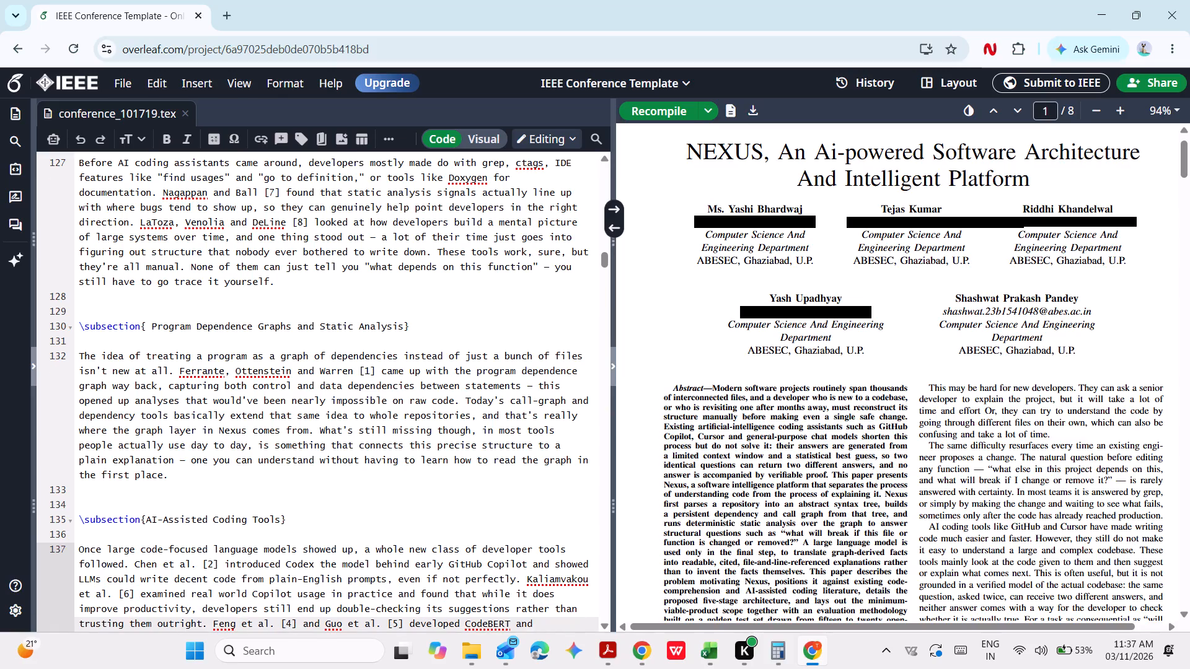
key(Down)
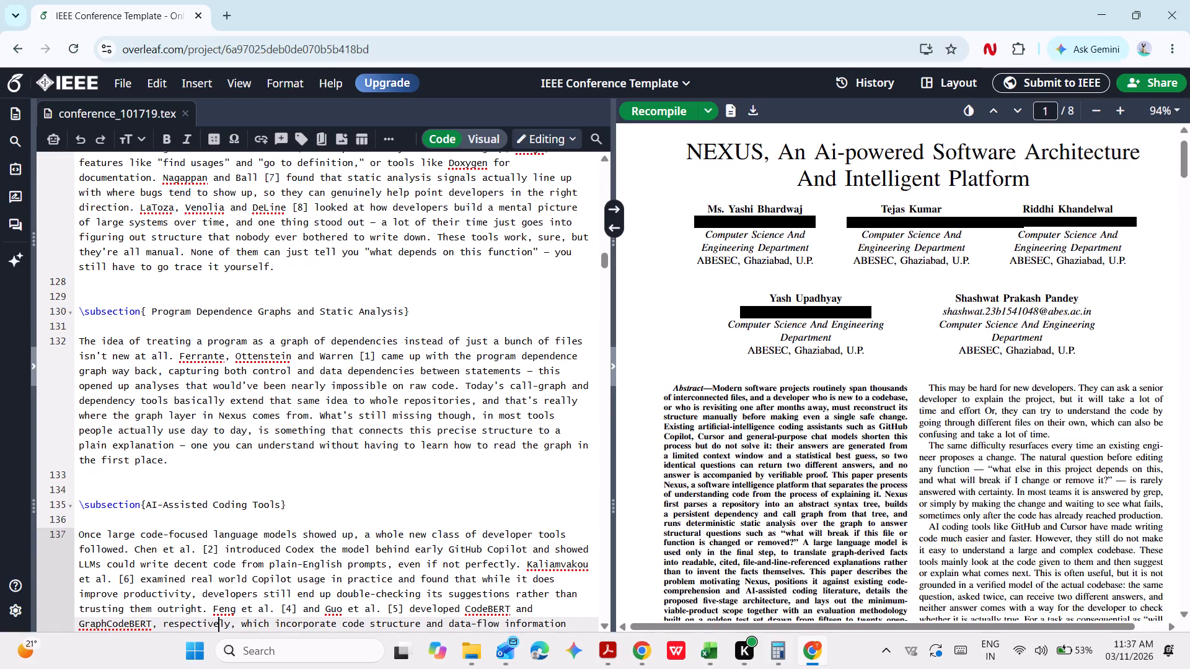
key(Down)
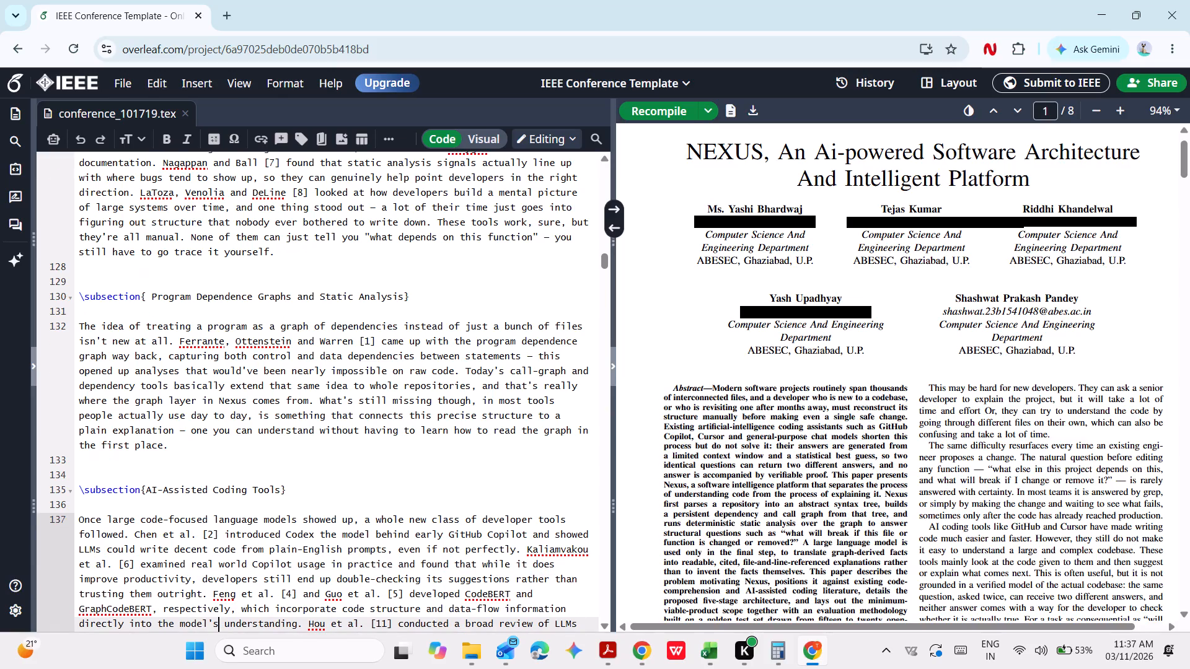
key(Down)
key(Down)
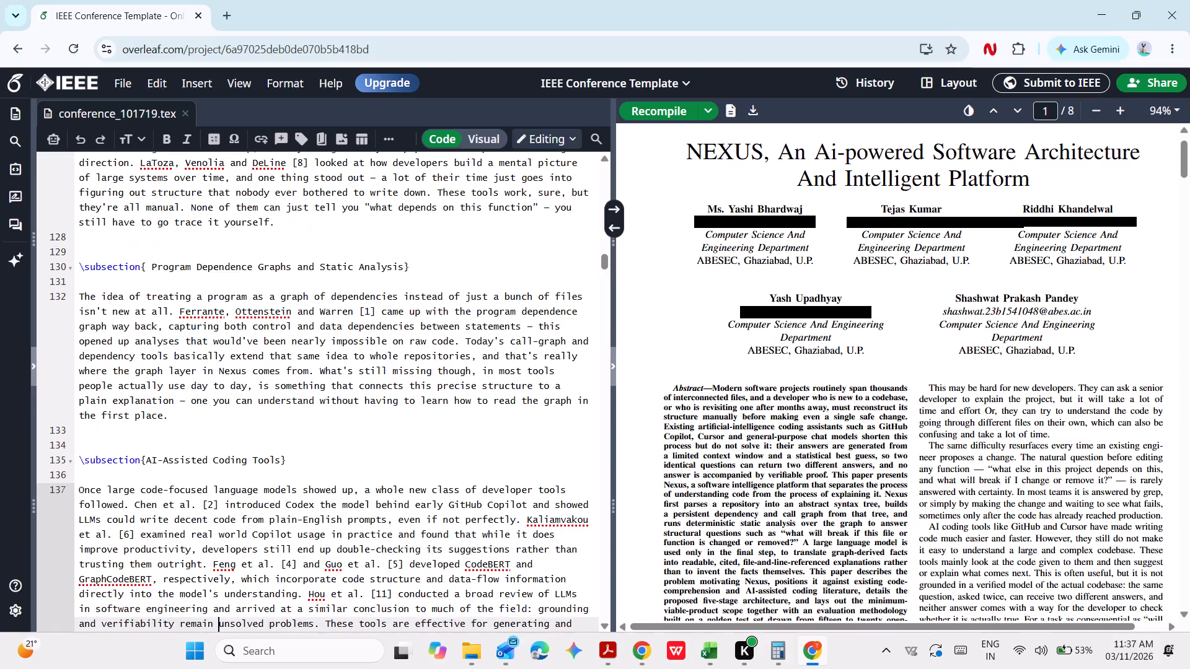
key(Down)
key(Down)
key(Down)
key(Down)
key(Down)
key(Down)
key(Down)
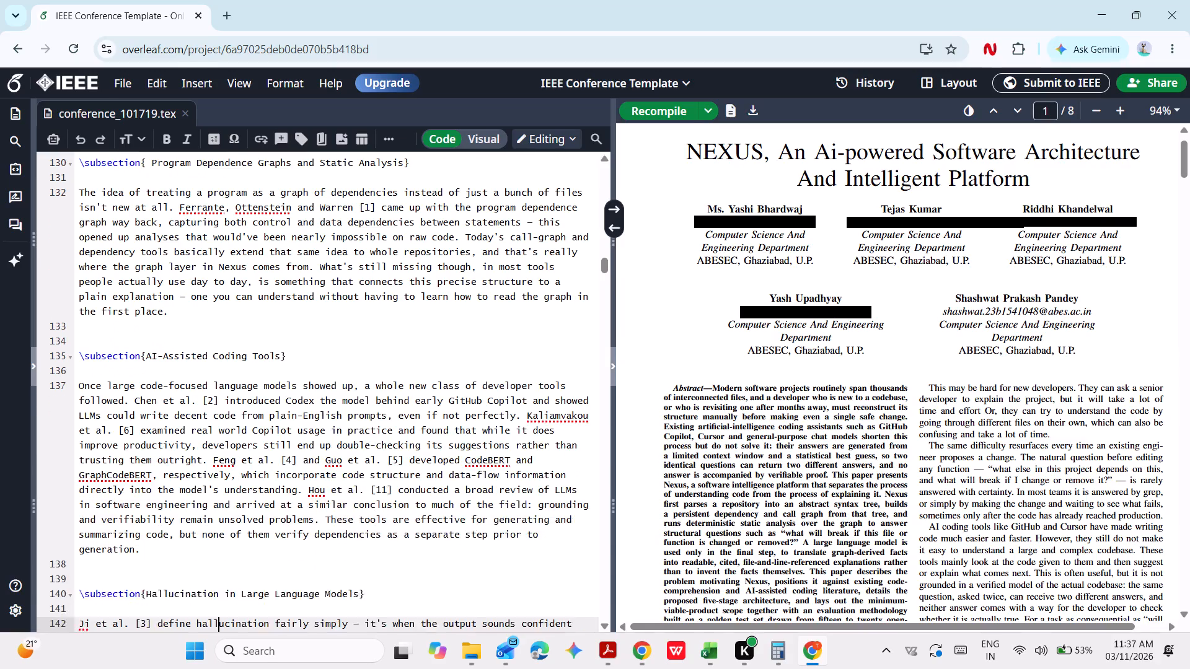
Delete the dash after "define hallucination fairly simply" in the "Hallucination in Large Language Models" subsection.
key(Down)
key(Down)
key(Up)
key(Up)
key(Right)
key(Right)
key(Right)
key(Right)
key(Right)
key(Right)
key(Right)
key(Right)
key(Right)
key(Right)
key(Right)
key(Right)
key(Right)
key(Right)
key(Right)
key(Right)
key(Right)
key(Right)
key(Right)
key(Right)
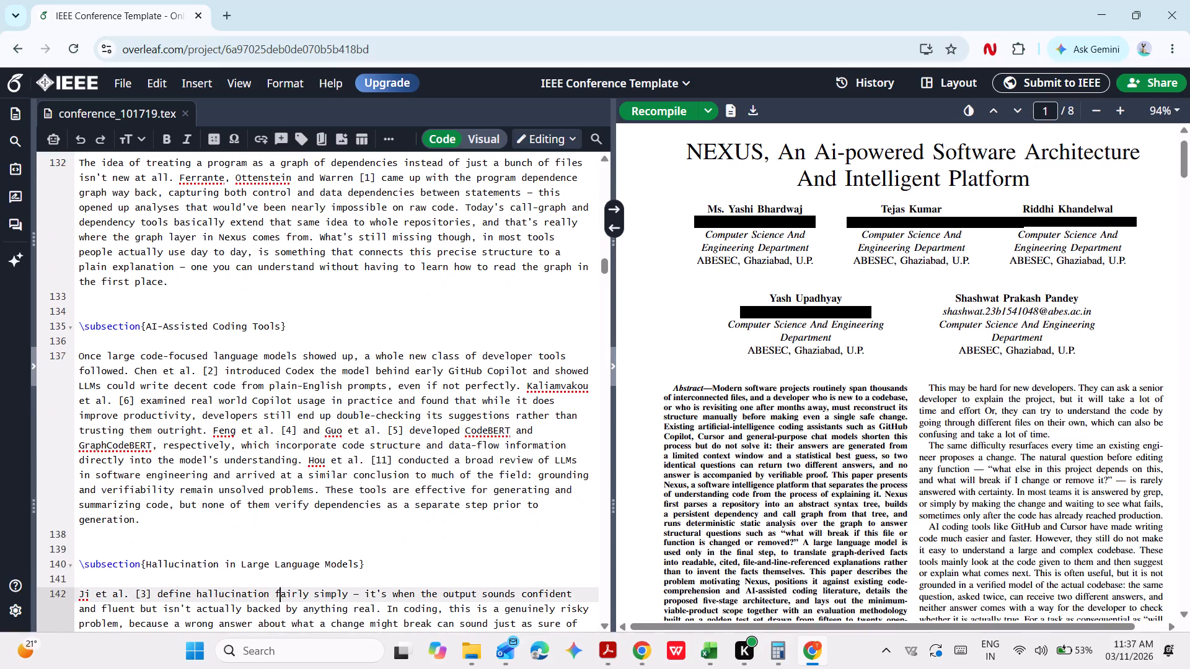
key(Right)
key(BackSpace)
key(BackSpace)
Replace the hyphen in "retrieval-augmented generation" with a space in the "Hallucination in Large Language Models" paragraph.
key(Down)
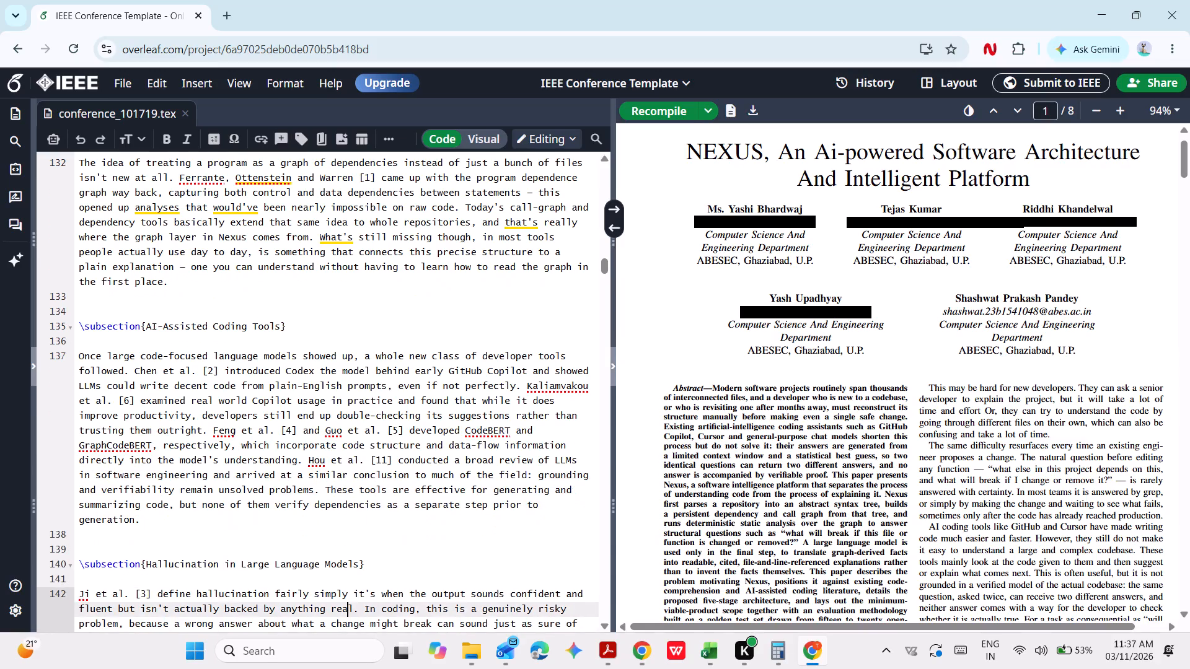
key(Down)
key(Down)
key(Down)
key(Down)
key(Down)
key(Up)
key(Up)
key(Left)
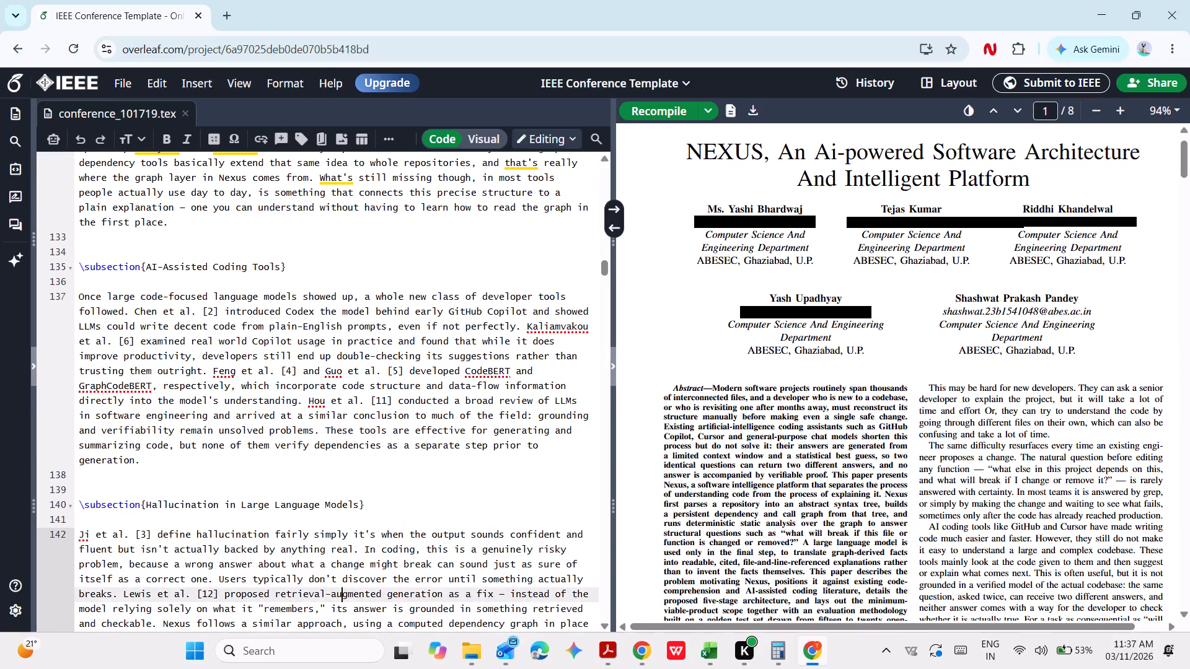
key(Left)
key(Left)
key(BackSpace)
key(space)
Delete the dash after "generation as a fix" in the same sentence about Lewis et al.
key(Down)
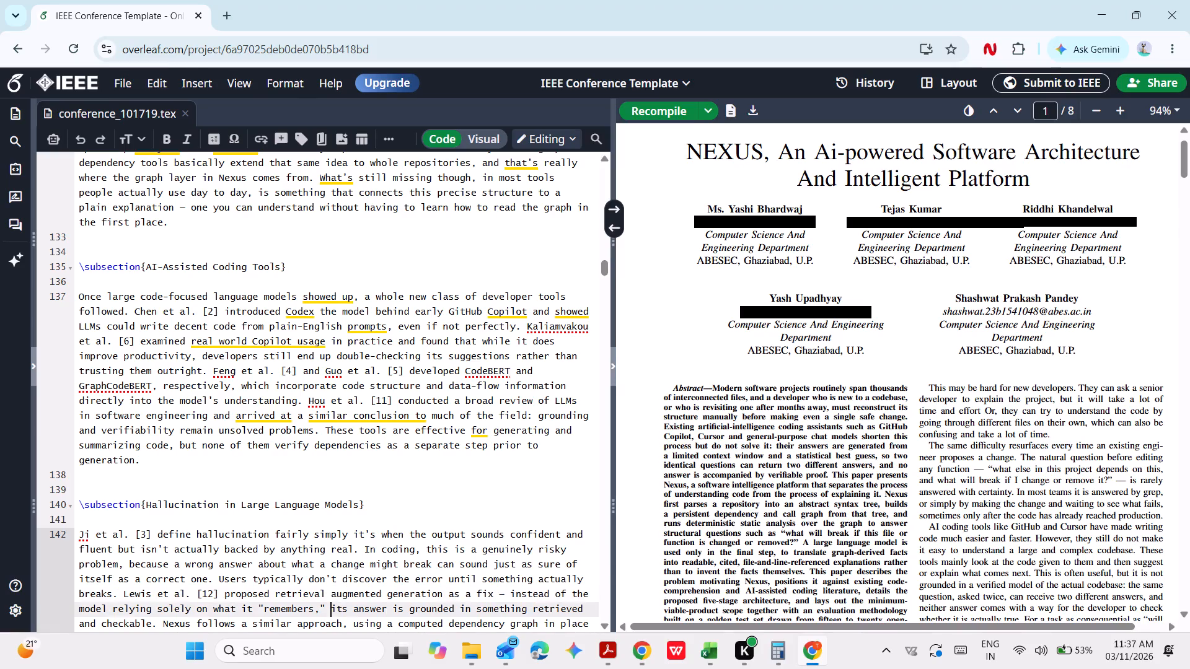
key(Down)
key(Up)
key(Up)
key(Right)
key(Right)
key(Right)
key(Right)
key(Right)
key(Right)
key(Right)
key(Right)
key(Right)
key(Right)
key(Right)
key(Right)
key(Right)
key(Right)
key(Right)
key(Right)
key(Right)
key(Right)
key(Right)
key(Right)
key(Right)
key(Right)
key(Right)
key(Right)
key(Right)
key(Right)
key(Right)
key(Right)
key(Right)
key(Right)
key(Right)
key(BackSpace)
key(BackSpace)
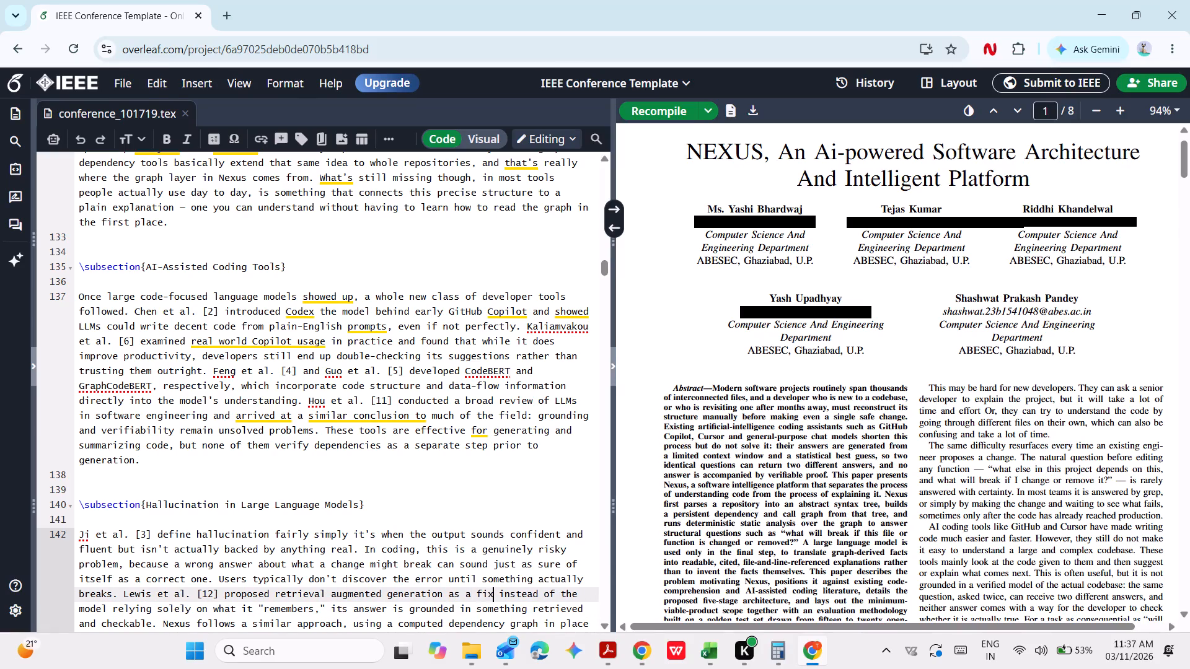
Read from the end of the Hallucination subsection through "Benchmarks and Datasets" to the first "Research Gap" paragraph, checking for dashes.
key(Down)
key(Down)
key(Down)
key(Down)
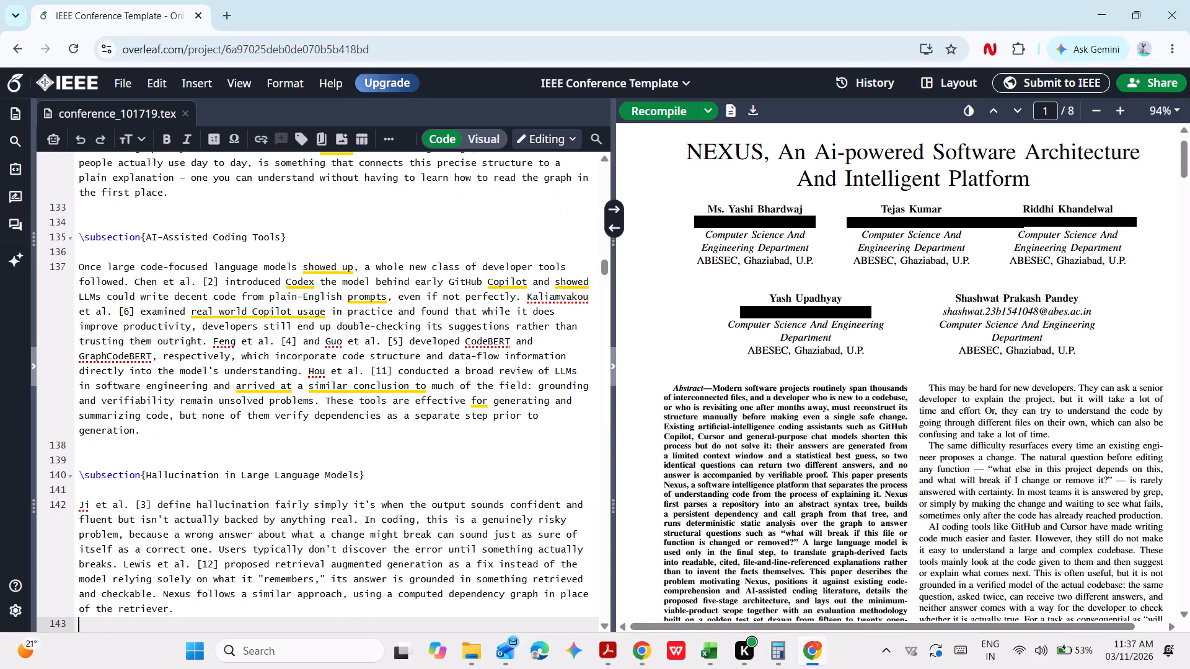
key(Down)
key(Down)
key(Down)
key(Down)
key(Down)
key(Down)
key(Down)
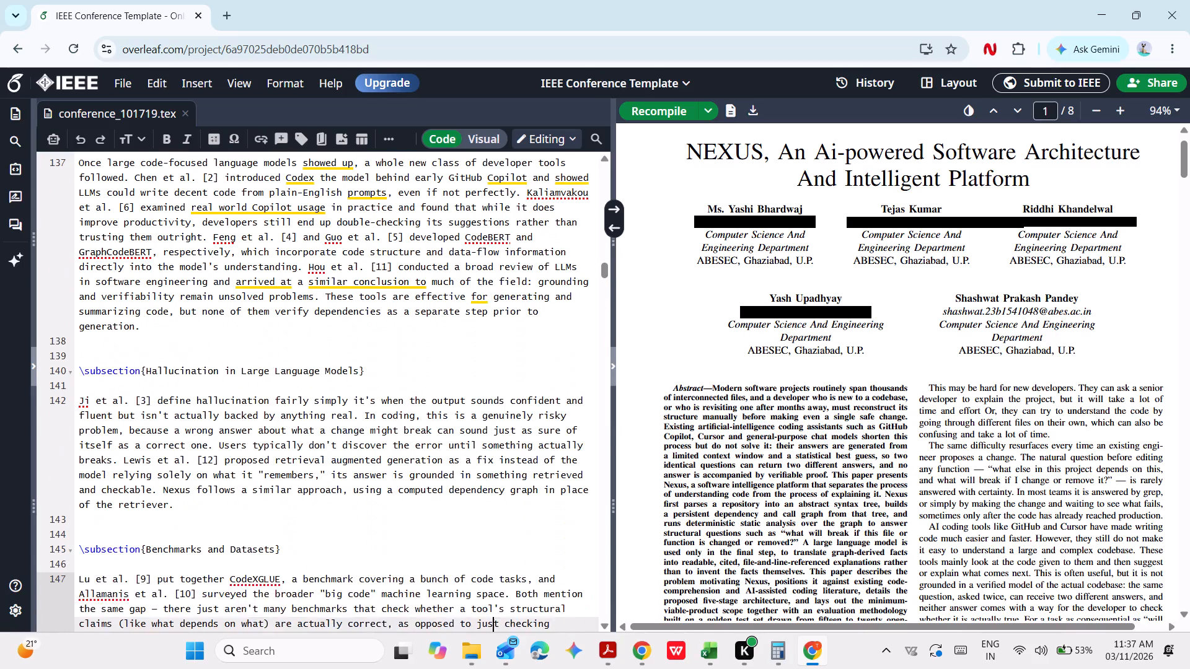
key(Down)
key(Down)
key(Down)
key(Down)
key(Down)
key(Down)
key(Down)
key(Down)
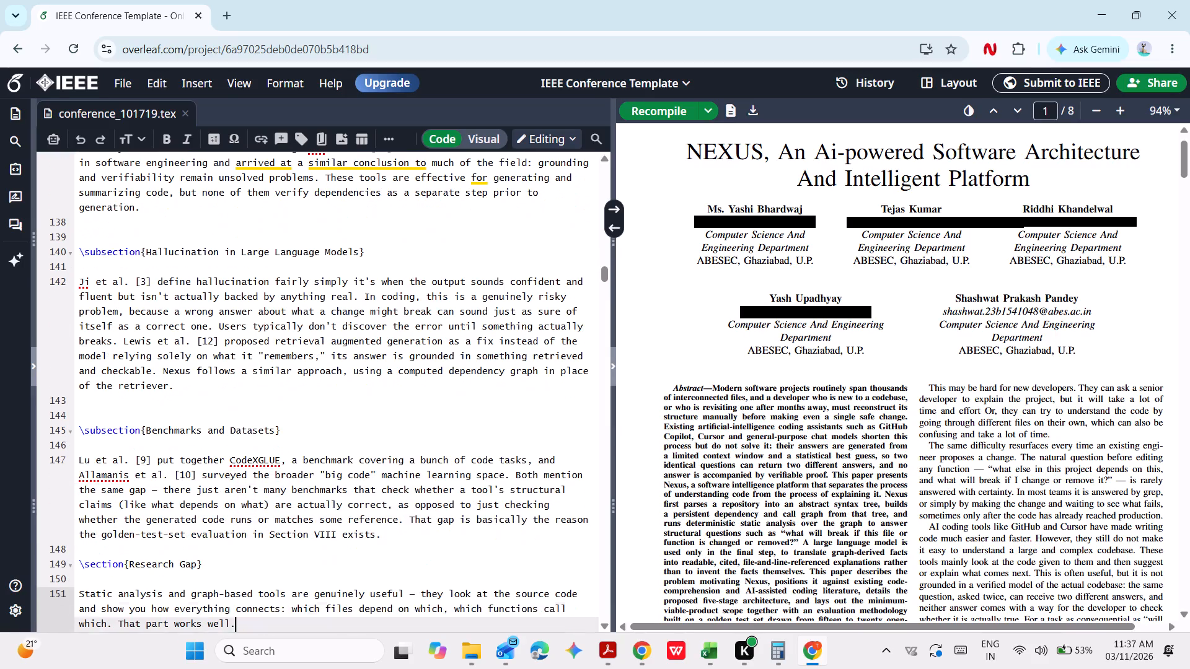
Delete the dash after "graph-based tools are genuinely useful" in the first paragraph of the "Research Gap" section.
key(Up)
key(Up)
key(Left)
key(Left)
key(Left)
key(Left)
key(Left)
key(Left)
key(Left)
key(Left)
key(Left)
key(Left)
key(Left)
key(Left)
key(Left)
key(Left)
key(BackSpace)
key(BackSpace)
Delete the dash after "That takes time" in the second paragraph of the "Research Gap" section.
key(Down)
key(Down)
key(Down)
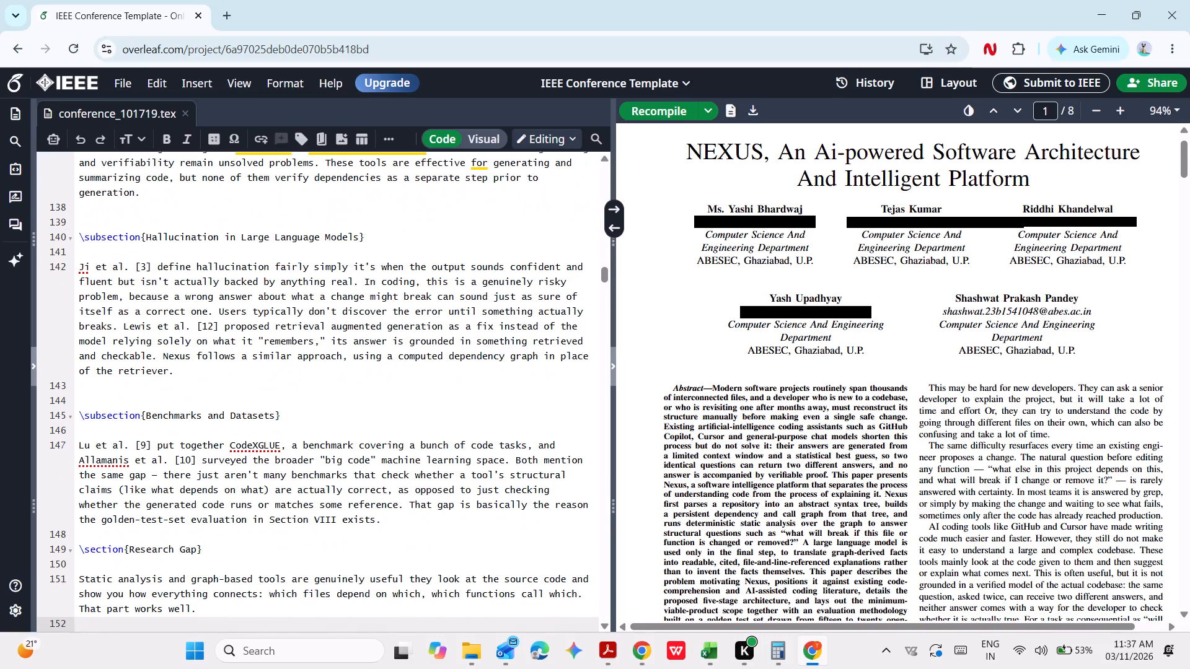
key(Down)
key(Down)
key(Down)
key(Down)
key(Down)
key(Down)
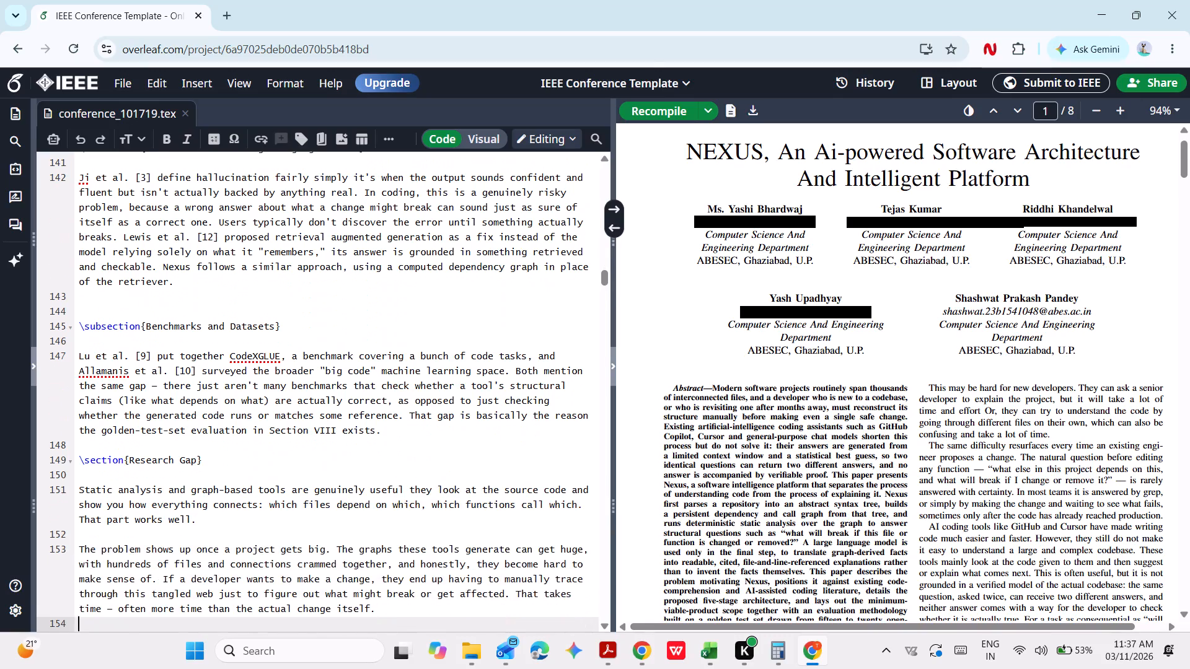
key(Down)
key(Down)
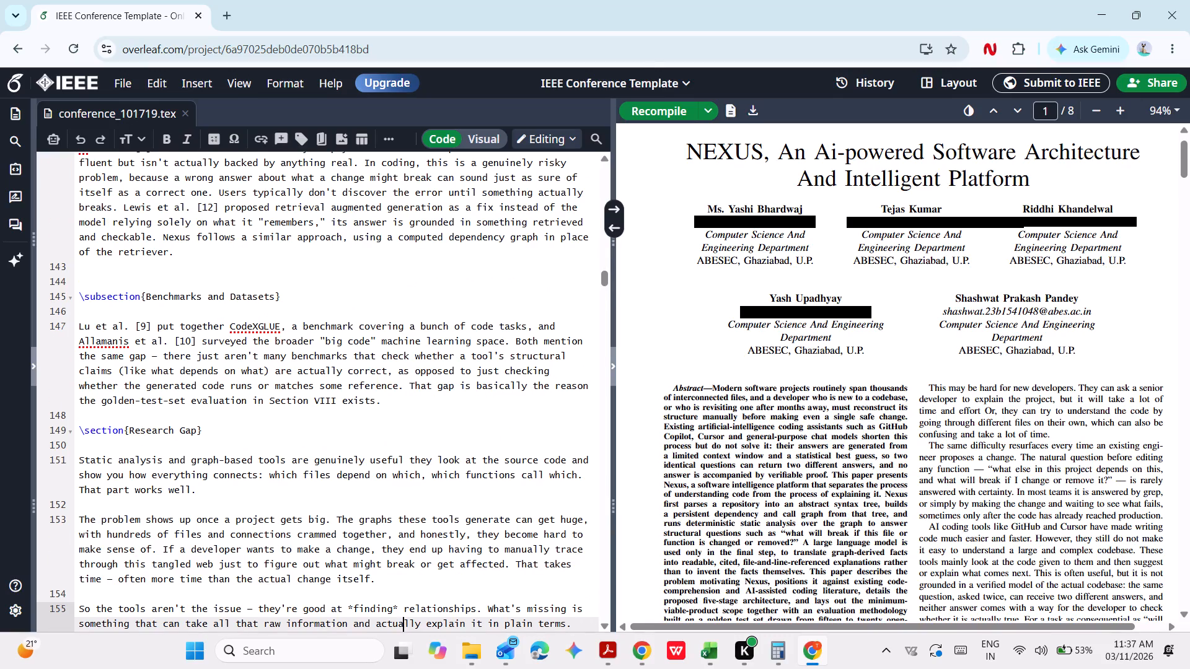
key(Up)
key(Left)
key(Up)
key(Left)
key(Left)
key(Left)
key(Left)
key(Left)
key(Left)
key(Left)
key(Left)
key(Left)
key(Left)
key(Left)
key(Left)
key(Left)
key(Left)
key(Left)
key(Left)
key(Left)
key(Left)
key(Left)
key(Left)
key(Left)
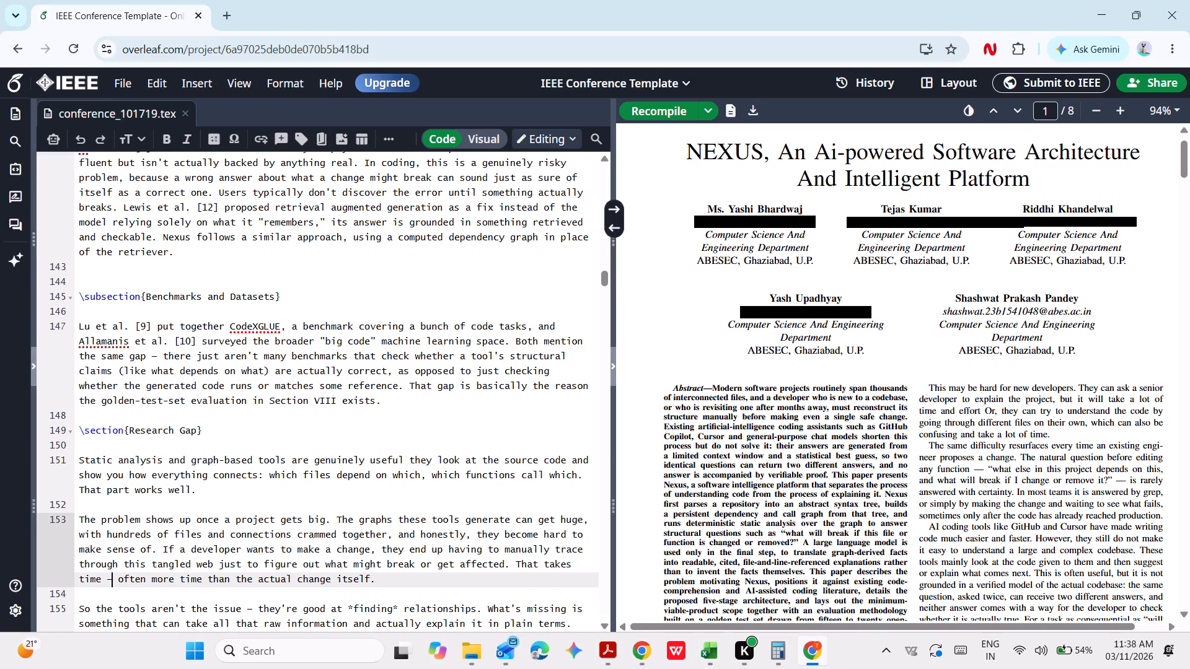
key(BackSpace)
key(BackSpace)
Delete the dash after "So the tools aren't the issue" in the third "Research Gap" paragraph.
key(Right)
key(Down)
key(Down)
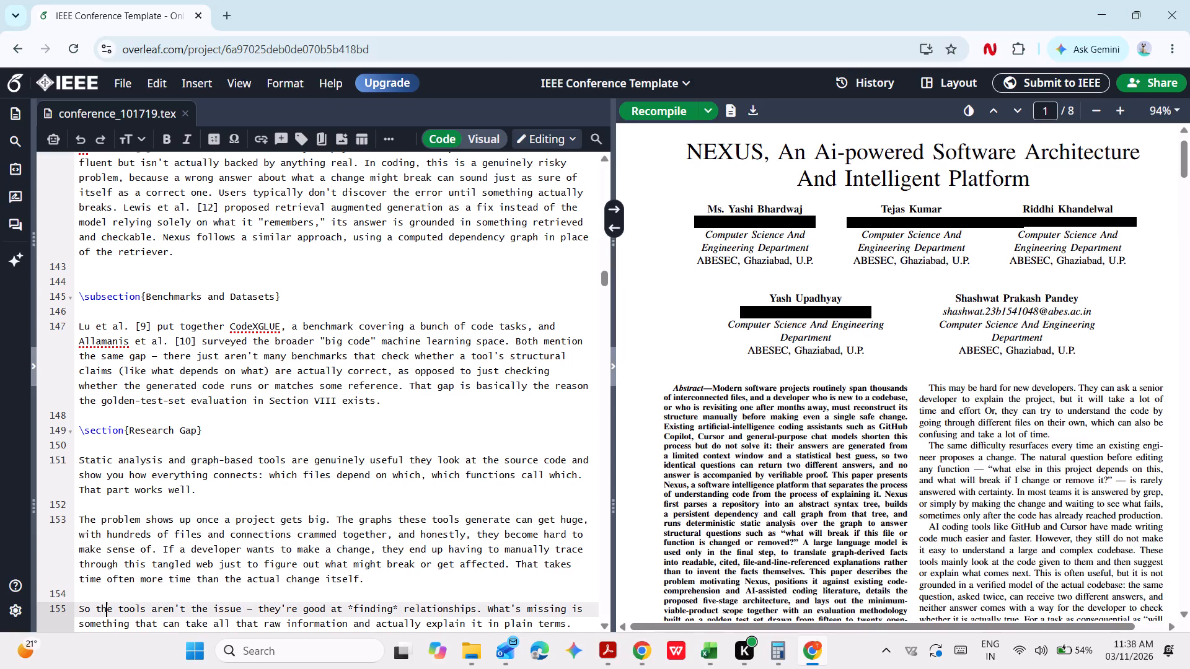
key(Down)
key(Up)
key(Right)
key(Right)
key(Right)
key(Right)
key(Right)
key(Right)
key(Right)
key(Right)
key(Right)
key(Right)
key(Right)
key(Right)
key(Right)
key(Right)
key(Right)
key(Right)
key(Right)
key(Right)
key(Right)
key(Right)
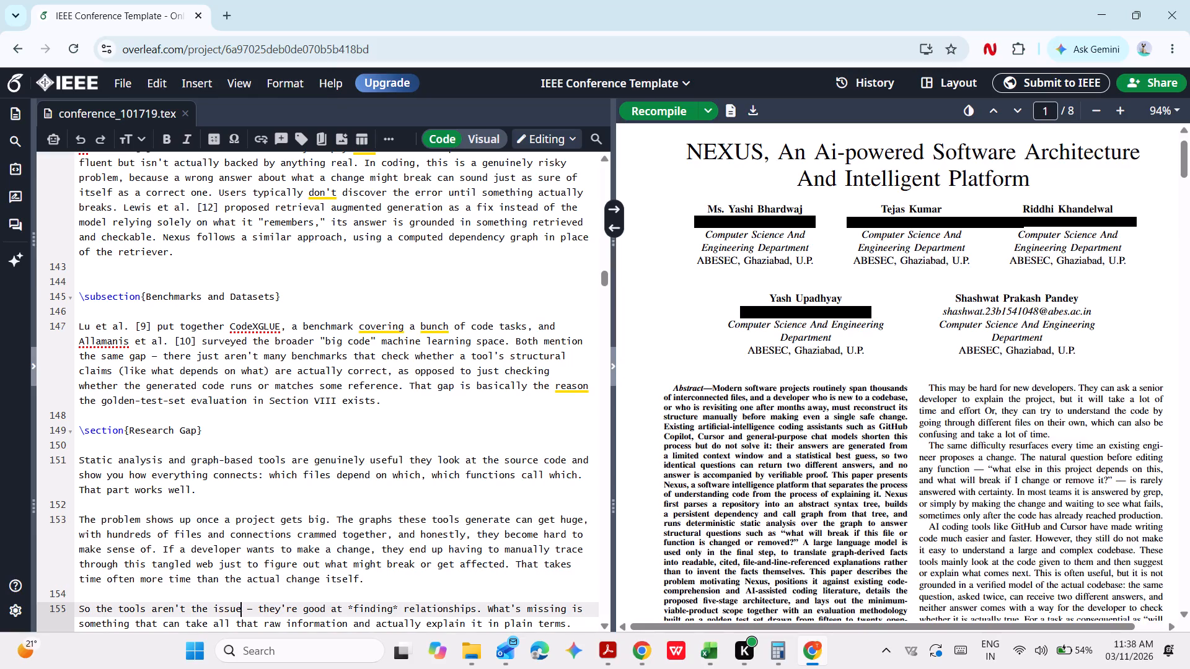
key(BackSpace)
key(BackSpace)
Delete the dash after "Only after that does it generate an explanation" near the end of the third "Research Gap" paragraph.
key(Down)
key(Right)
key(Right)
key(Right)
key(Right)
key(Right)
key(Right)
key(Right)
key(Right)
key(Right)
key(Right)
key(Right)
key(Right)
key(Right)
key(Right)
key(Right)
key(Right)
key(Right)
key(Right)
key(Right)
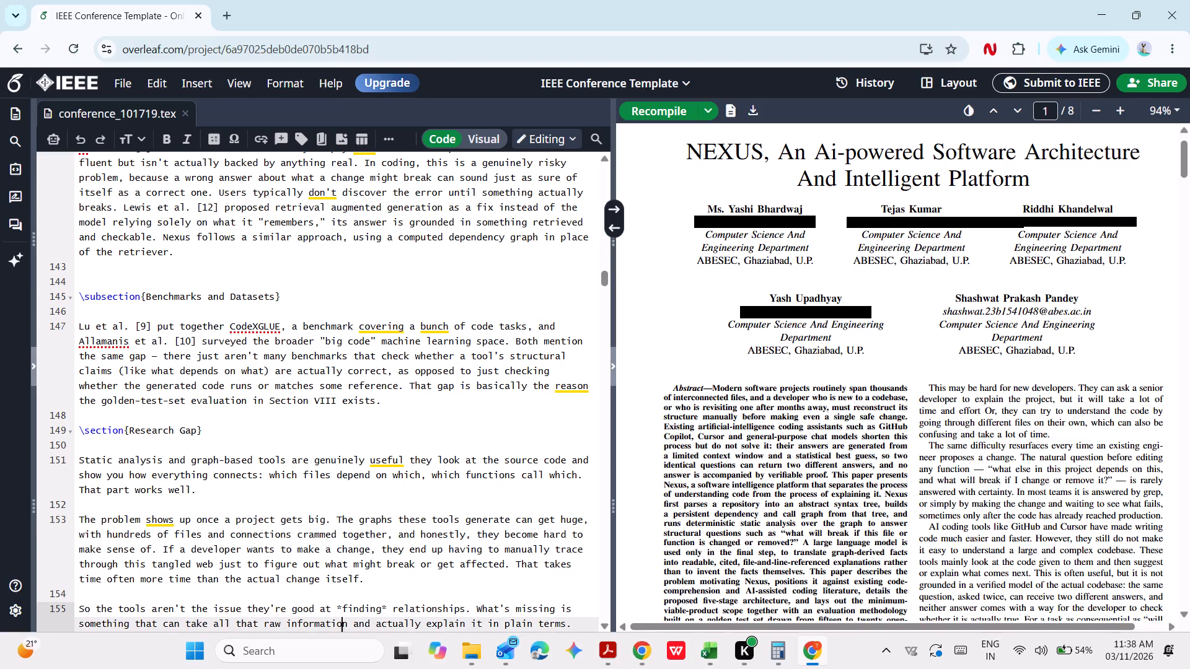
key(Down)
key(Down)
key(Down)
key(Down)
key(Down)
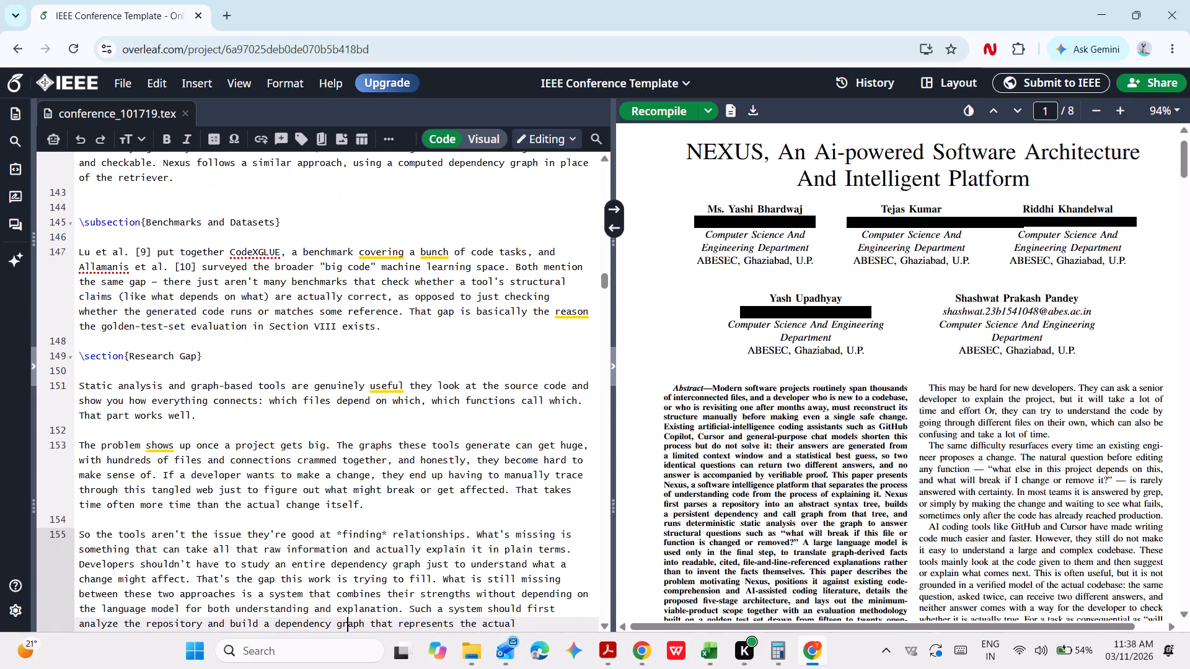
key(Down)
key(Down)
key(Down)
key(Down)
key(Down)
key(Down)
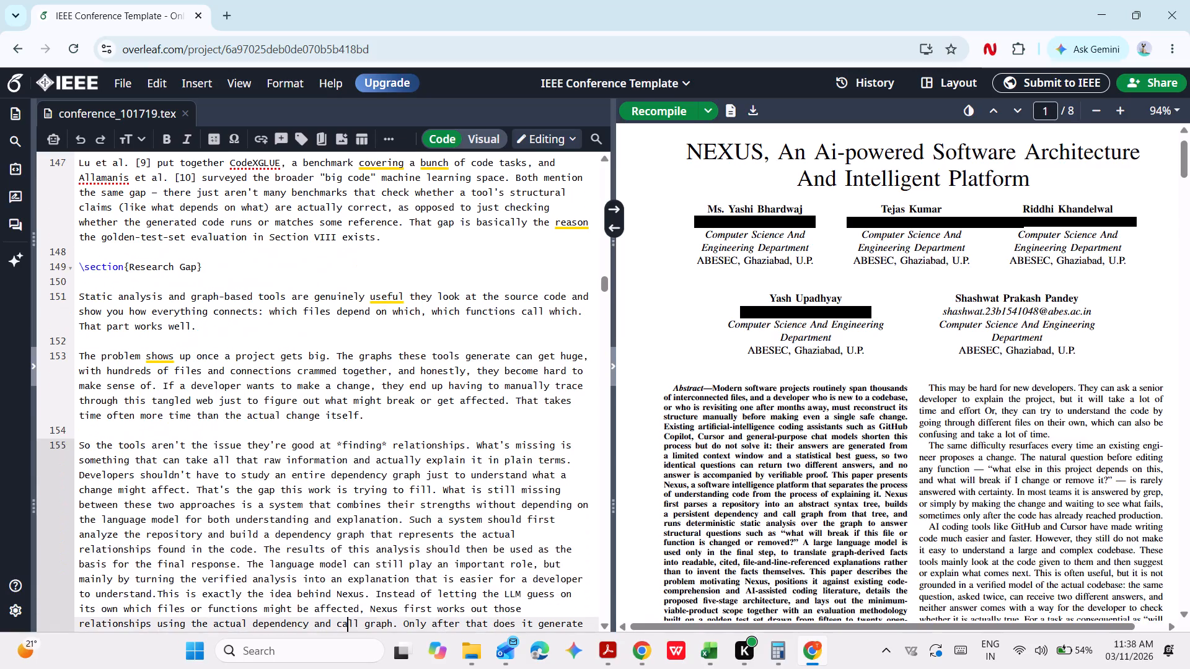
key(Down)
key(Down)
key(Down)
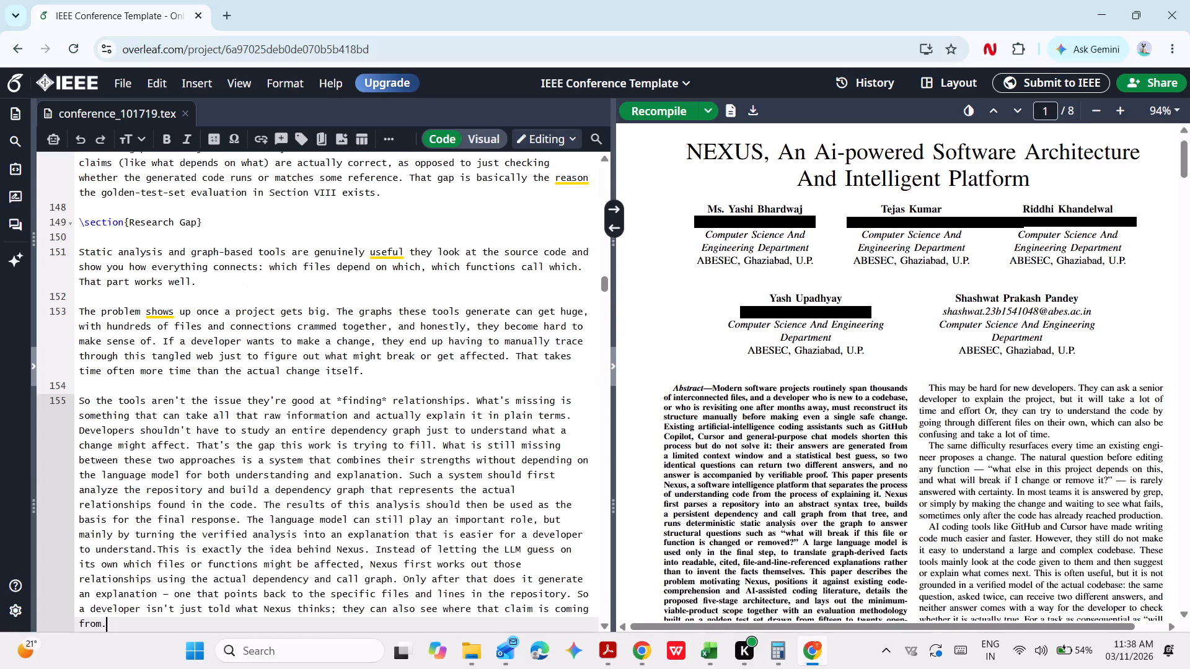
key(Up)
key(Up)
key(Up)
key(Left)
key(Left)
key(Left)
key(Left)
key(Left)
key(Left)
key(Left)
key(Left)
key(Left)
key(Left)
key(Left)
key(Left)
key(Left)
key(Left)
key(Left)
key(Left)
key(Left)
key(Left)
key(Left)
key(Left)
key(Down)
key(Left)
key(Left)
key(Left)
key(Left)
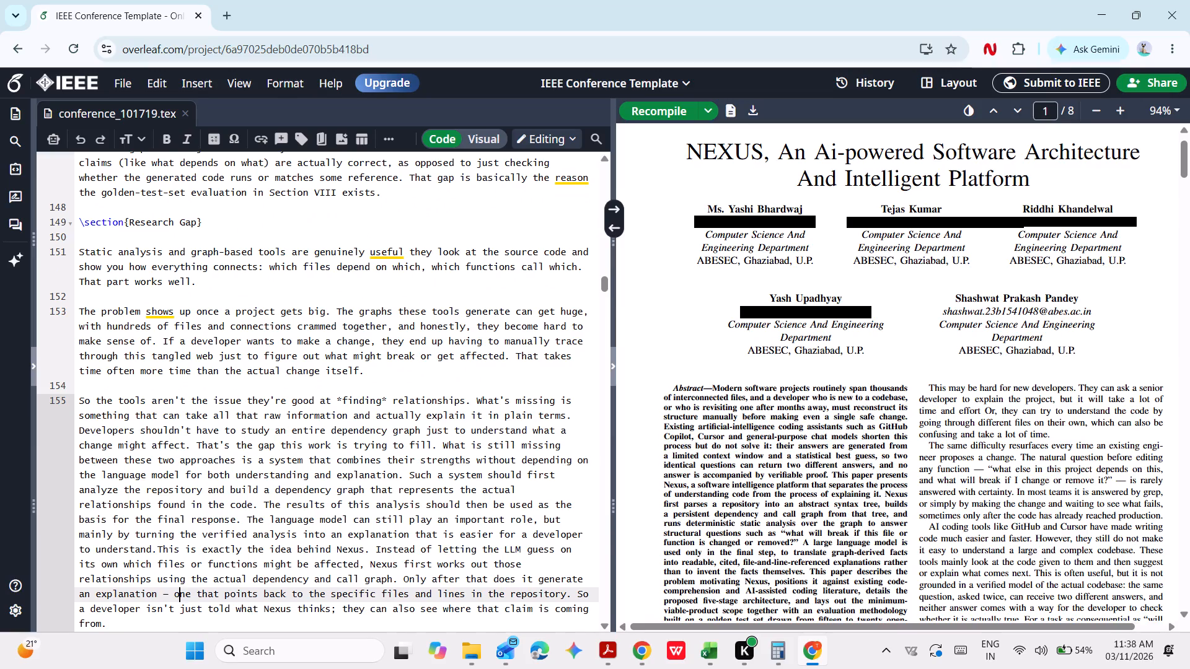
key(Left)
key(BackSpace)
key(BackSpace)
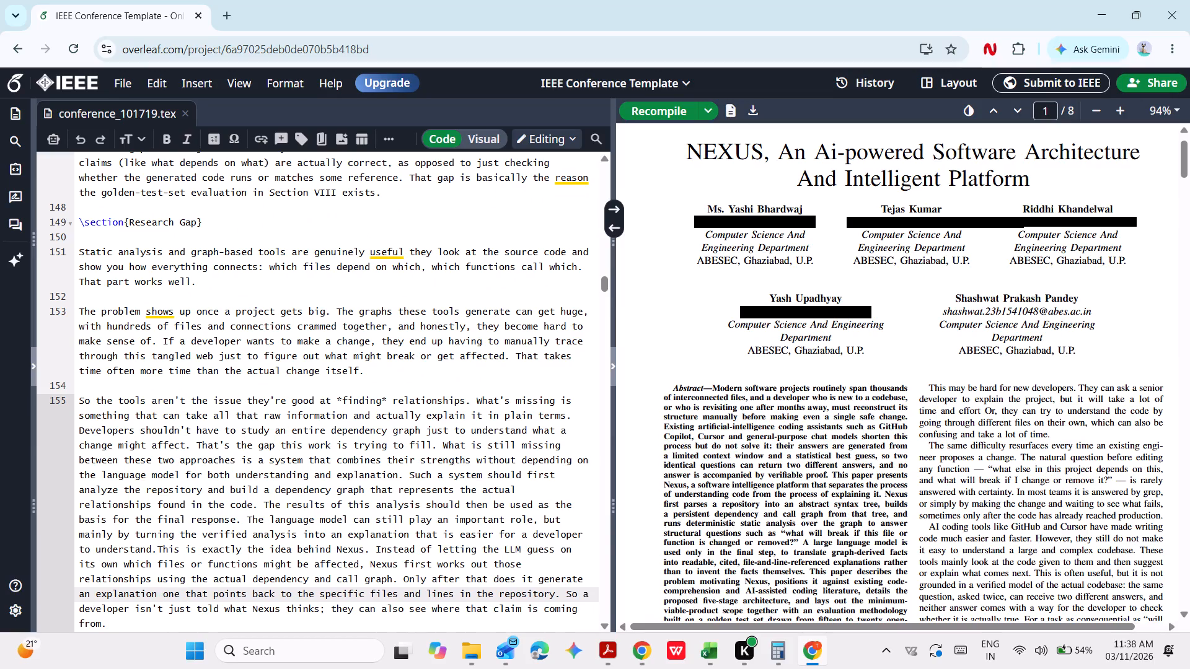
Delete the dash after "existing AI coding assistants" in the last "Research Gap" paragraph, about traceability.
click(454, 591)
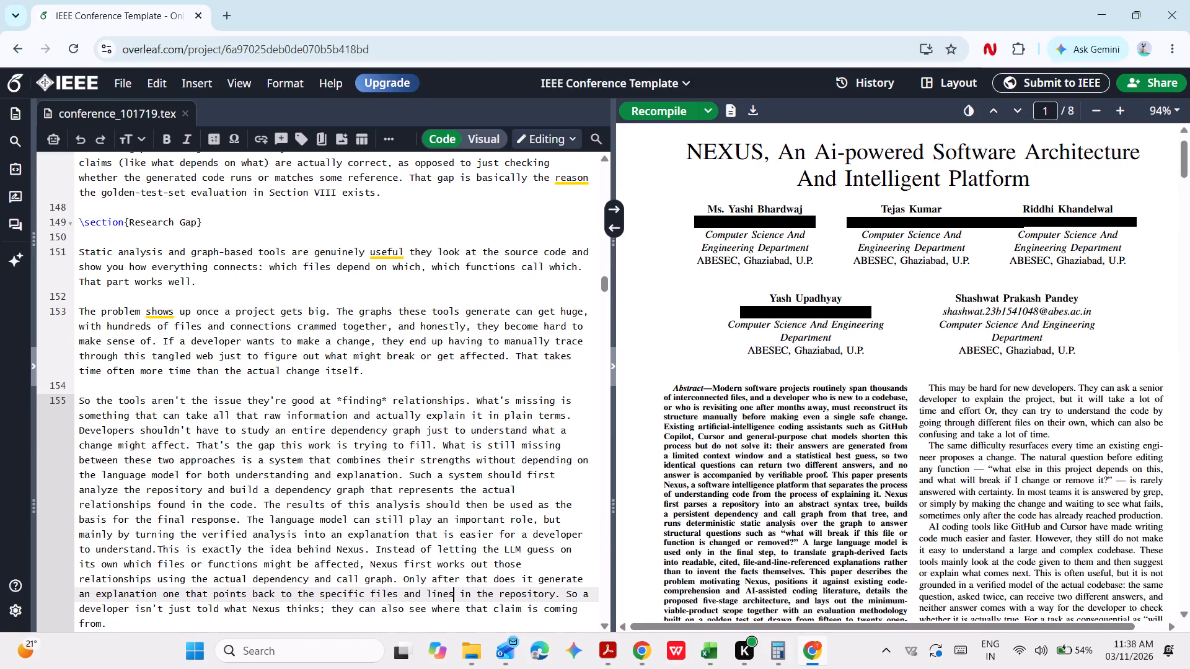
double_click(244, 312)
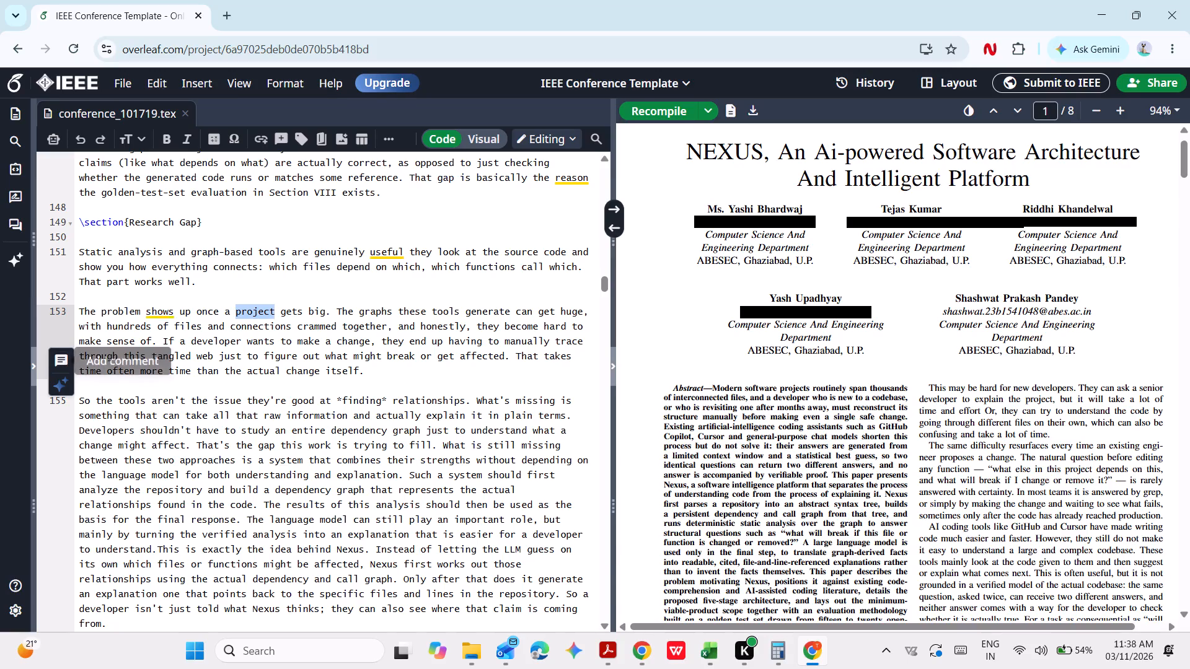
scroll(346, 305, down, 1)
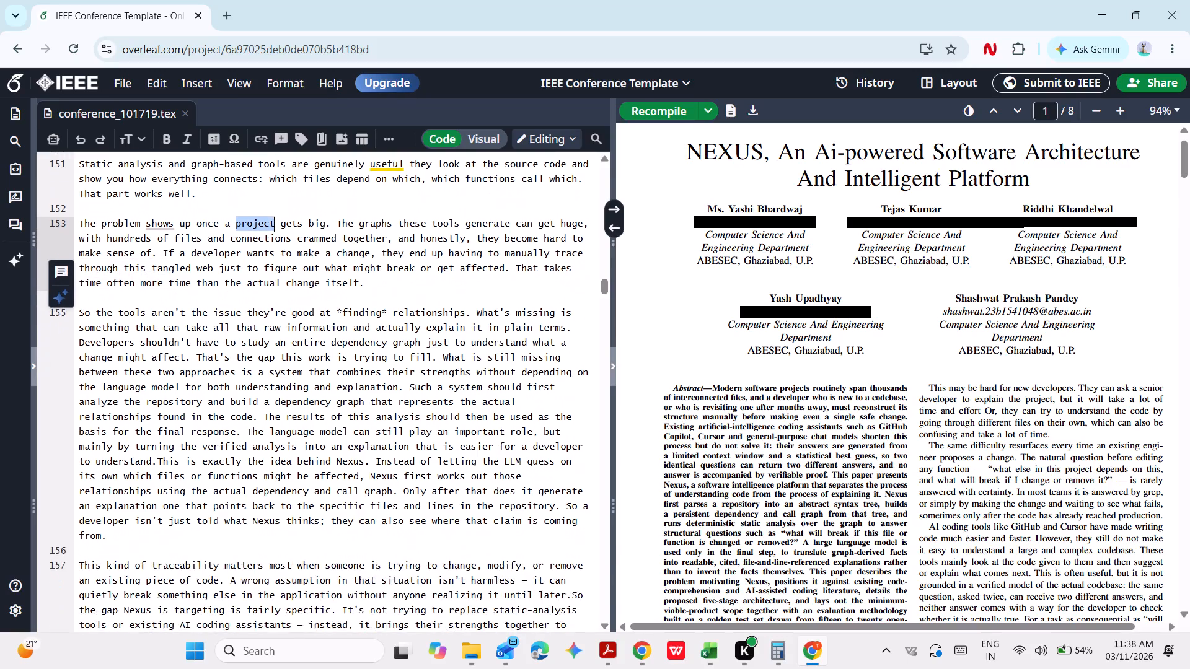
scroll(346, 305, down, 3)
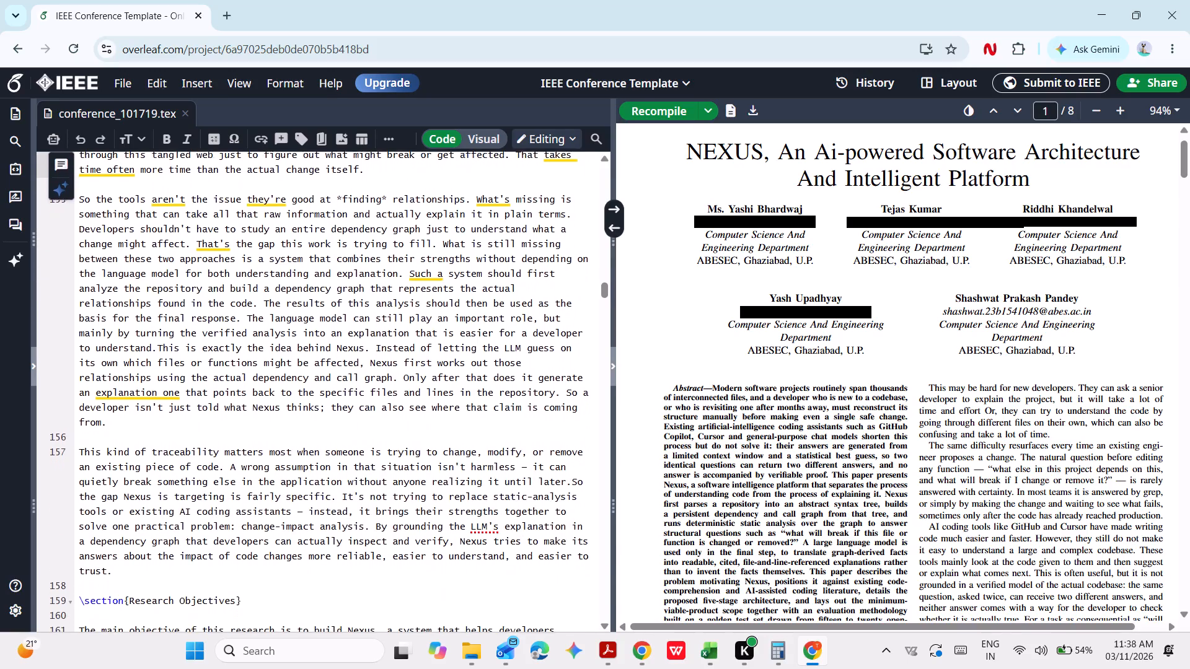
scroll(346, 305, down, 1)
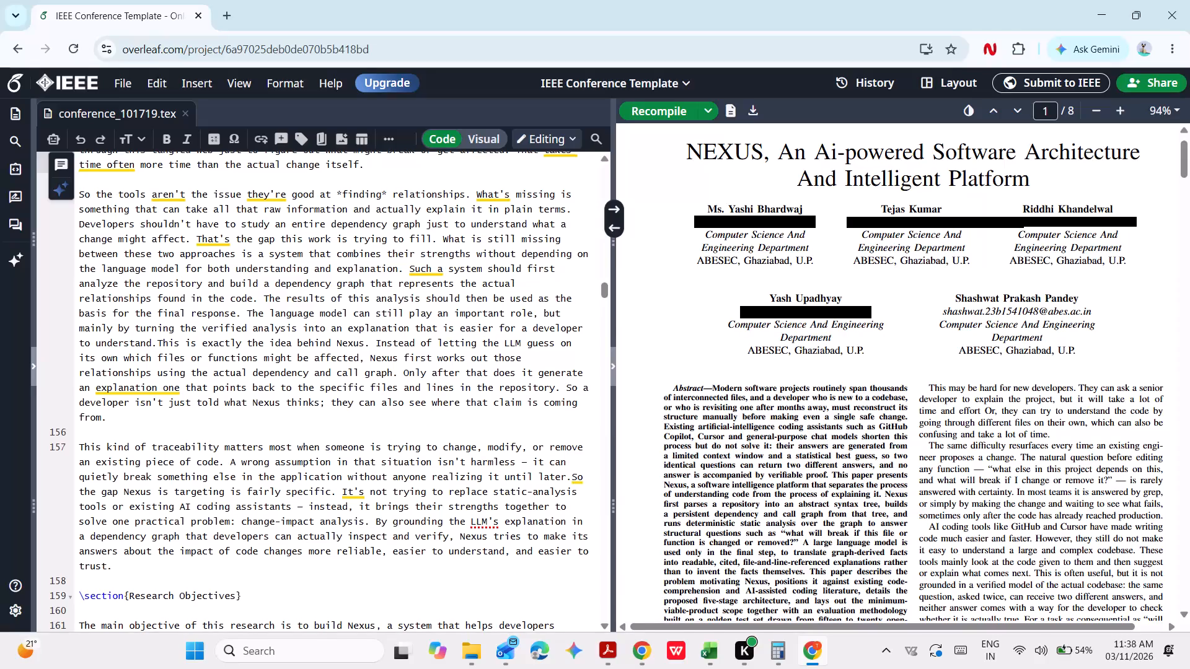
right_click(515, 395)
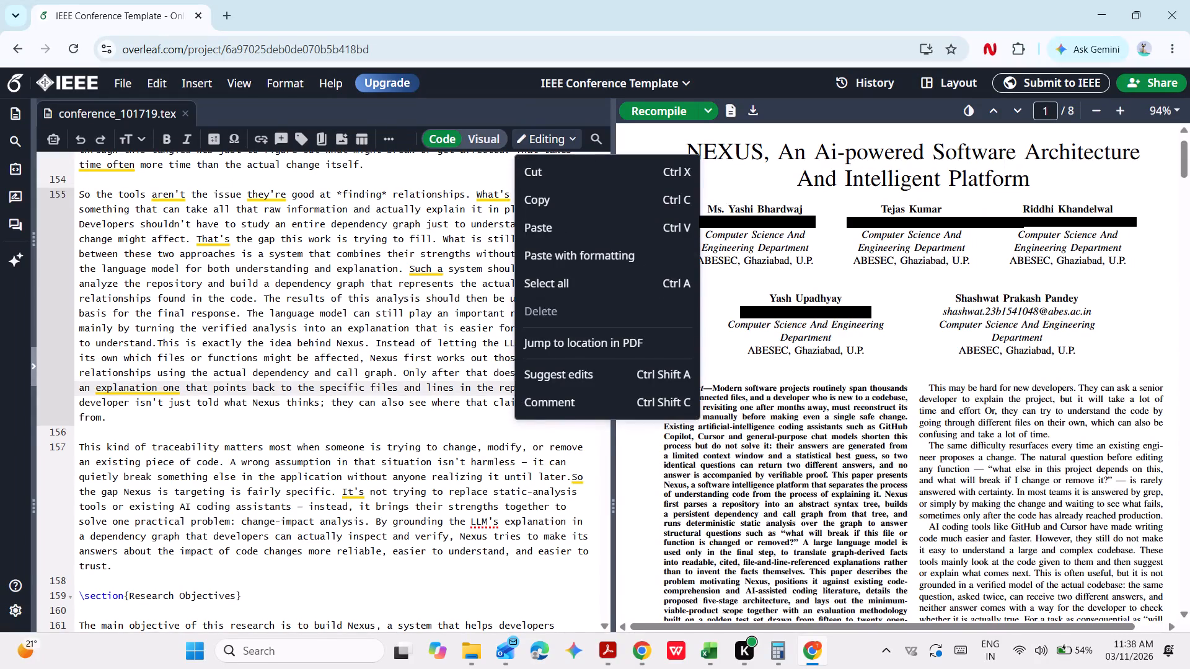
click(423, 451)
scroll(423, 451, down, 1)
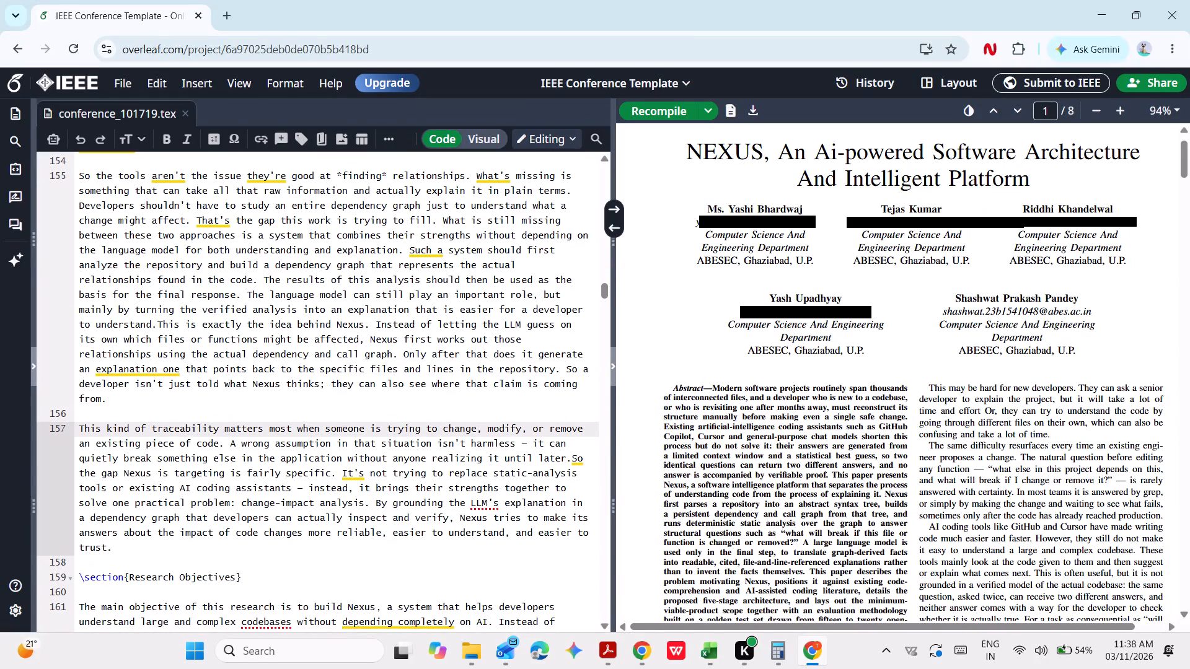
click(305, 484)
key(BackSpace)
key(BackSpace)
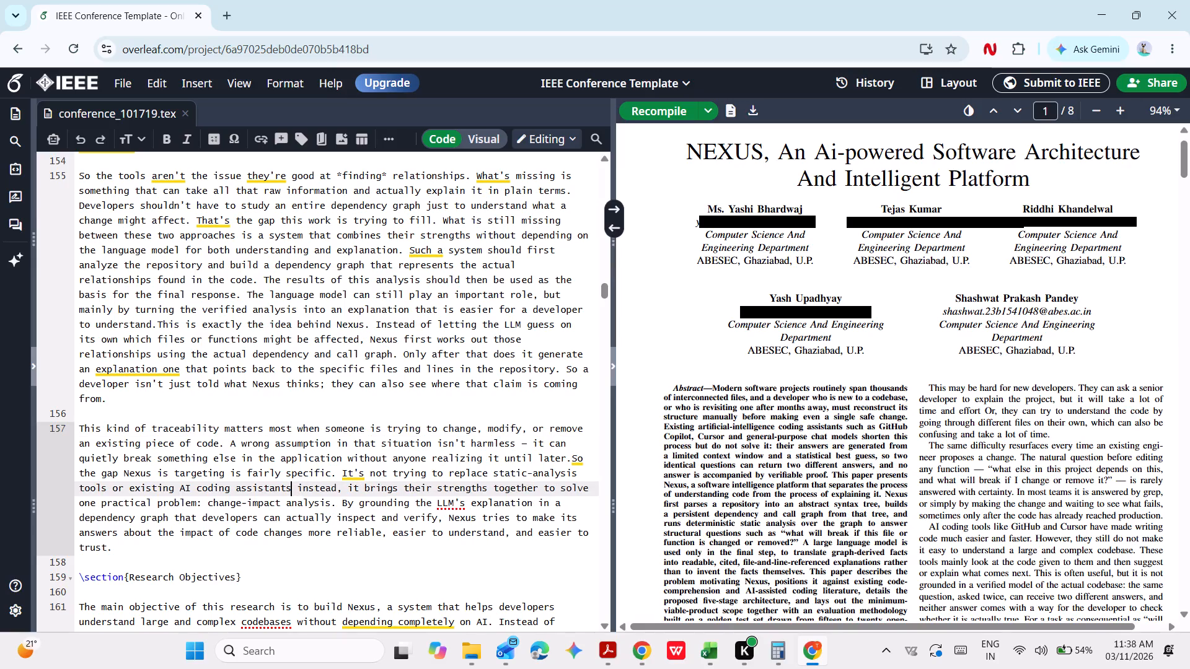
Check the end of "Research Gap" and the whole "Research Objectives" section for remaining dashes and hyphens.
key(Down)
key(Right)
key(Down)
key(Down)
key(Down)
key(Down)
key(Down)
key(Down)
key(Down)
key(Down)
key(Down)
key(Down)
key(Down)
key(Down)
key(Down)
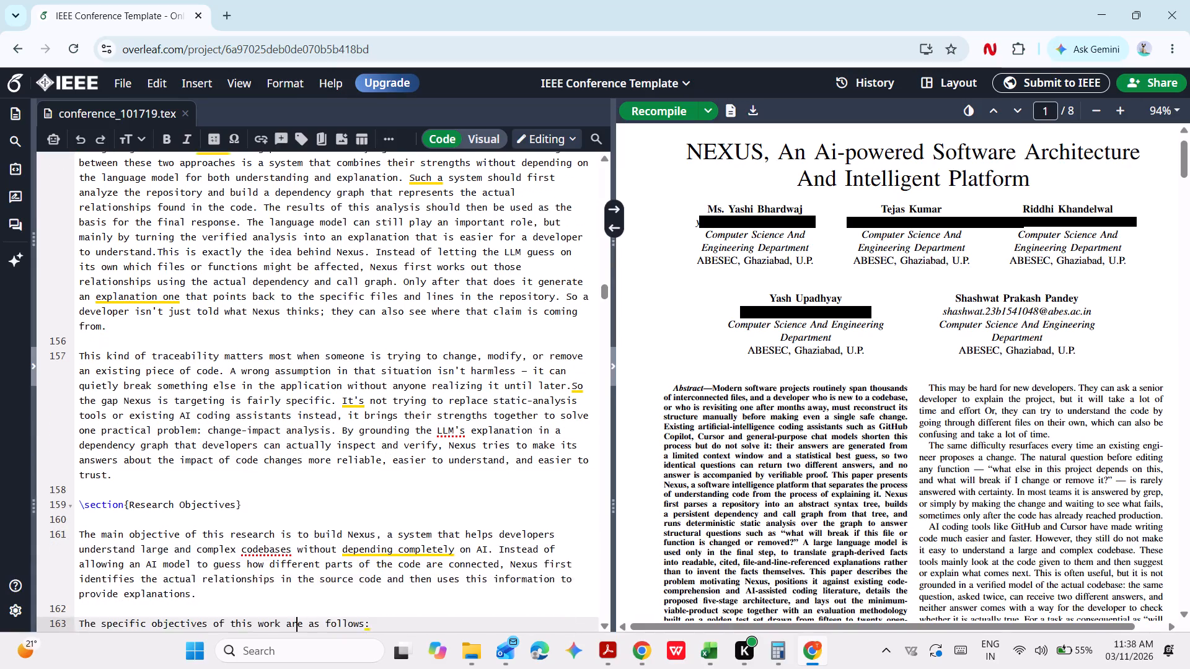
key(Down)
key(Down)
key(Down)
key(Down)
key(Down)
key(Down)
key(Down)
key(Down)
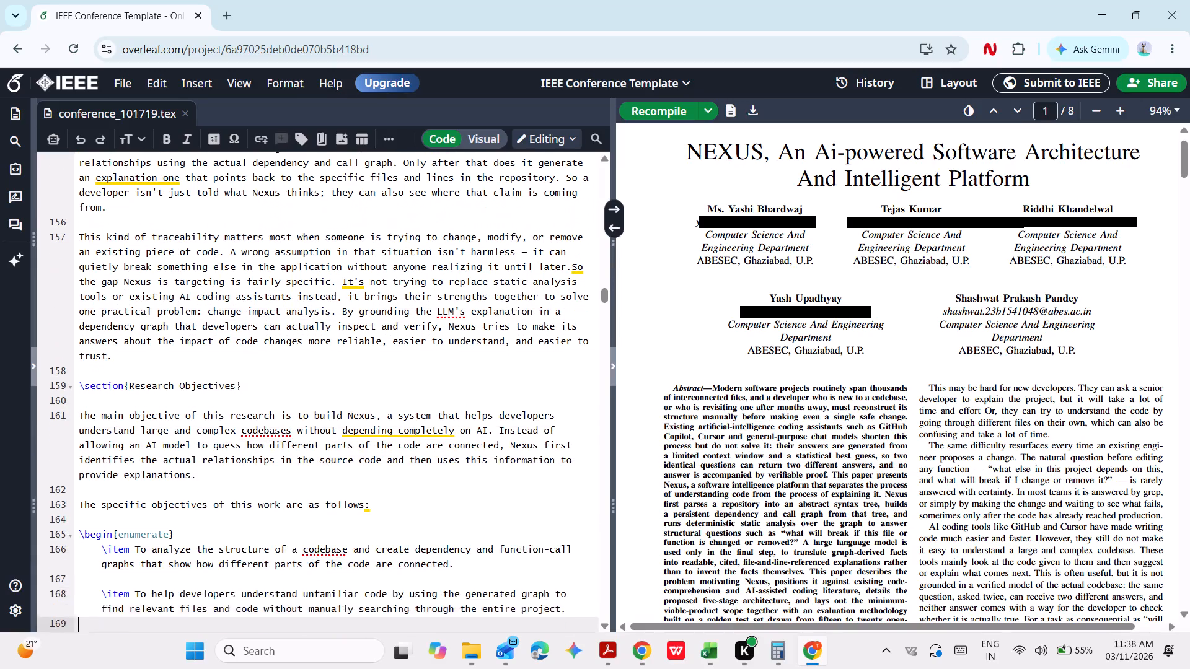
key(Down)
key(Down)
key(Down)
key(Down)
key(Down)
key(Down)
key(Down)
key(Down)
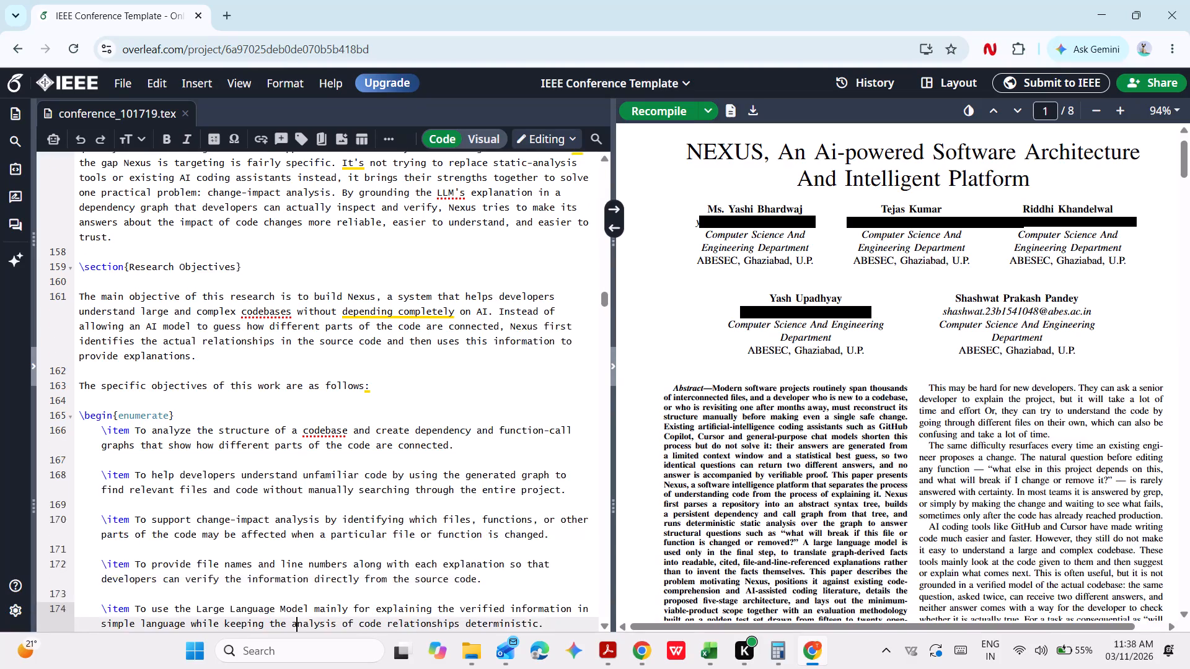
key(Down)
key(Down)
key(Down)
key(Down)
key(Down)
key(Down)
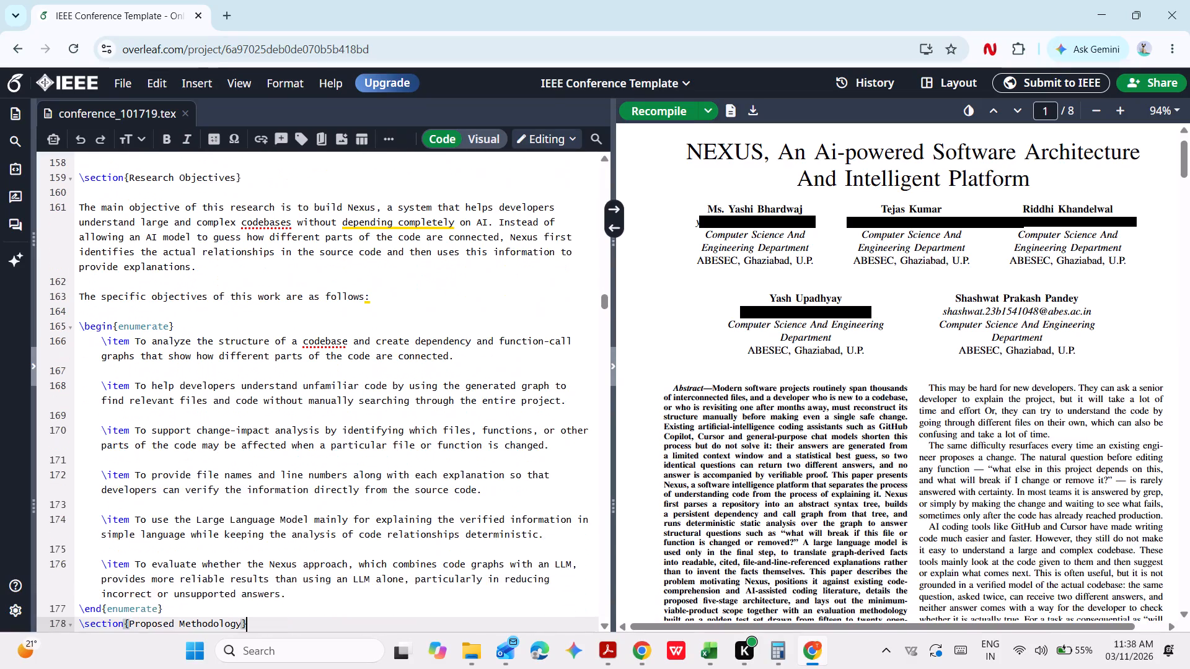
Check the "Design Principle" subsection and the introduction of "The Five-Stage Pipeline" for dashes and hyphens.
key(Down)
key(Down)
key(Down)
key(Down)
key(Down)
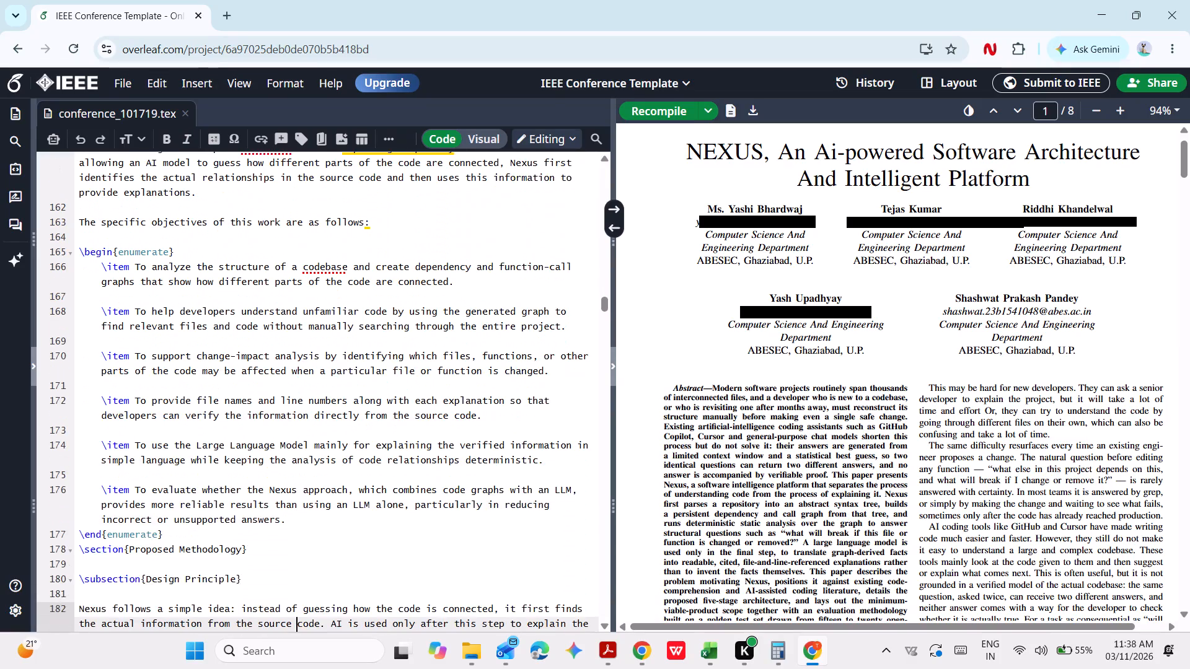
key(Down)
key(Down)
key(Down)
key(Down)
key(Down)
key(Down)
key(Down)
key(Down)
key(Down)
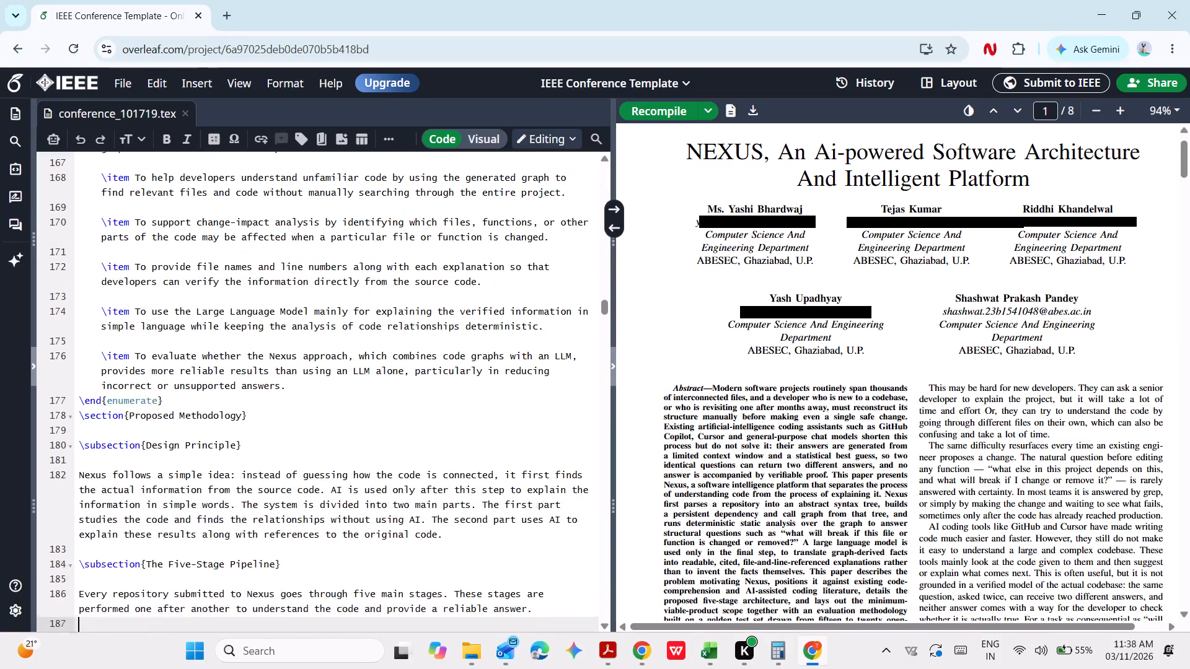
Replace the hyphen in "function-call graph" with a space in the Stage 2 "Build Graph" item.
key(Down)
key(Down)
key(Down)
key(Down)
key(Down)
key(Down)
key(Down)
key(Down)
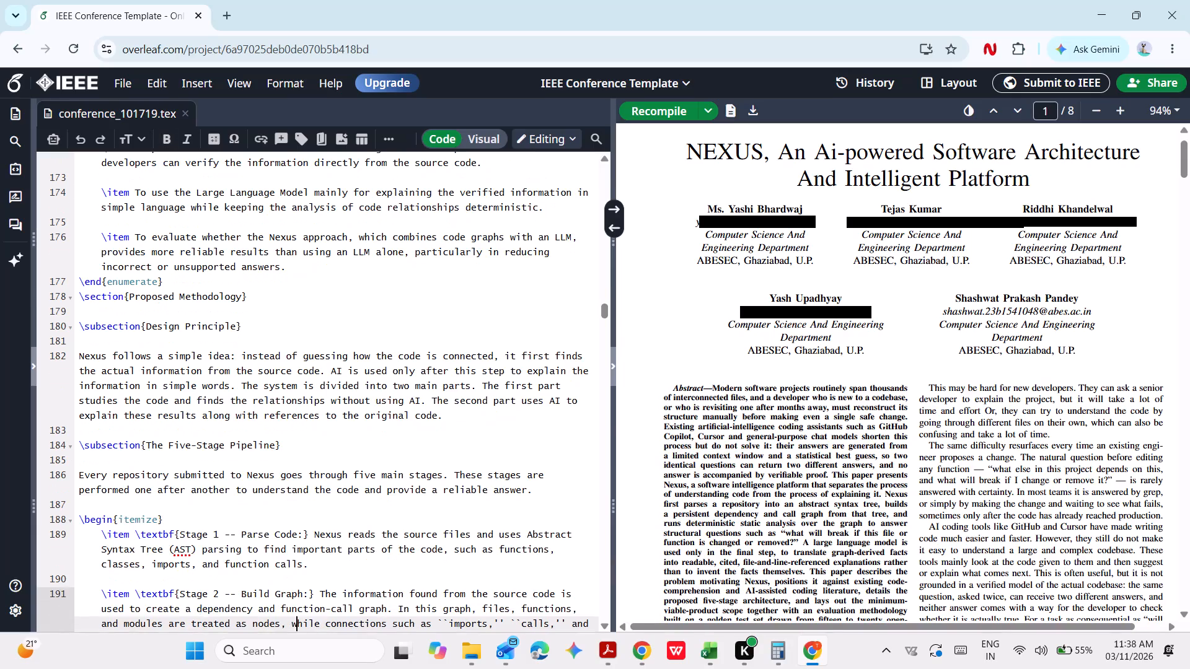
key(Down)
key(Down)
key(Up)
key(Up)
key(Up)
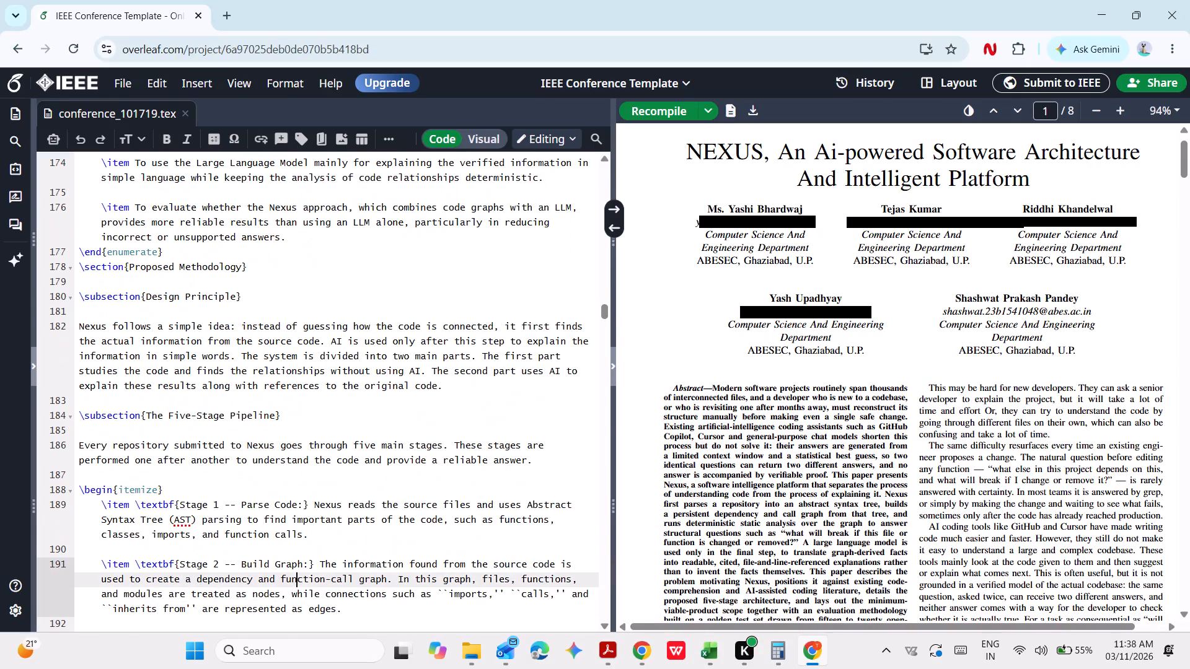
key(Right)
key(Right)
key(Right)
key(Right)
key(Right)
key(Right)
key(BackSpace)
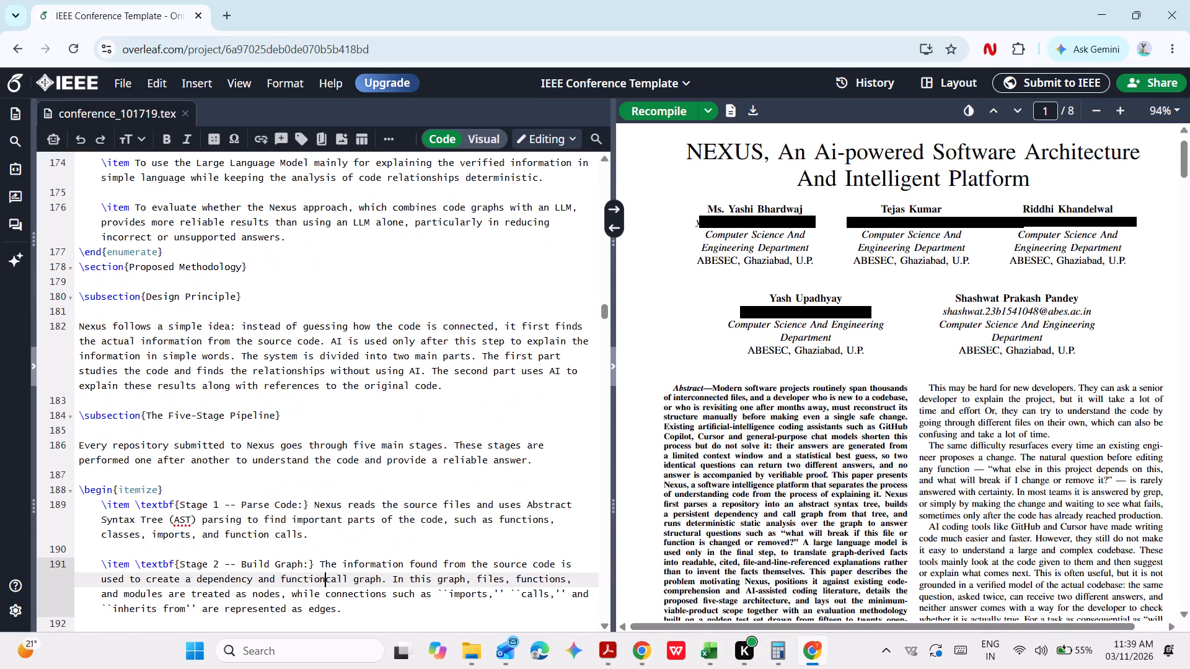
key(space)
Check the Stage 3 to Stage 5 items of the pipeline list for dashes and hyphens.
key(Down)
key(Down)
key(Down)
key(Down)
key(Down)
key(Down)
key(Down)
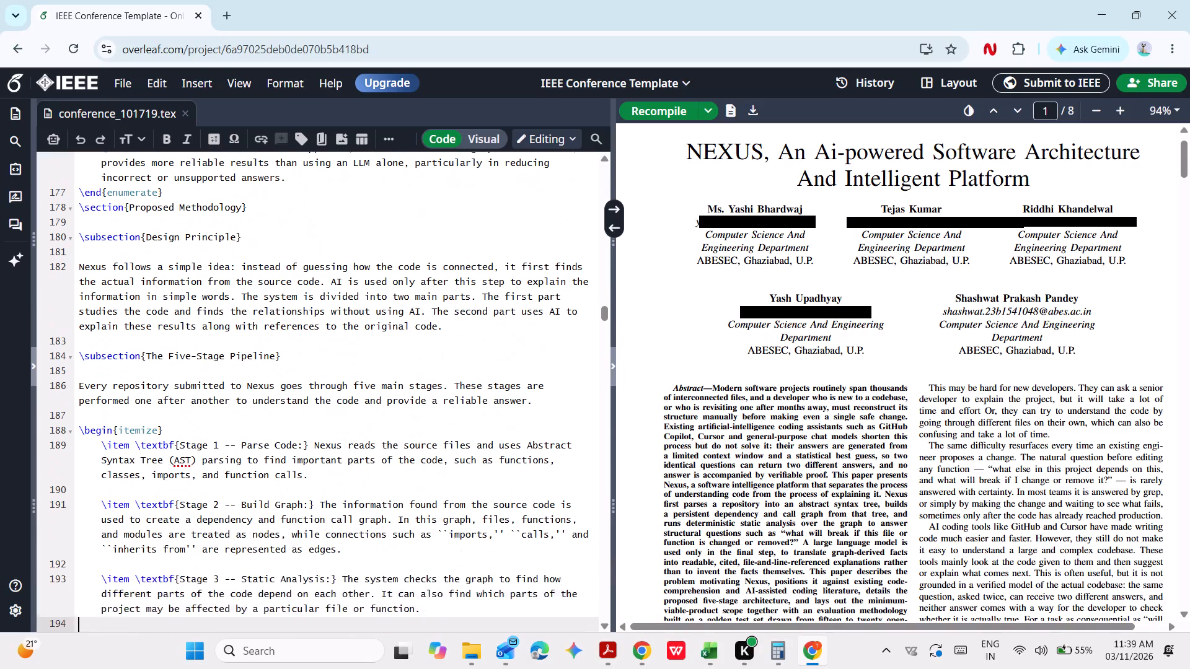
key(Down)
key(Down)
key(Down)
key(Down)
key(Down)
key(Down)
key(Down)
key(Down)
key(Down)
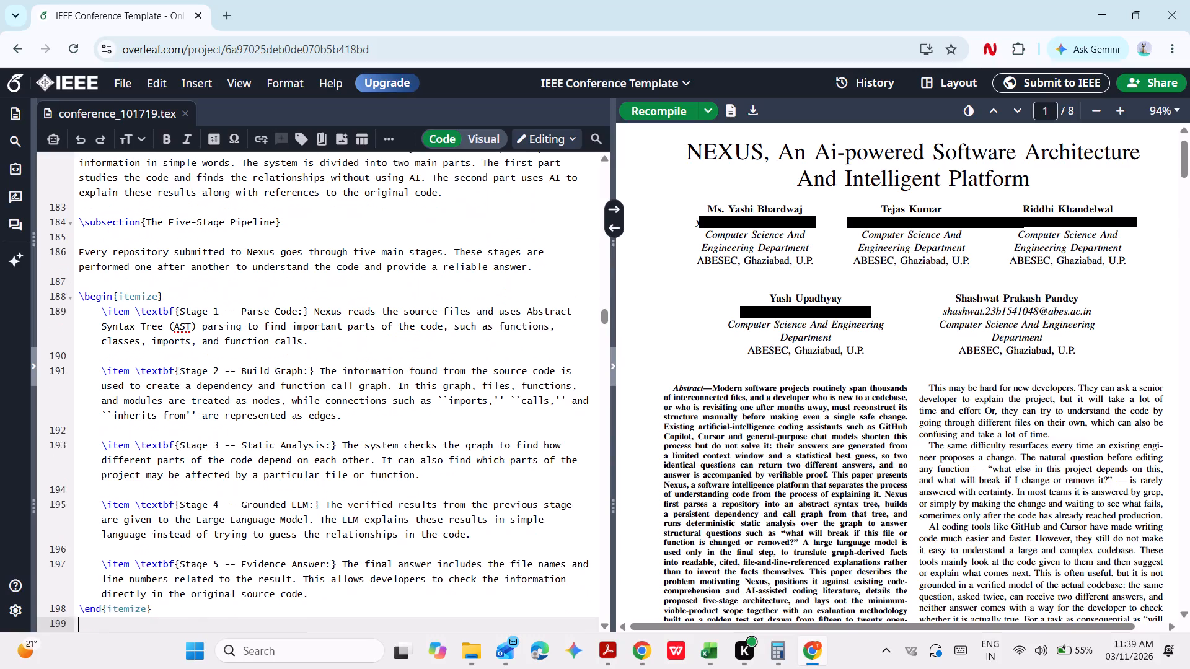
Delete the opening quotation marks before "What breaks if I change or remove this file or function?" in "Core MVP Query".
key(Down)
key(Down)
key(Down)
key(Down)
key(Down)
key(Down)
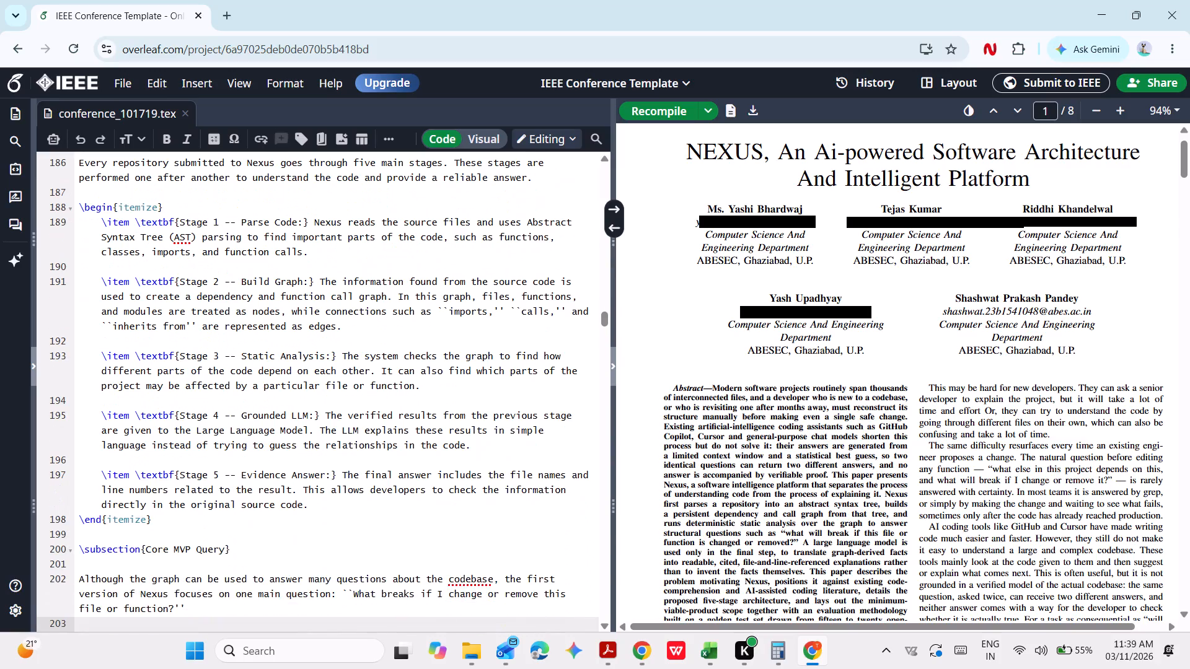
key(Up)
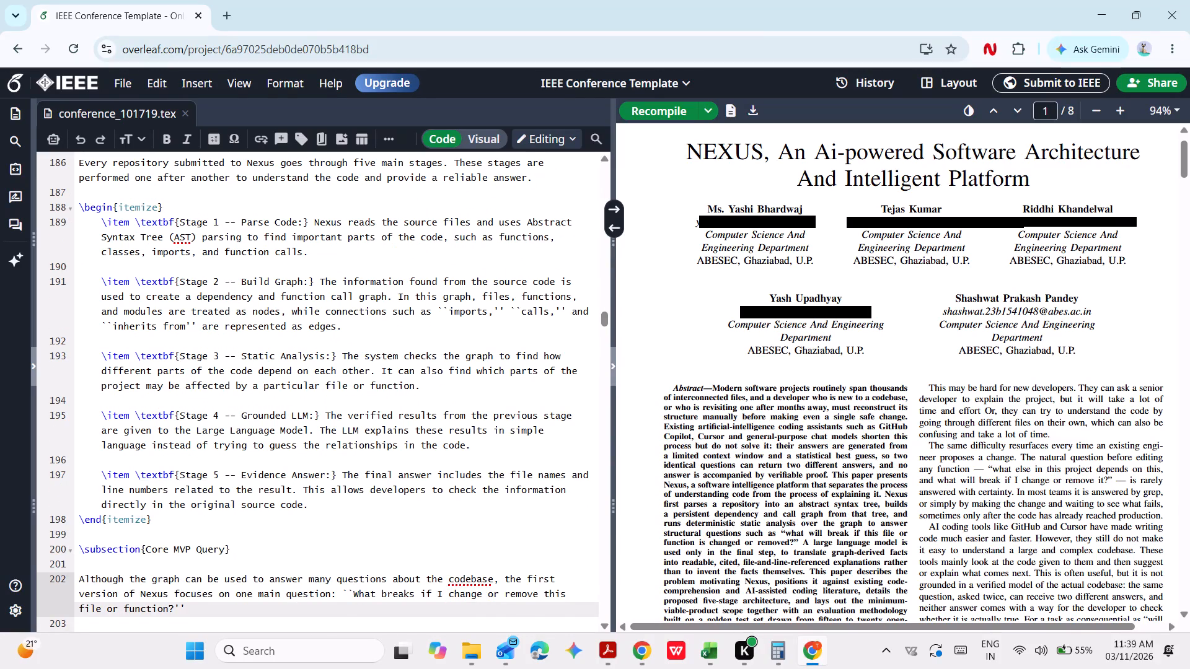
click(353, 595)
key(BackSpace)
key(BackSpace)
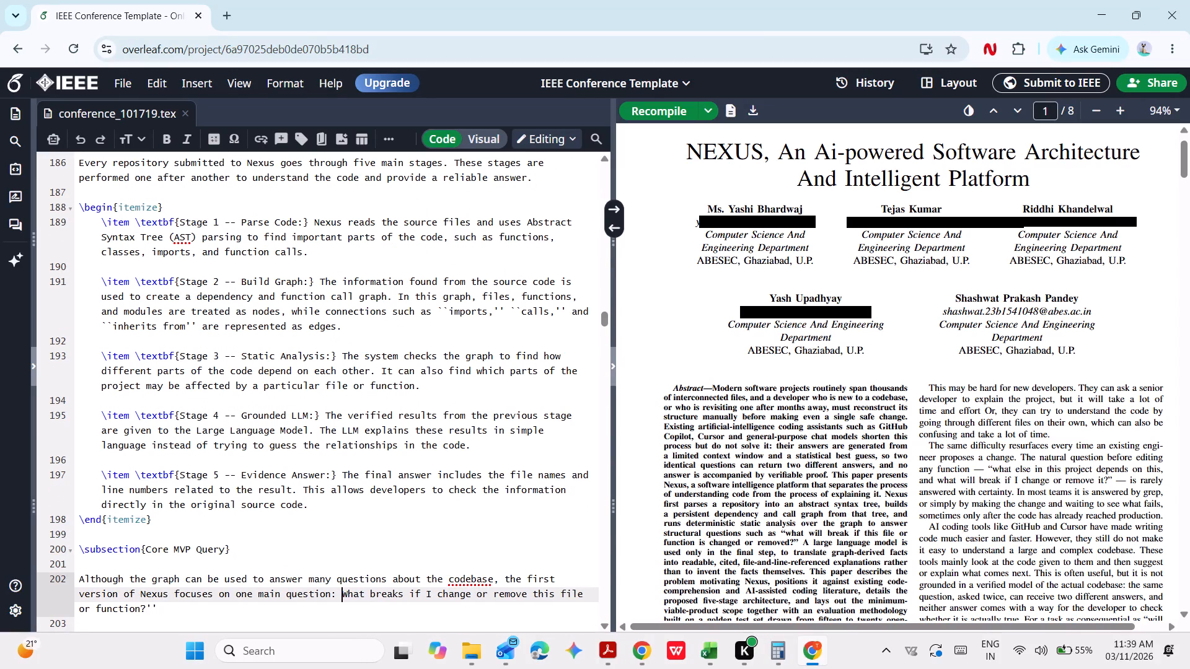
Replace the hyphen in "code-related questions" with a space in the last "Core MVP Query" paragraph.
key(Down)
key(Down)
key(Down)
key(Down)
key(Down)
key(Down)
key(Down)
key(Down)
key(Down)
key(Down)
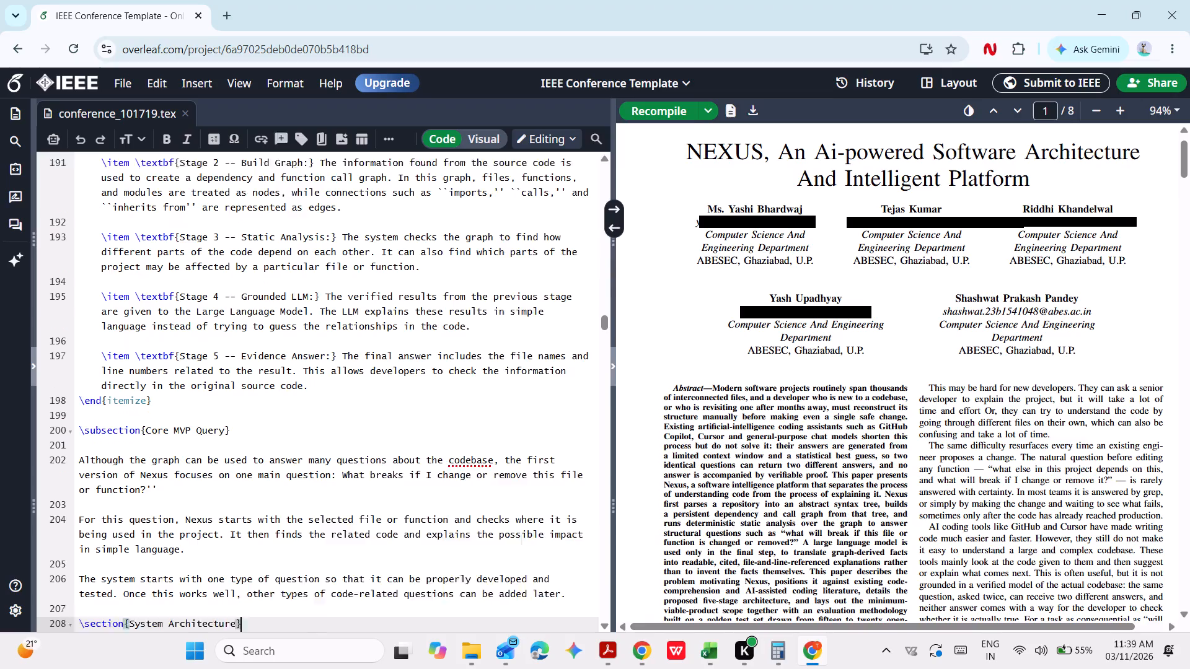
key(Down)
key(Down)
key(Down)
key(Down)
key(Up)
key(Up)
key(Up)
key(Up)
key(Up)
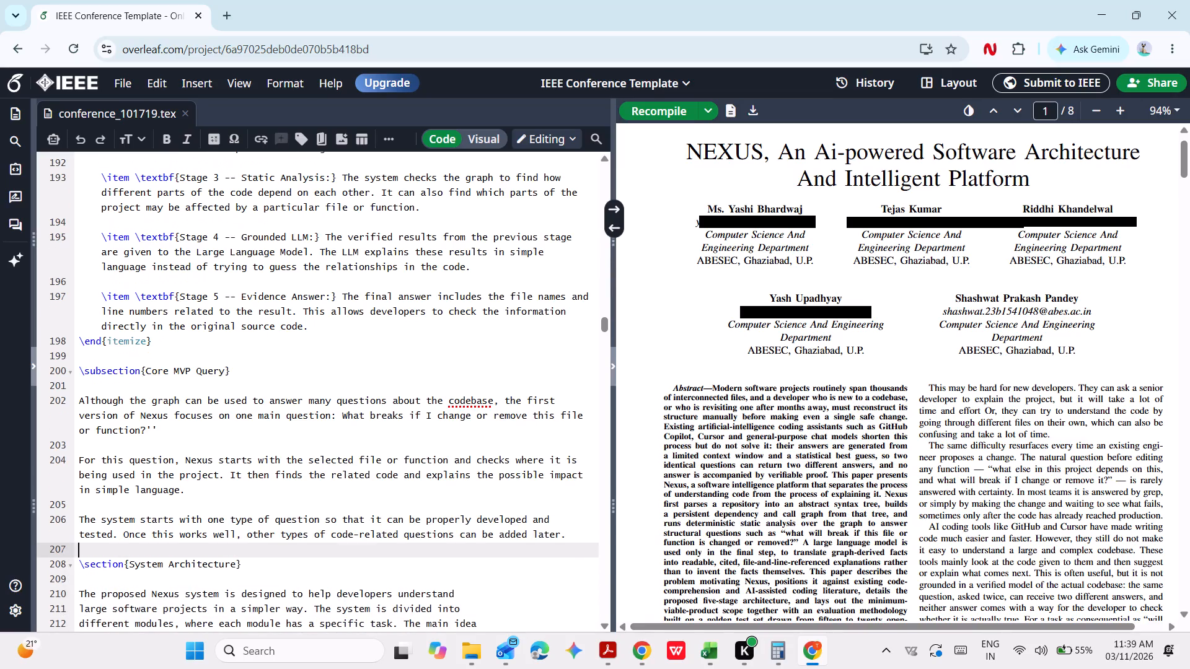
key(Up)
key(Right)
key(Right)
key(Right)
key(BackSpace)
key(space)
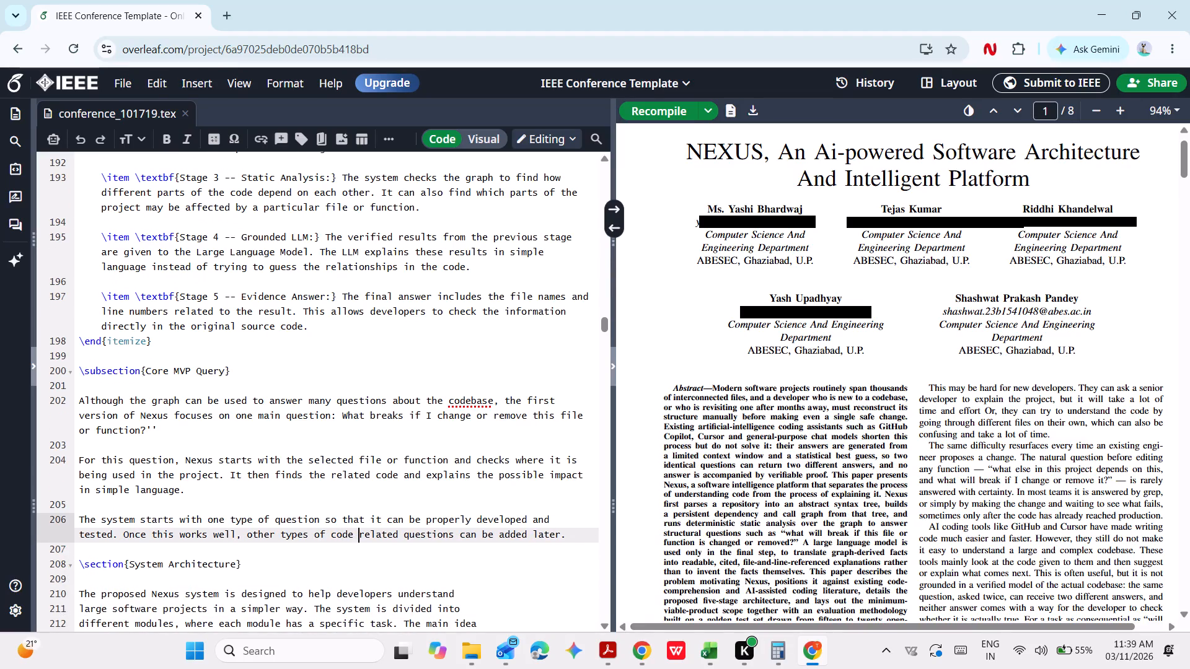
Replace the hyphen in "graph-based analysis" with a space in the second "System Architecture" paragraph.
key(Down)
key(Down)
key(Down)
key(Down)
key(Down)
key(Down)
key(Down)
key(Down)
key(Down)
key(Down)
key(Down)
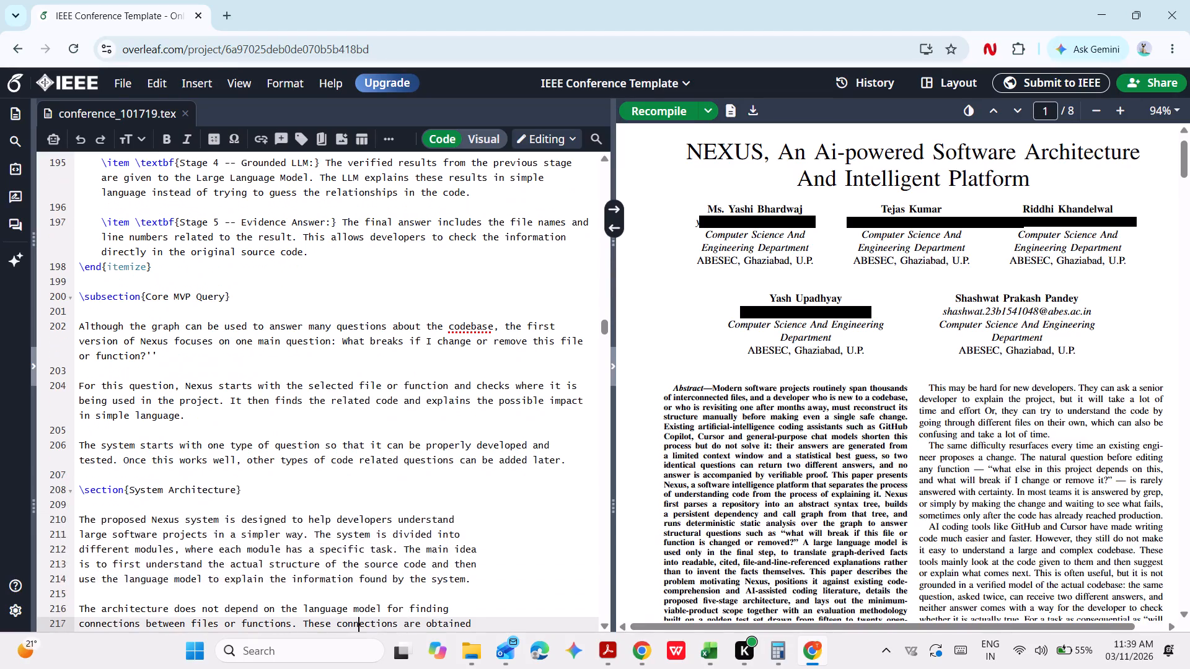
key(Down)
key(Down)
key(Down)
key(Up)
key(Up)
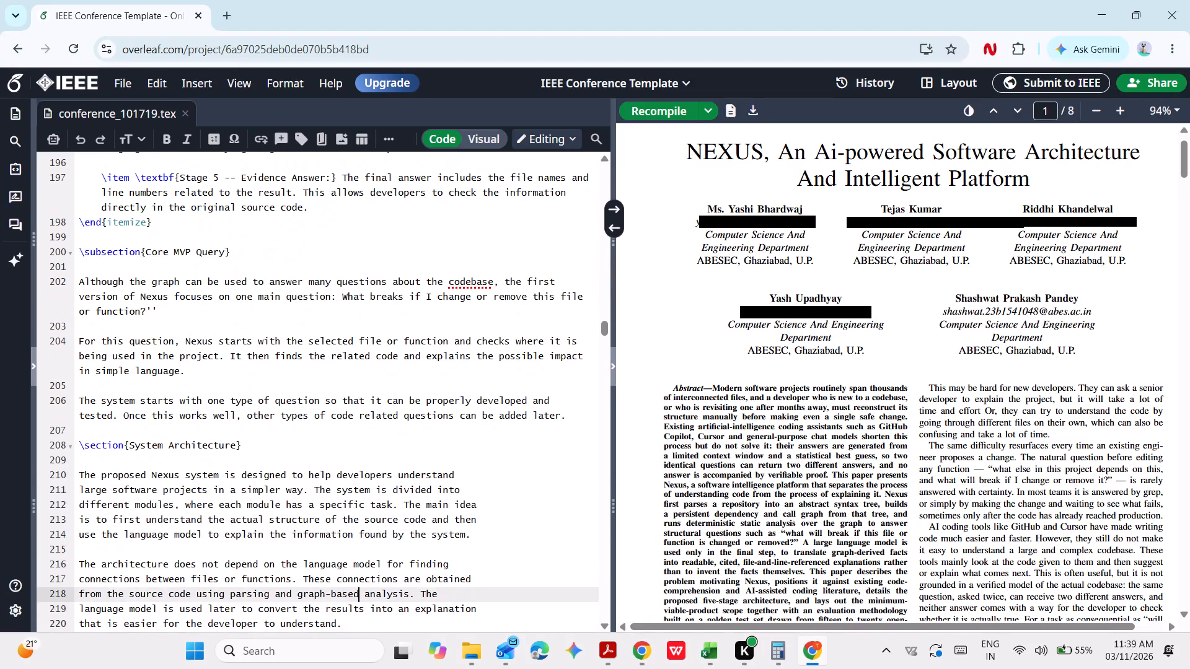
key(Left)
key(Left)
key(Left)
key(Left)
key(Left)
key(BackSpace)
key(space)
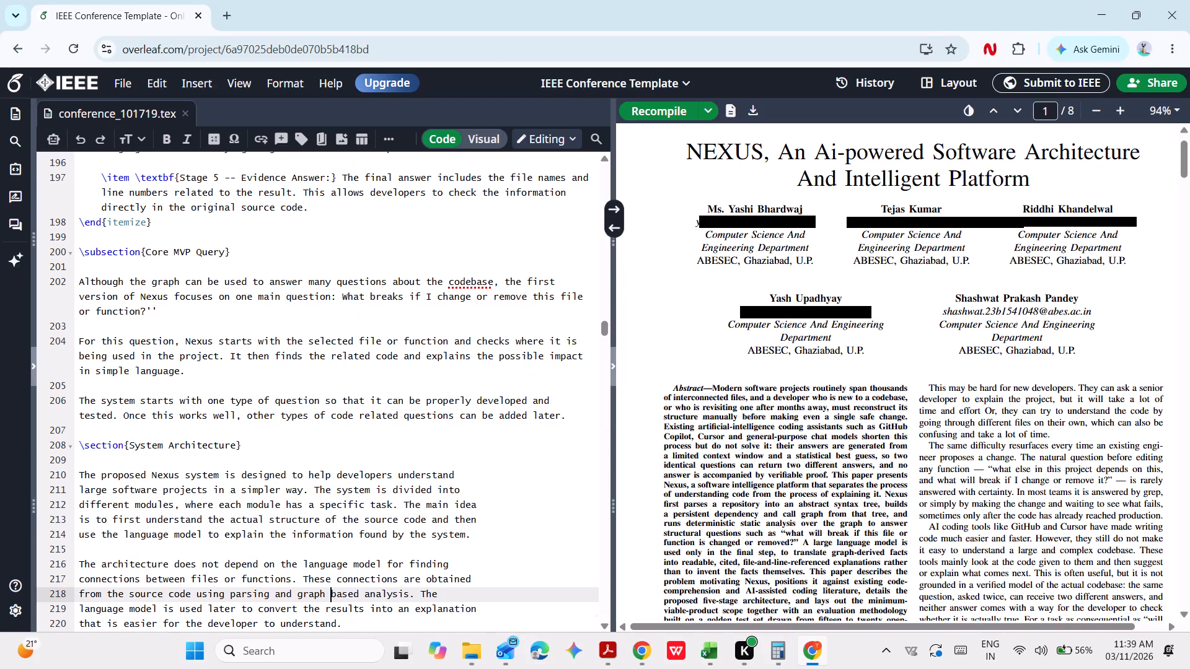
Check the end of the "System Architecture" introduction and the modules table's caption, column setup and header row for dashes and hyphens.
key(Down)
key(Down)
key(Down)
key(Down)
key(Down)
key(Down)
key(Down)
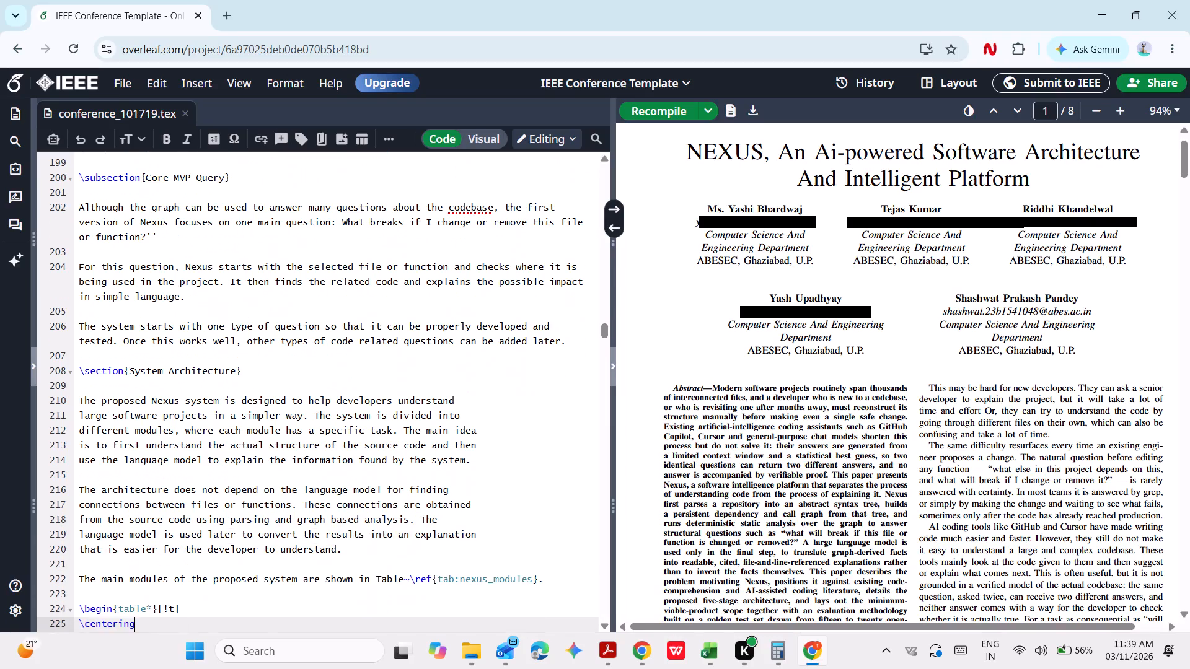
key(Down)
key(Down)
key(Down)
key(Down)
key(Down)
key(Down)
key(Down)
key(Down)
key(Down)
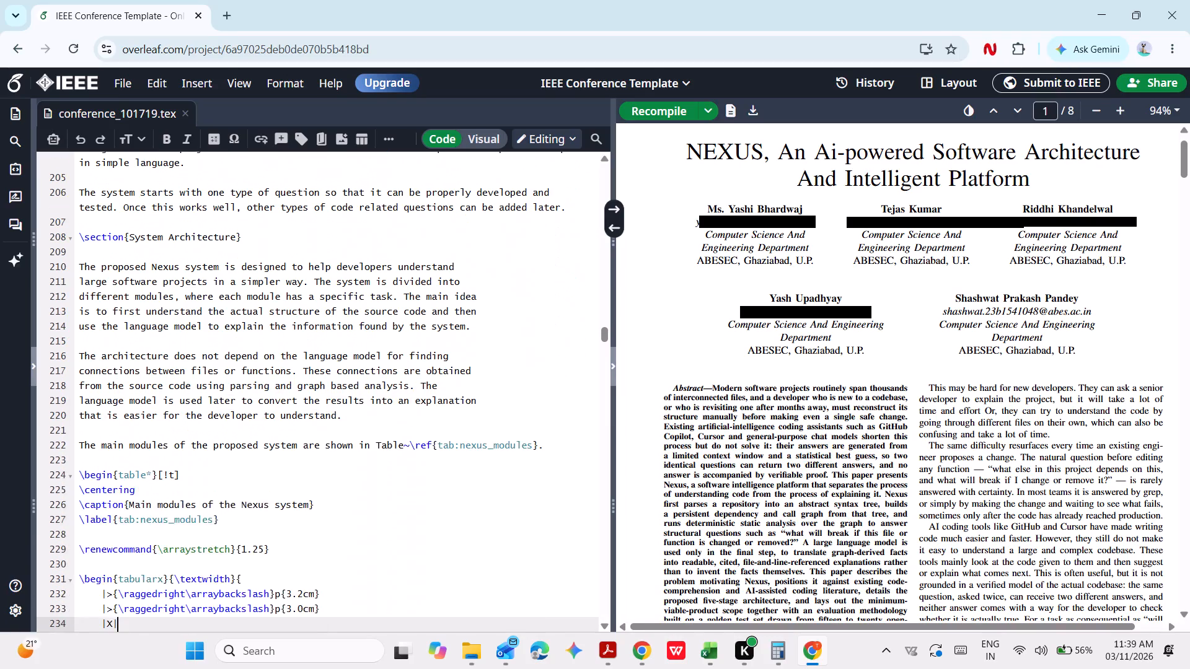
key(Down)
key(Down)
key(Down)
key(Down)
key(Down)
key(Down)
key(Down)
key(Down)
key(Down)
key(Down)
key(Down)
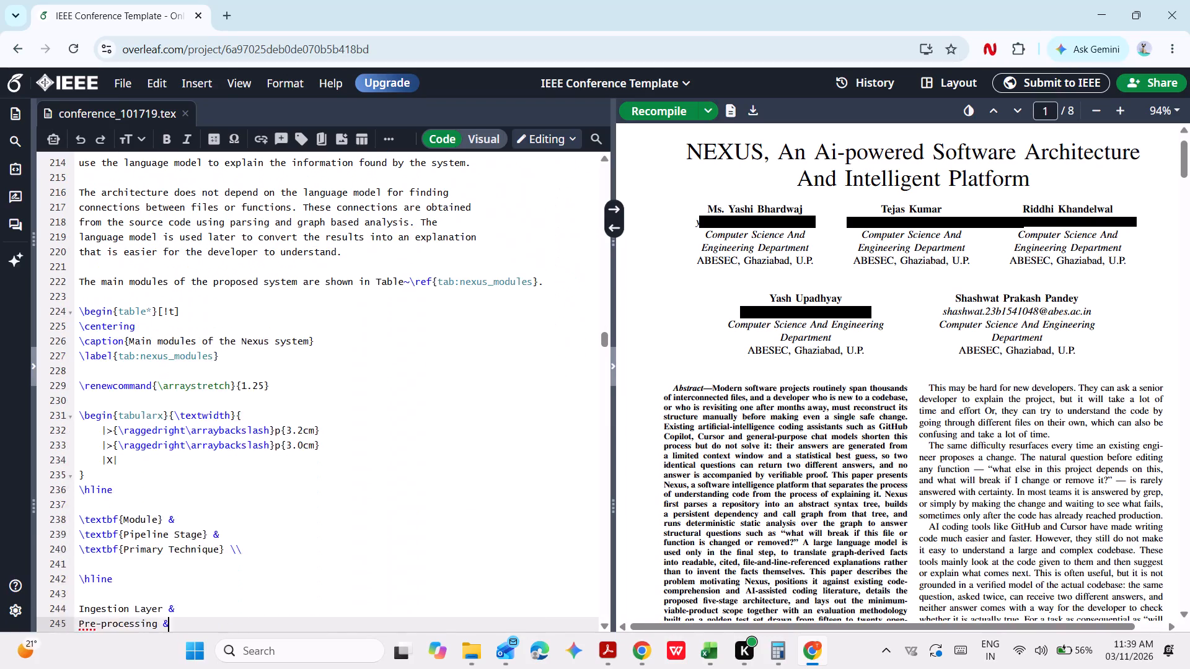
Check the modules table rows from Ingestion Layer through Static Analysis Engine for dashes and hyphens.
key(Down)
key(Down)
key(Down)
key(Down)
key(Down)
key(Down)
key(Down)
key(Down)
key(Down)
key(Down)
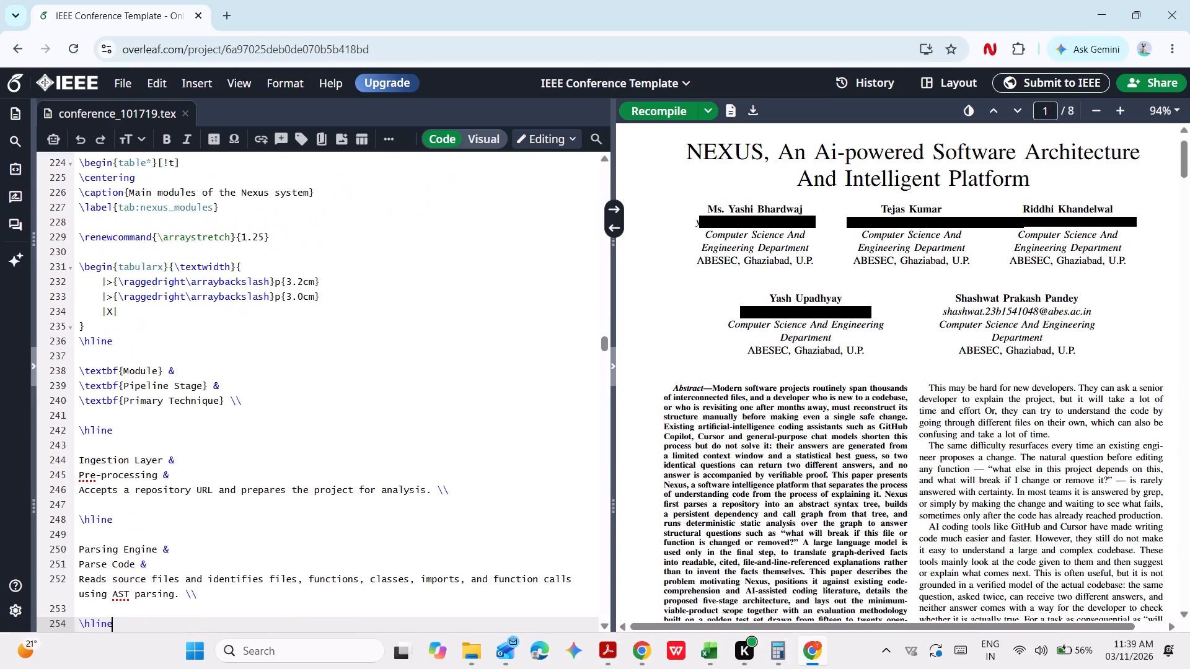
key(Down)
key(Down)
key(Down)
key(Down)
key(Down)
key(Down)
key(Down)
key(Down)
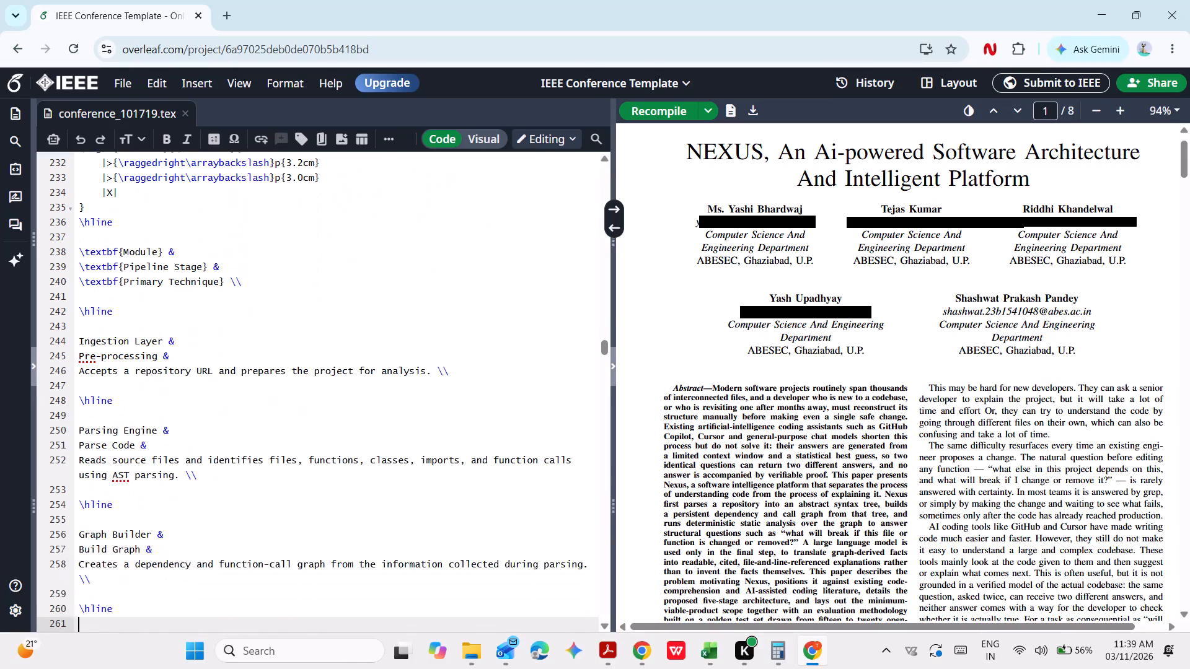
key(Down)
key(Down)
key(Down)
key(Down)
key(Down)
key(Down)
key(Down)
key(Down)
key(Down)
key(Down)
key(Down)
key(Down)
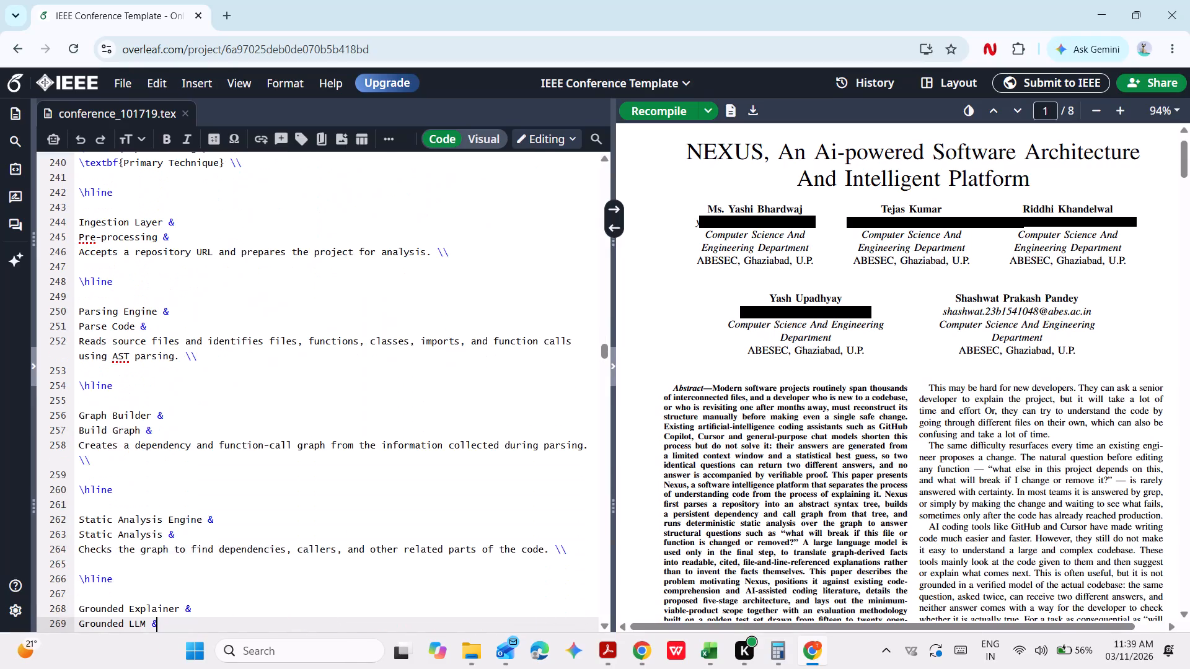
Check the Grounded Explainer, Evidence Renderer and Query Interface rows of the modules table for dashes and hyphens.
key(Down)
key(Down)
key(Down)
key(Down)
key(Down)
key(Down)
key(Down)
key(Down)
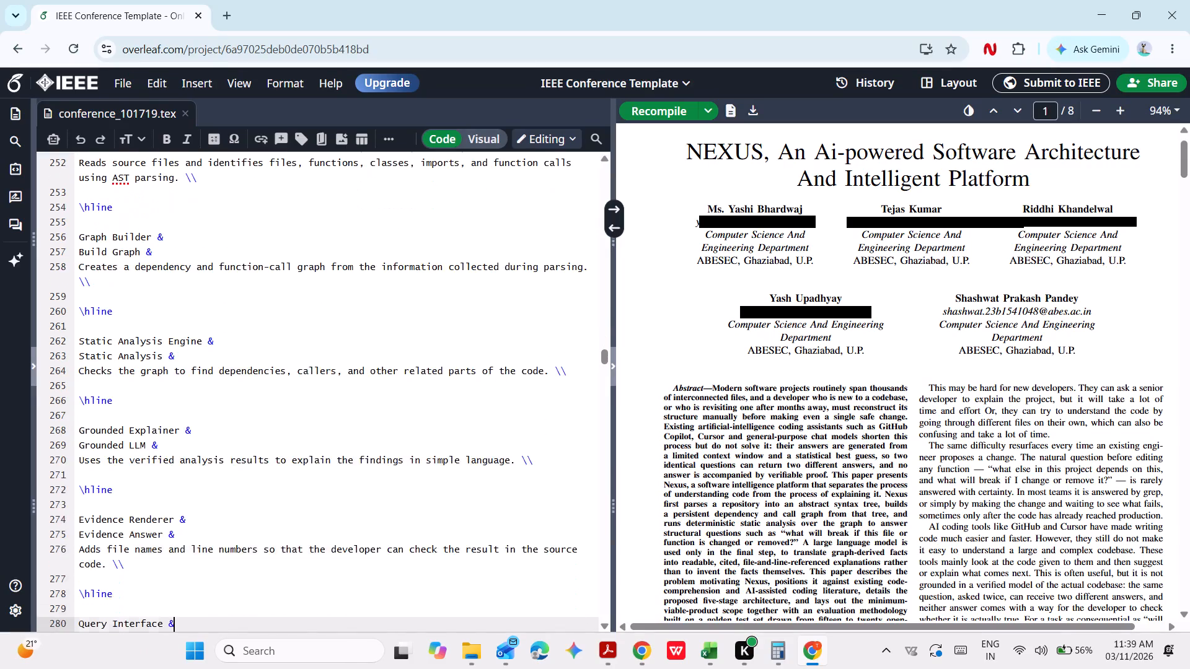
key(Down)
key(Down)
key(Down)
key(Down)
key(Down)
key(Down)
key(Down)
key(Down)
key(Down)
key(Down)
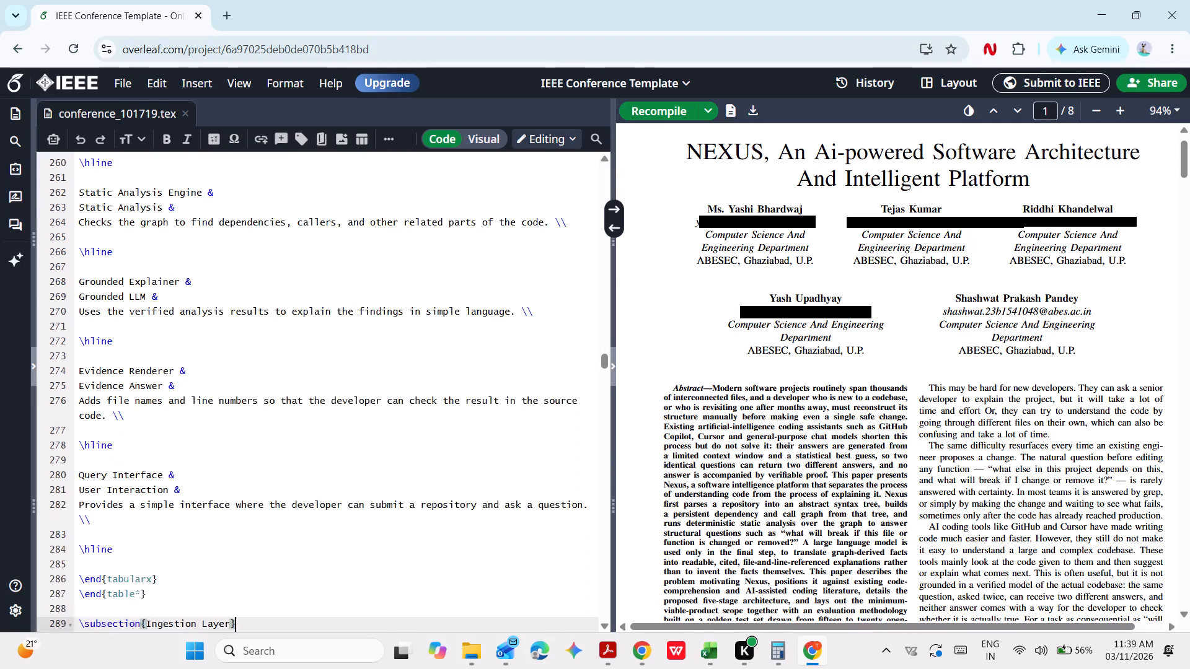
Check the "Ingestion Layer" subsection for dashes, hyphens and stray quotation marks.
key(Down)
key(Down)
key(Down)
key(Down)
key(Down)
key(Down)
key(Down)
key(Down)
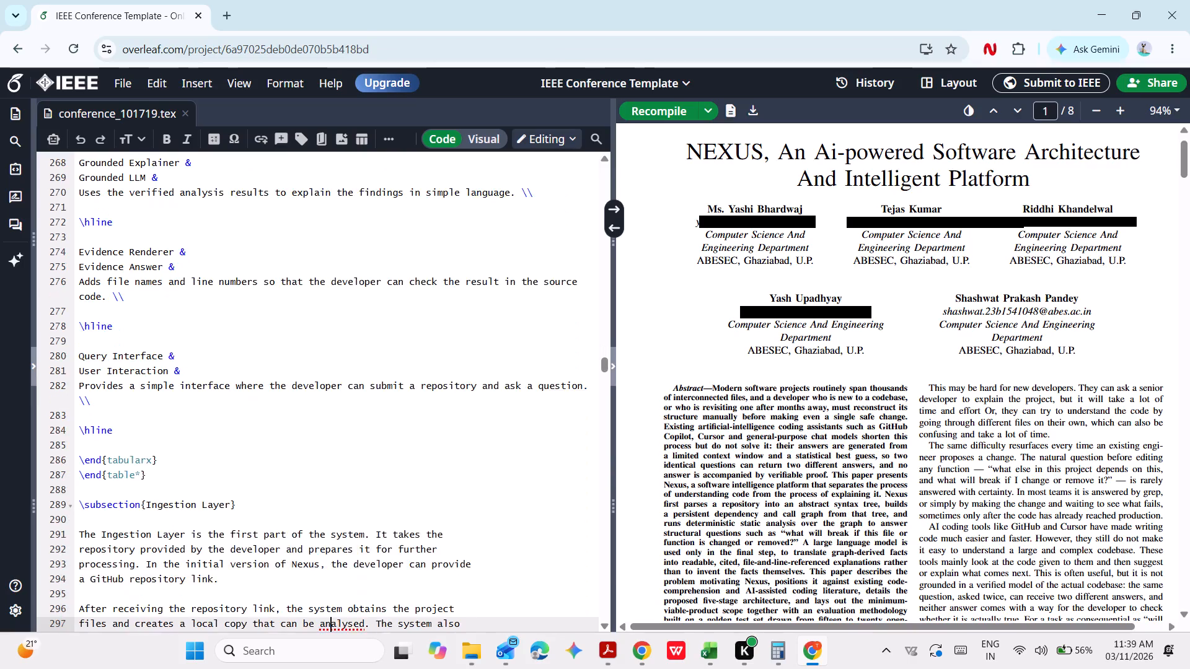
key(Down)
key(Down)
key(Down)
key(Down)
key(Down)
key(Down)
key(Down)
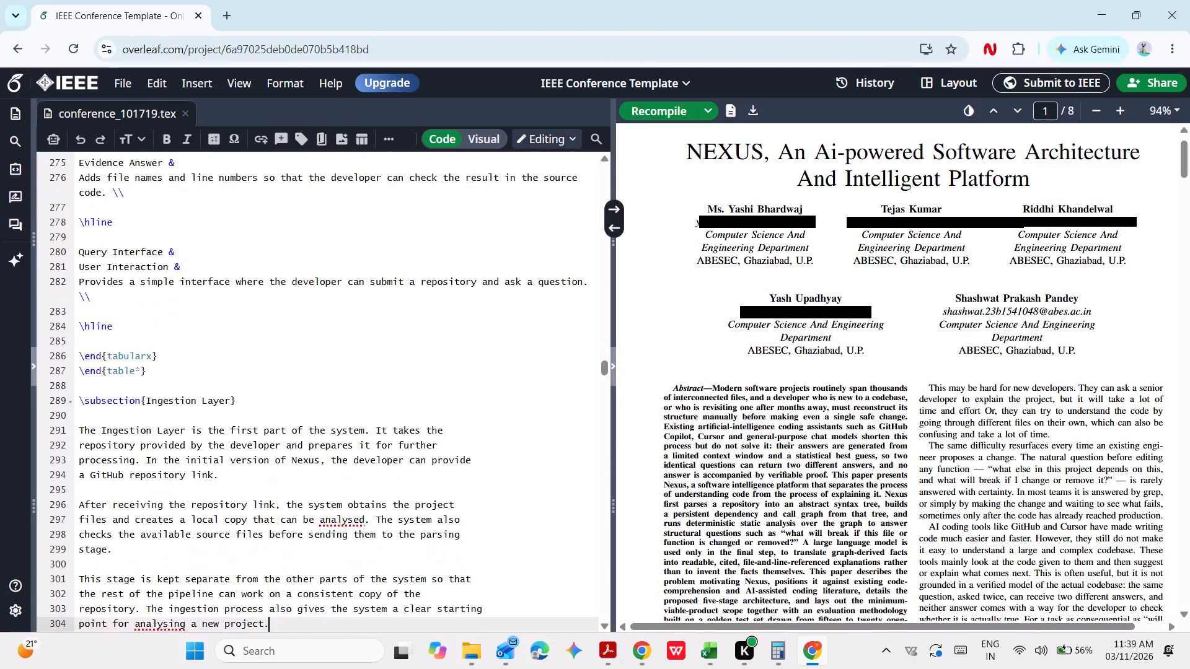
Check the "Parsing Engine" subsection for dashes, hyphens and stray quotation marks.
key(Down)
key(Down)
key(Down)
key(Down)
key(Down)
key(Down)
key(Down)
key(Down)
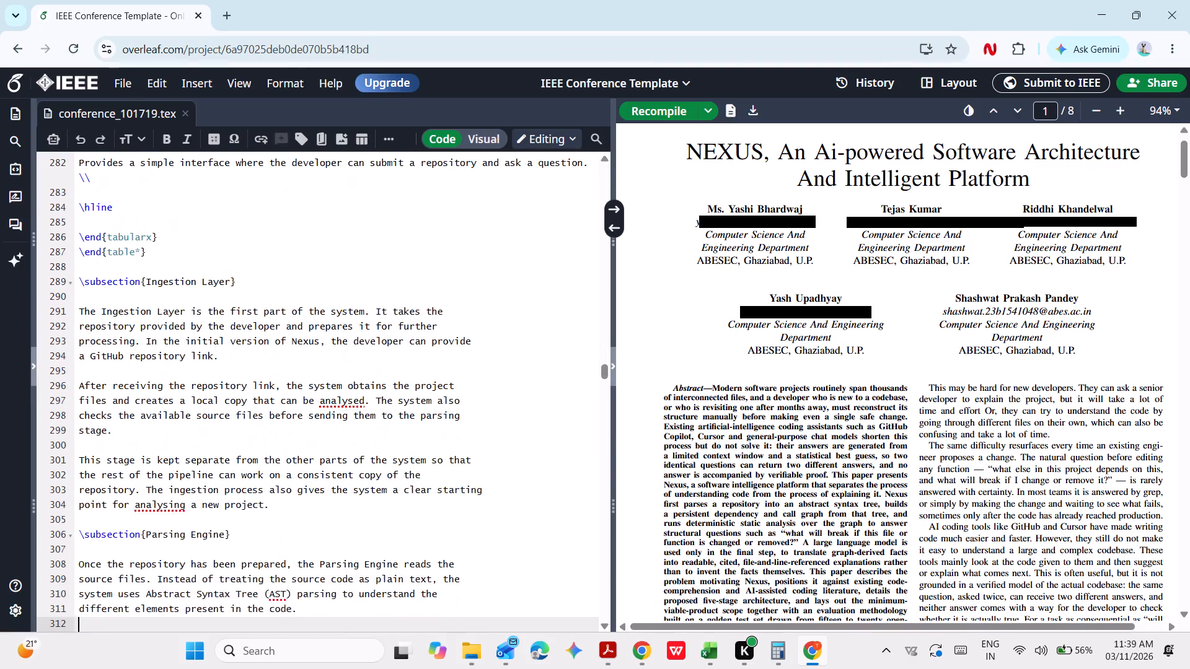
key(Down)
key(Down)
key(Down)
key(Down)
key(Down)
key(Down)
key(Down)
key(Down)
key(Down)
key(Down)
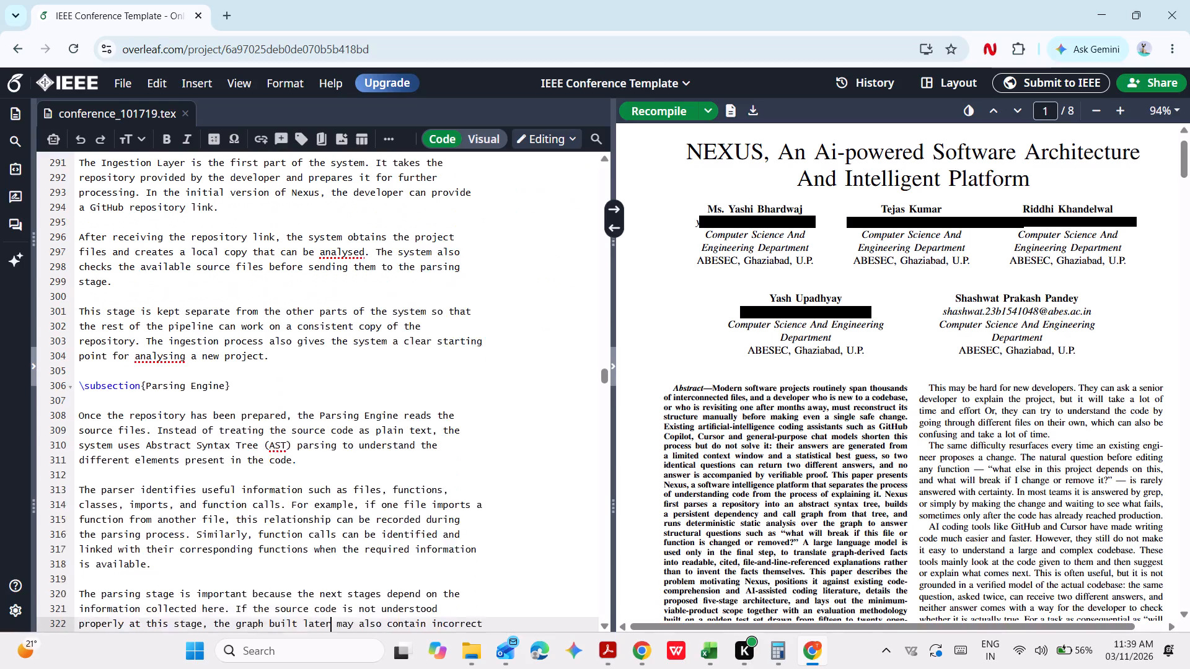
key(Down)
key(Down)
Check the "Graph Builder" subsection for dashes, hyphens and stray quotation marks.
key(Down)
key(Down)
key(Down)
key(Down)
key(Down)
key(Down)
key(Down)
key(Down)
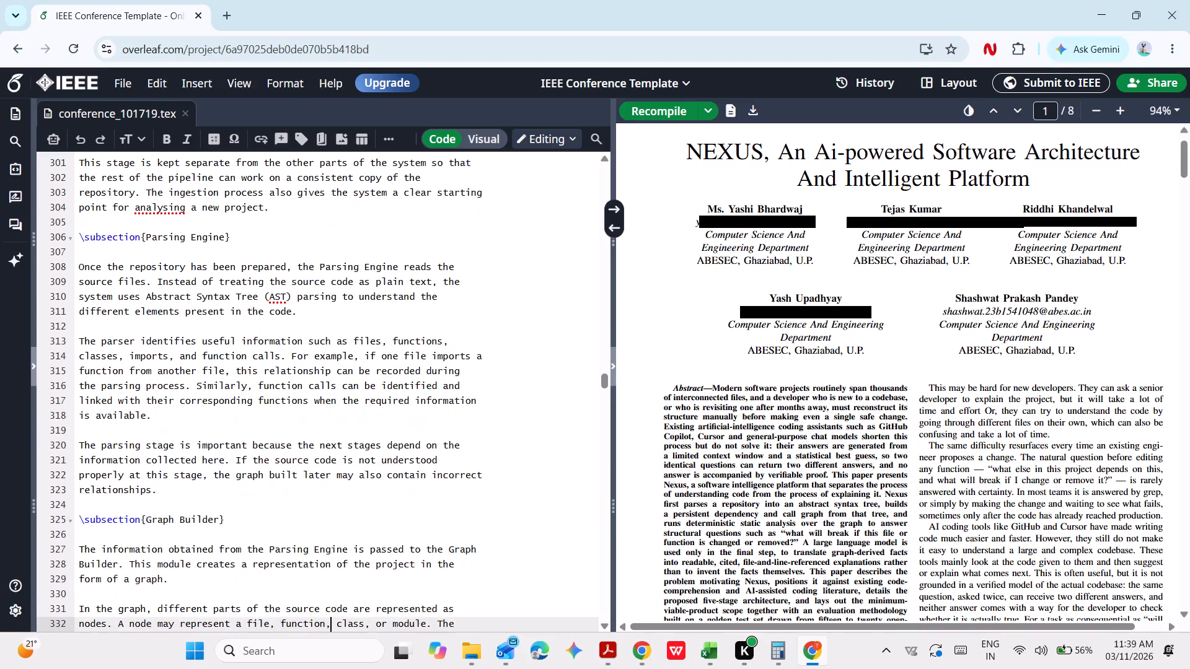
key(Down)
key(Down)
key(Down)
key(Down)
key(Down)
key(Down)
key(Down)
key(Down)
key(Down)
key(Down)
key(Down)
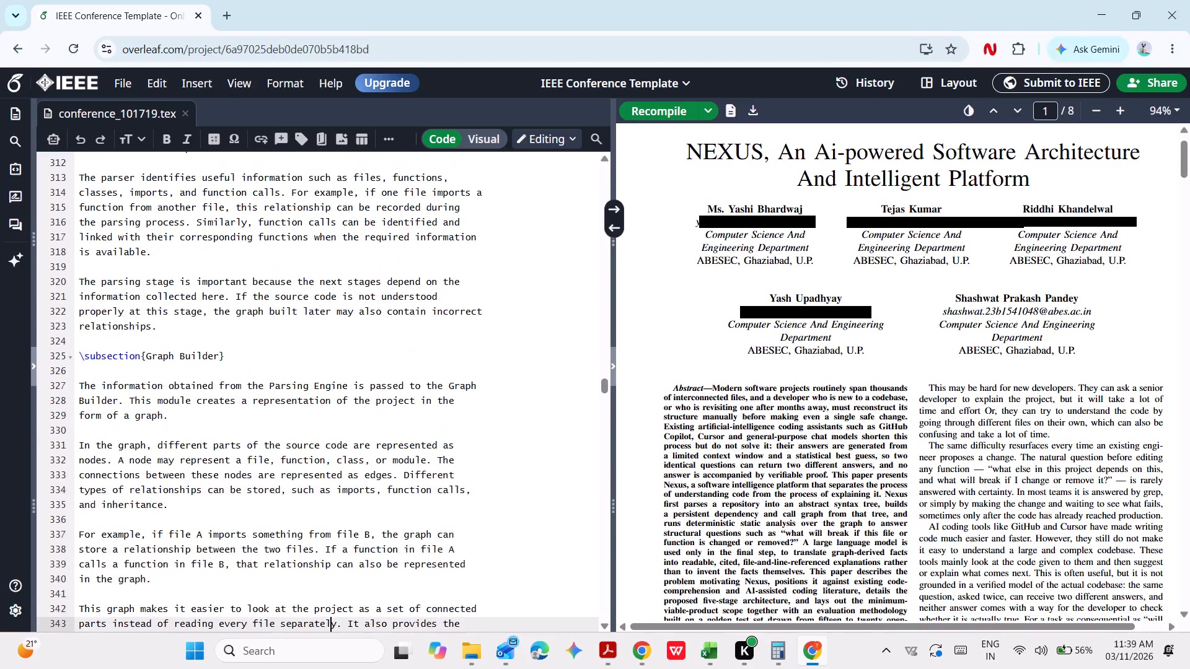
key(Down)
key(Down)
Check the "Static Analysis Engine" subsection through to the start of "Grounded Explainer" for dashes, hyphens and stray quotation marks.
key(Down)
key(Down)
key(Down)
key(Down)
key(Down)
key(Down)
key(Down)
key(Down)
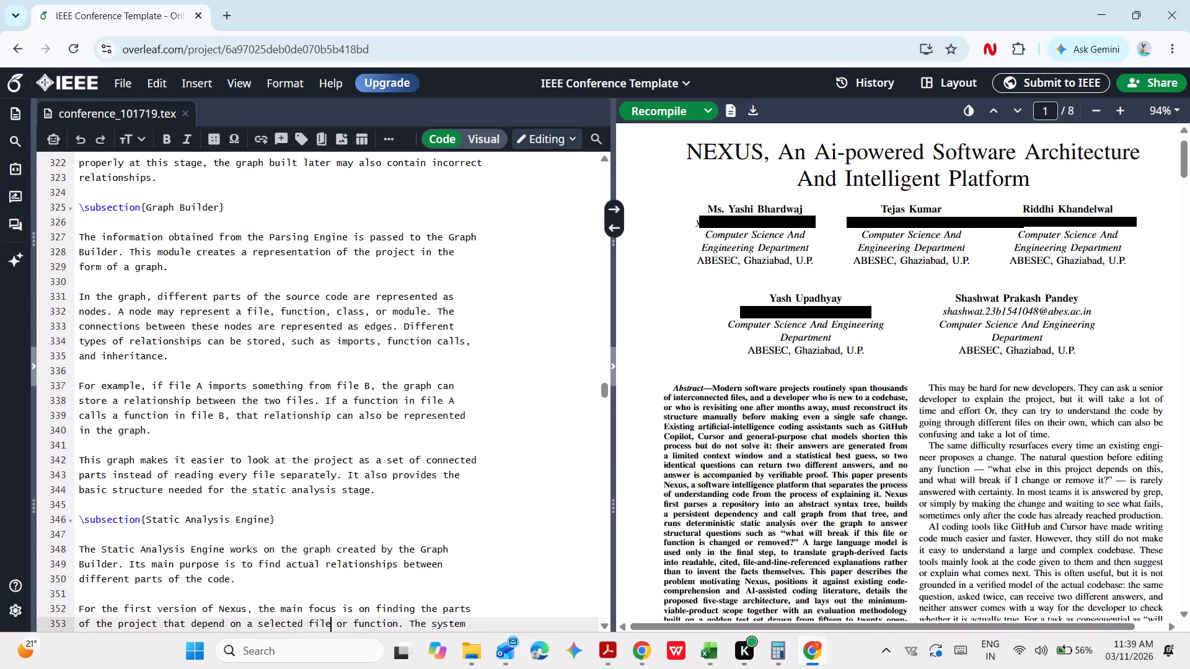
key(Down)
key(Down)
key(Down)
key(Down)
key(Down)
key(Down)
key(Down)
key(Down)
key(Down)
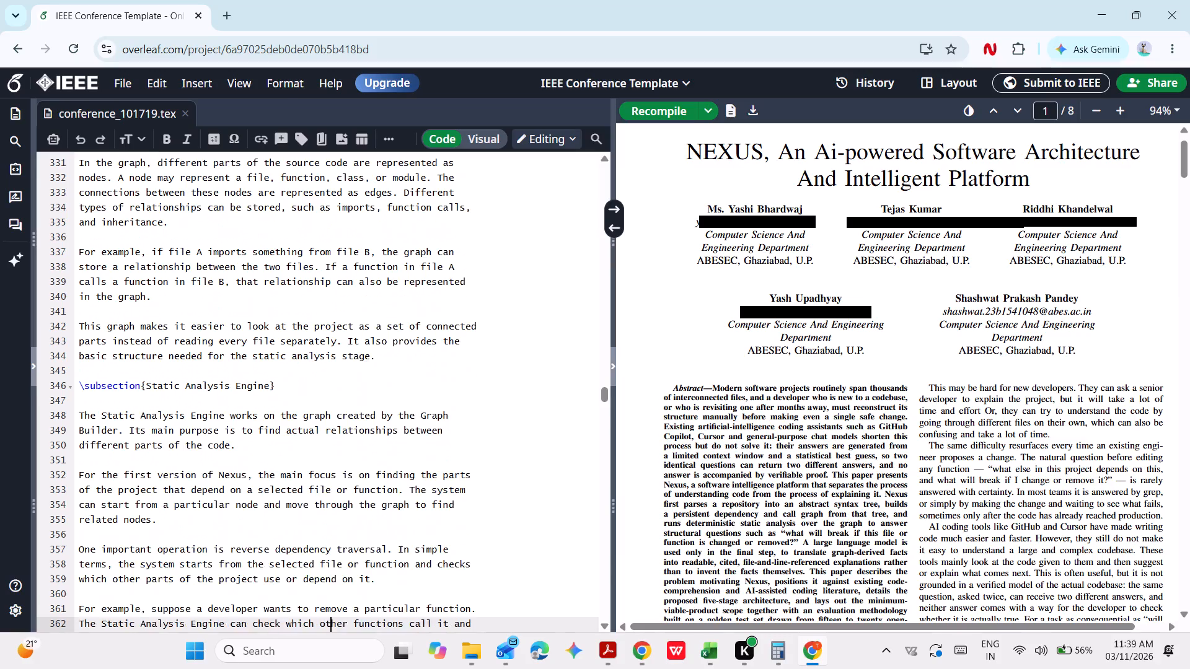
key(Down)
key(Down)
key(Down)
key(Down)
key(Down)
key(Down)
key(Down)
key(Down)
key(Down)
key(Down)
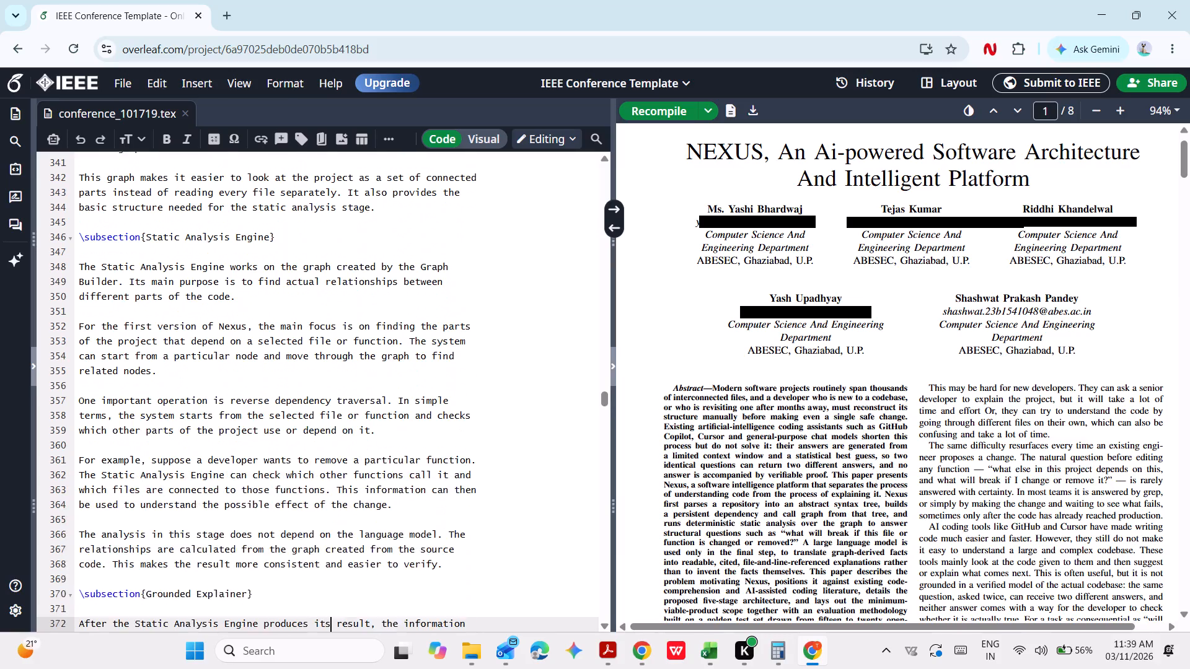
Check the "Grounded Explainer" subsection for dashes, hyphens and stray quotation marks.
key(Down)
key(Down)
key(Down)
key(Down)
key(Down)
key(Down)
key(Down)
key(Down)
key(Down)
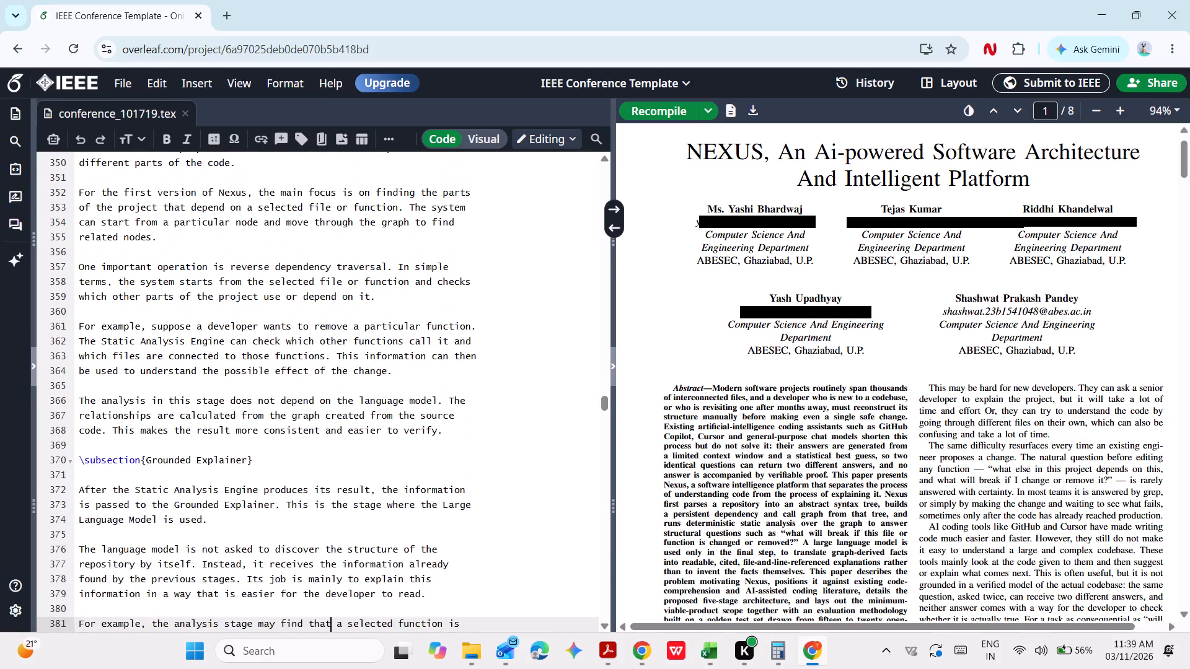
key(Down)
key(Down)
key(Down)
key(Down)
key(Down)
key(Down)
key(Down)
key(Down)
key(Down)
Check the "Evidence Renderer" subsection for dashes, hyphens and stray quotation marks.
key(Down)
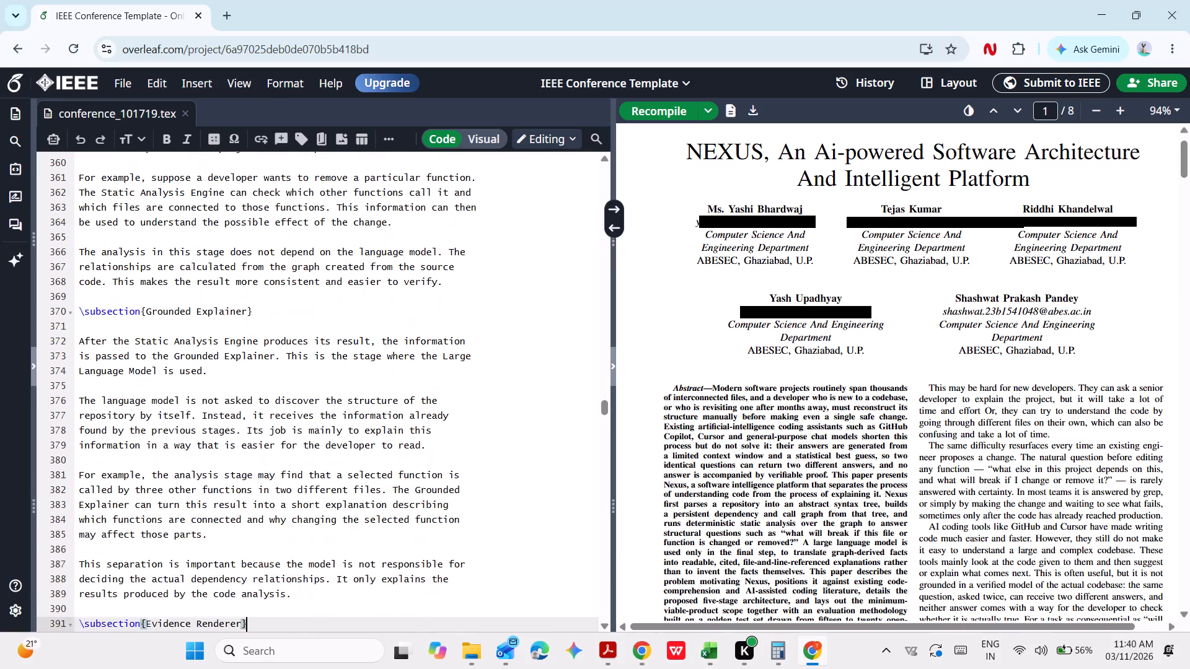
key(Down)
key(Down)
key(Down)
key(Down)
key(Down)
key(Down)
key(Down)
key(Down)
key(Down)
key(Down)
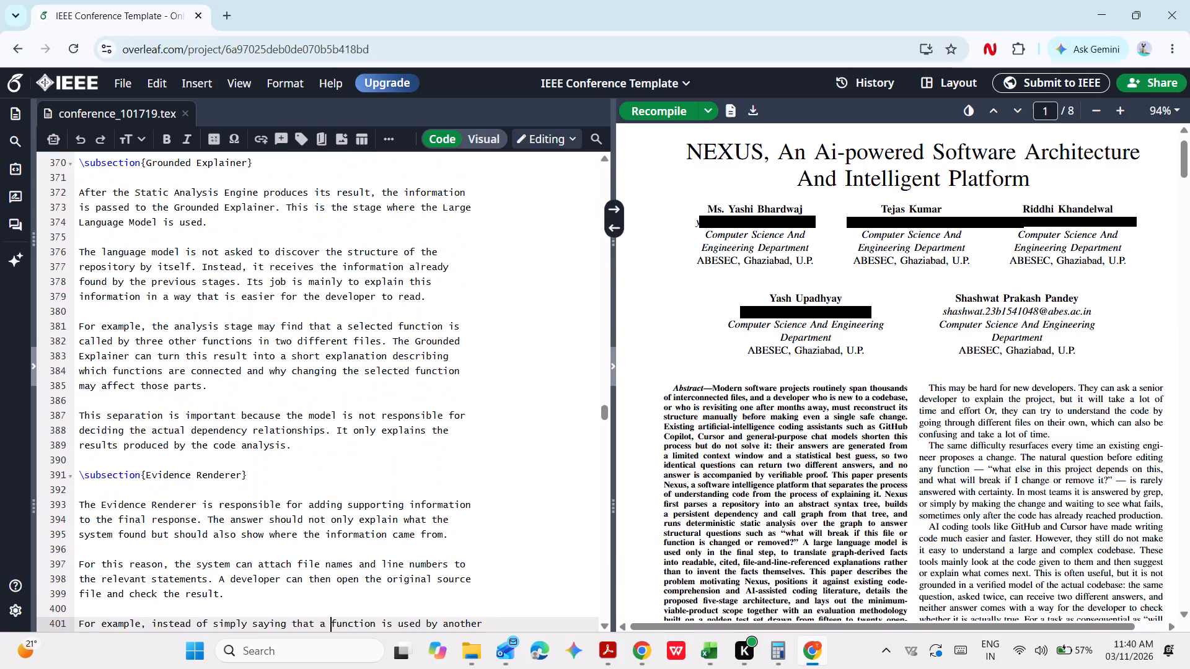
key(Down)
key(Down)
key(Down)
key(Down)
key(Down)
key(Down)
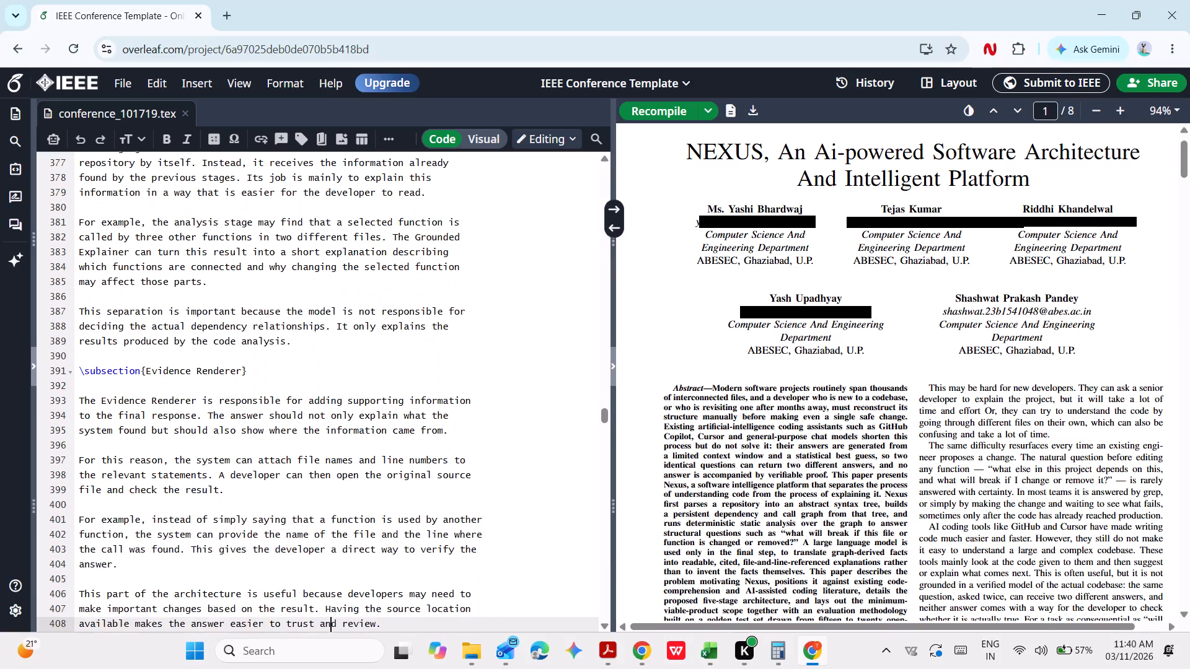
key(Down)
key(Down)
Check the "Query Interface" subsection, including its quote block, for dashes, hyphens and stray quotation marks.
key(Down)
key(Down)
key(Down)
key(Down)
key(Down)
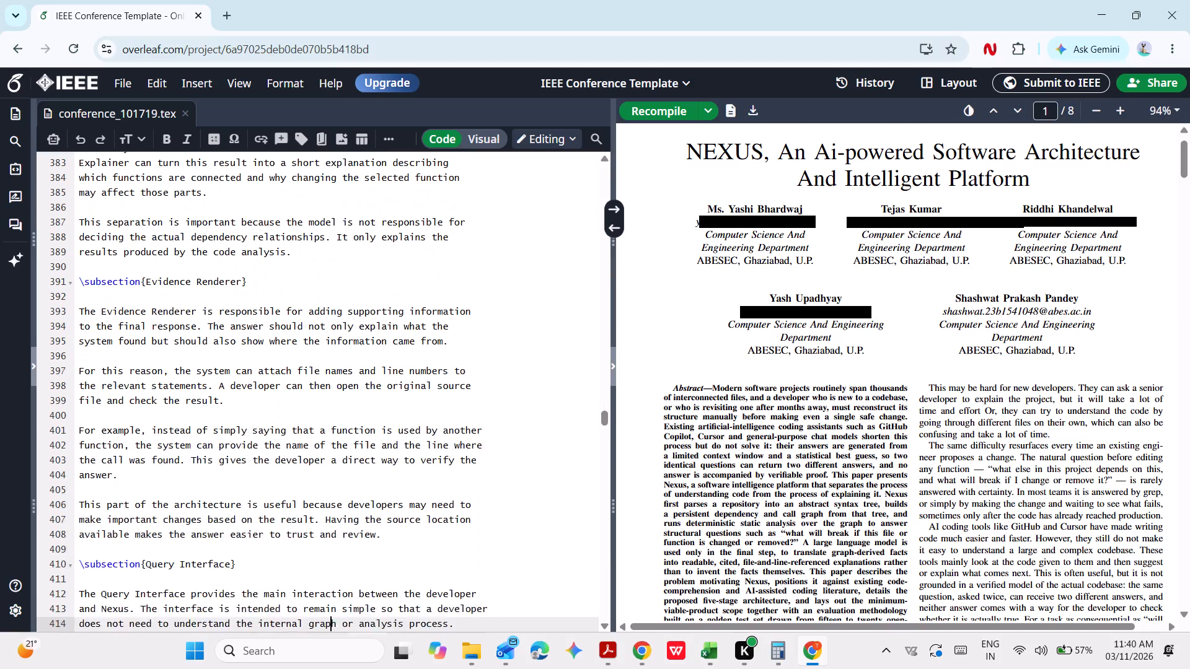
key(Down)
key(Down)
key(Down)
key(Down)
key(Down)
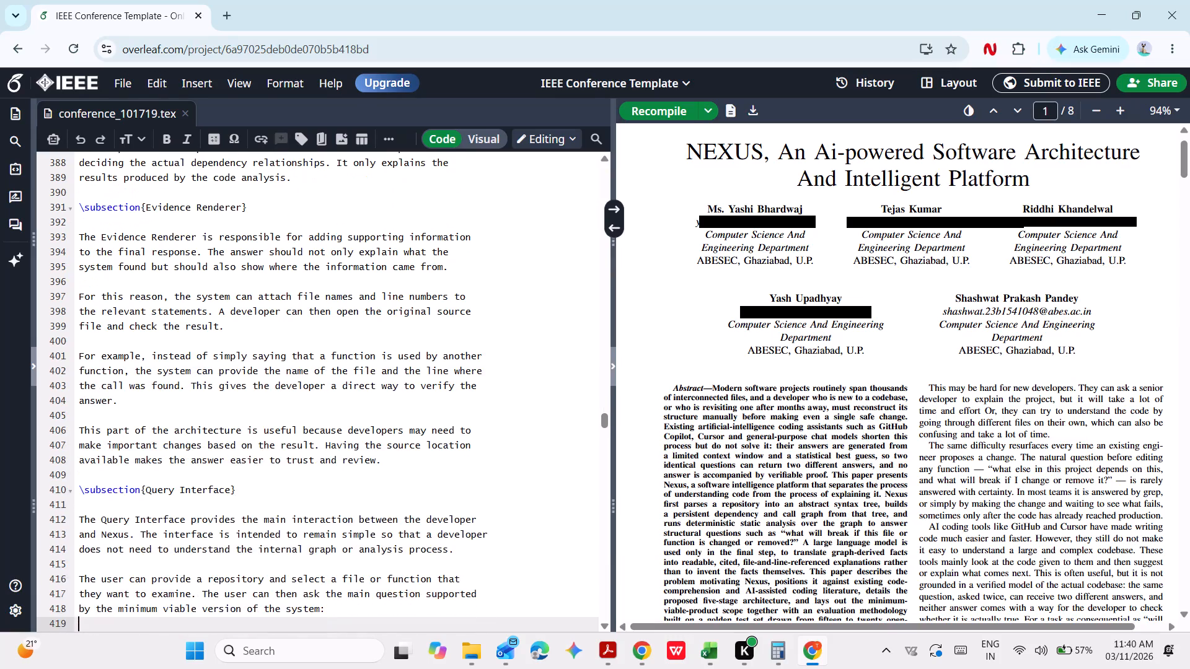
key(Down)
key(Down)
key(Down)
key(Down)
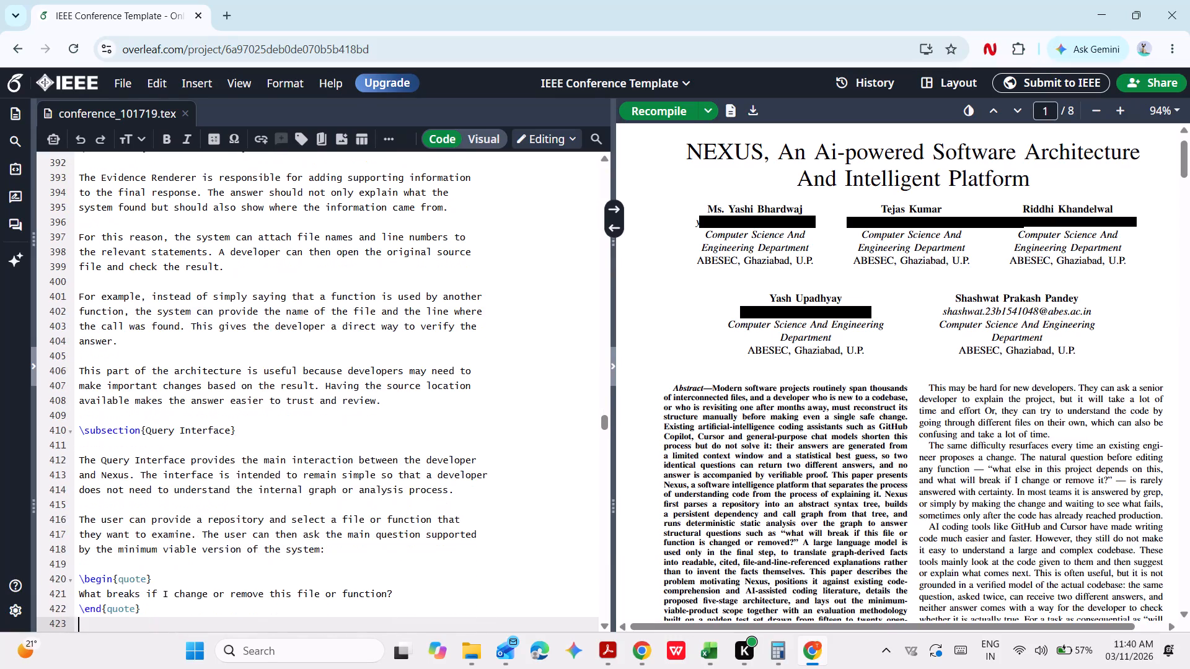
key(Down)
key(Down)
key(Down)
key(Down)
Check the opening paragraphs of the "System Data Flow" subsection for dashes, hyphens and stray quotation marks.
key(Down)
key(Down)
key(Down)
key(Down)
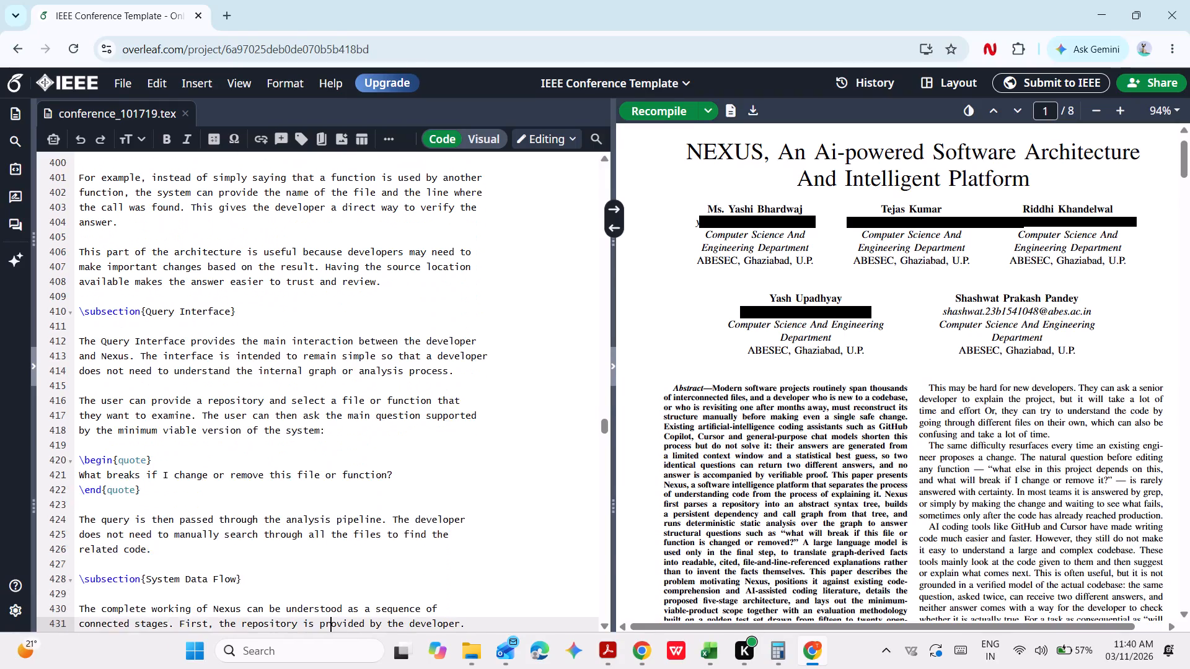
key(Down)
key(Down)
key(Down)
key(Down)
key(Down)
key(Down)
key(Down)
key(Down)
key(Down)
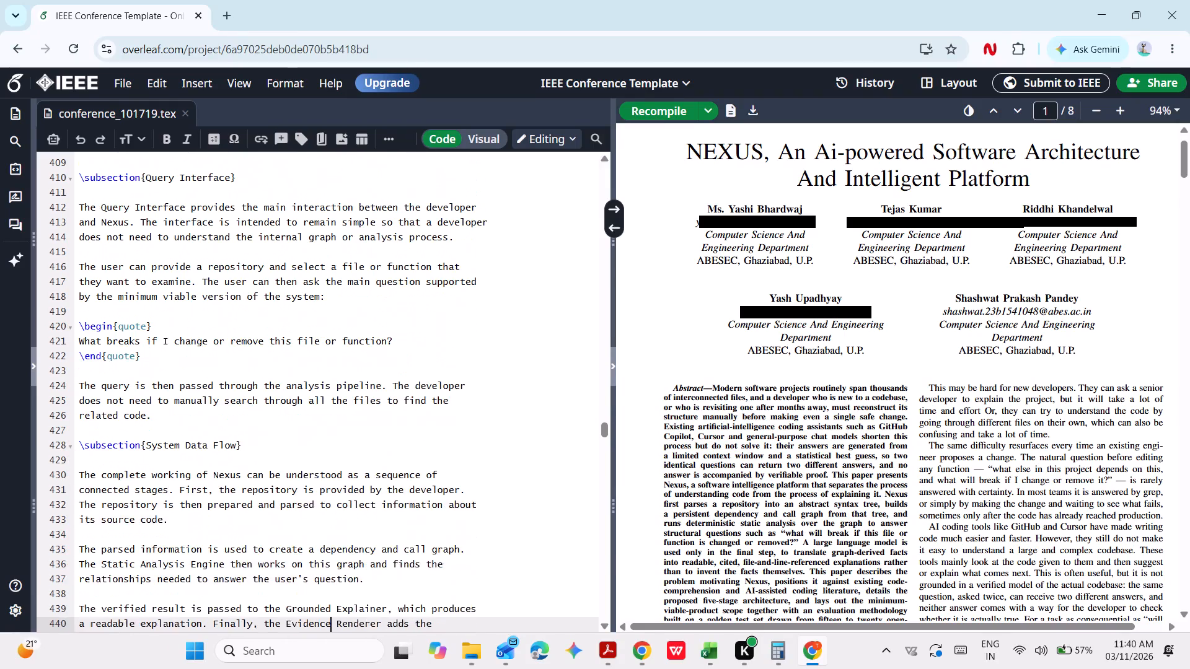
key(Down)
key(Down)
key(Down)
key(Down)
Look through the box and arrow style definitions at the start of the system flow figure's tikzpicture code.
key(Down)
key(Down)
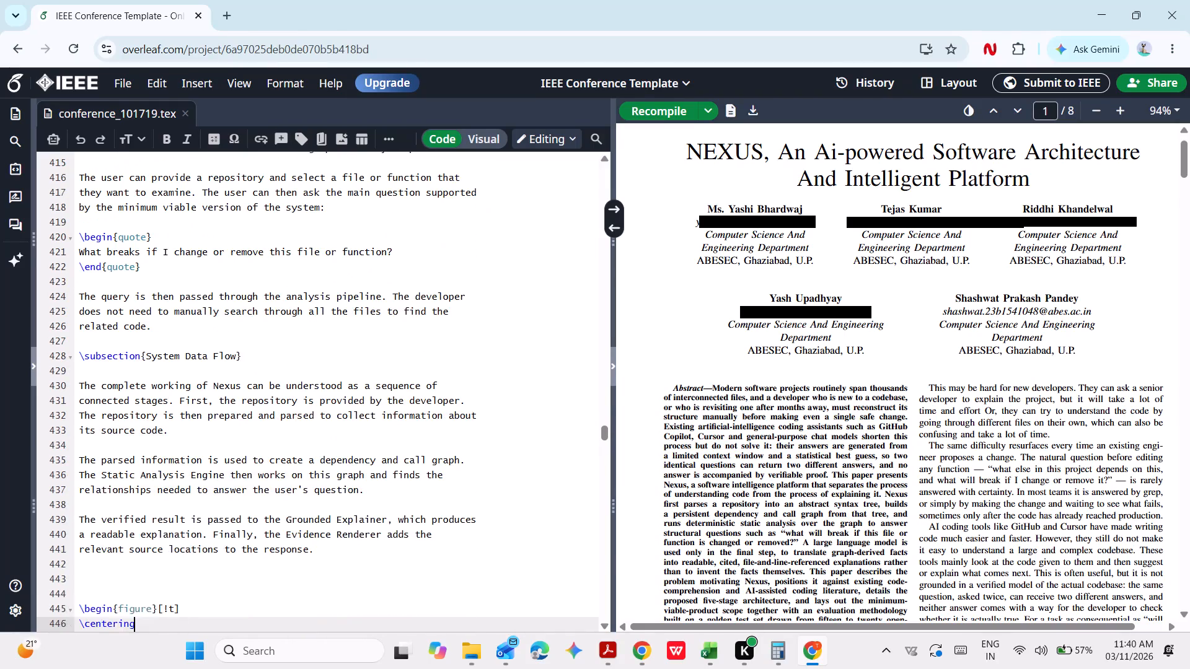
key(Down)
key(Down)
key(Down)
key(Down)
key(Down)
key(Down)
key(Down)
key(Down)
key(Down)
key(Down)
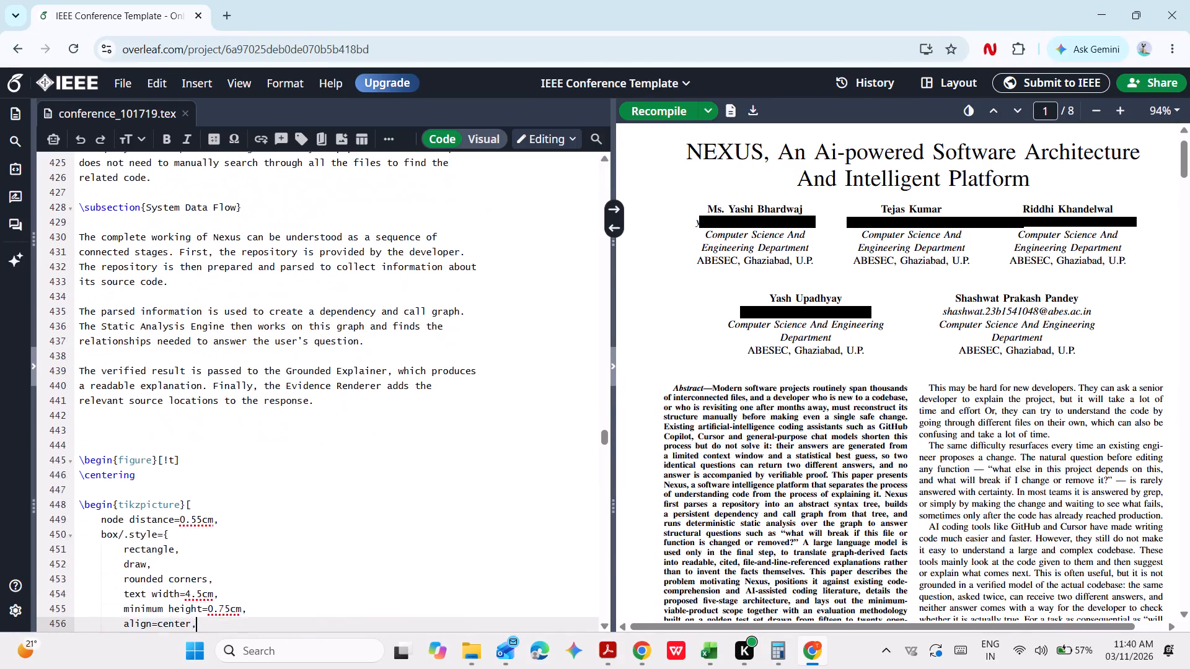
key(Down)
key(Down)
key(Down)
key(Down)
key(Down)
key(Down)
key(Down)
key(Down)
Examine the node definitions of the system flow figure, from the developer's repository and query to the final answer.
key(Down)
key(Down)
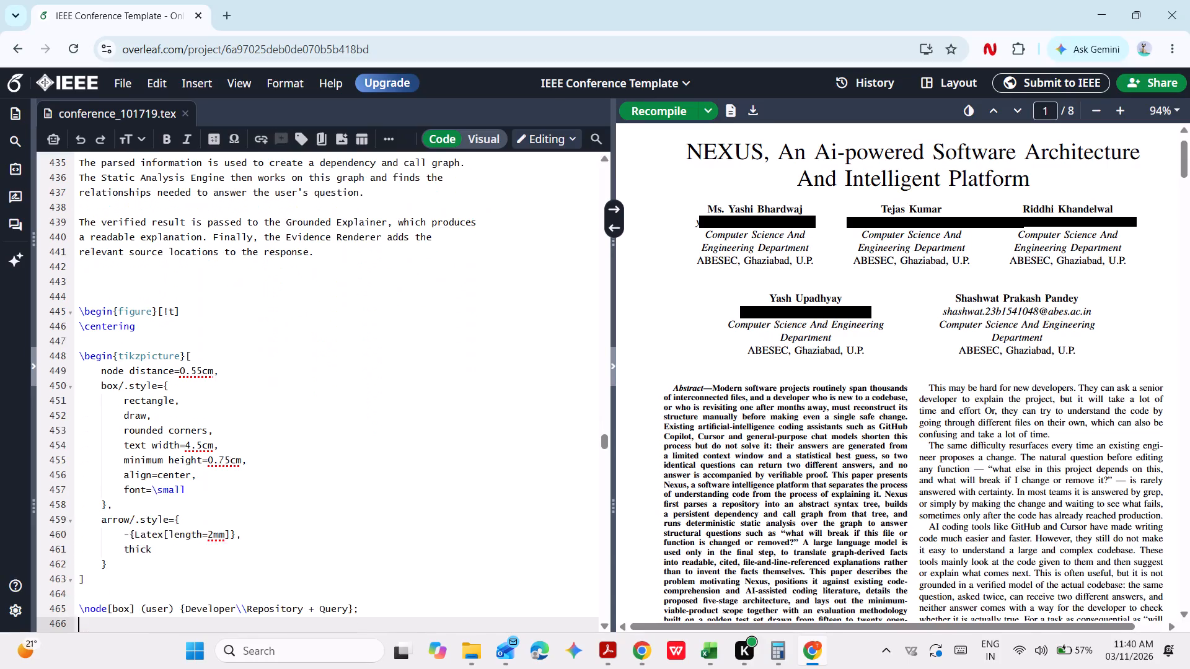
key(Down)
key(Down)
key(Down)
key(Down)
key(Down)
key(Down)
key(Down)
key(Down)
key(Down)
key(Down)
key(Down)
key(Down)
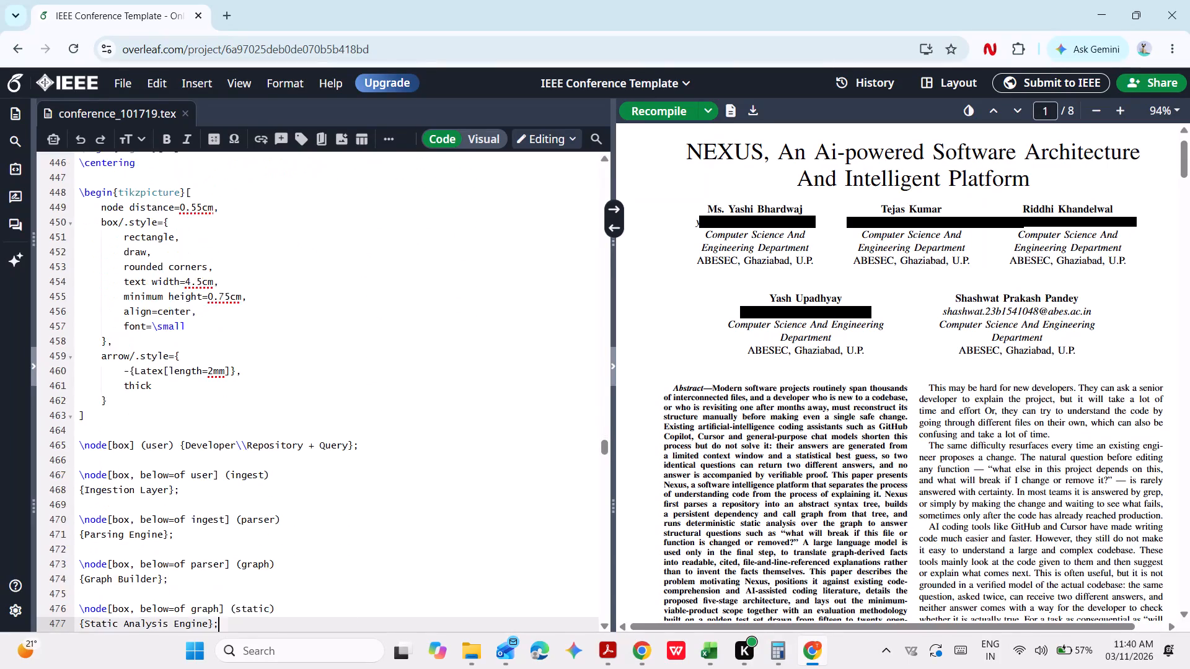
key(Down)
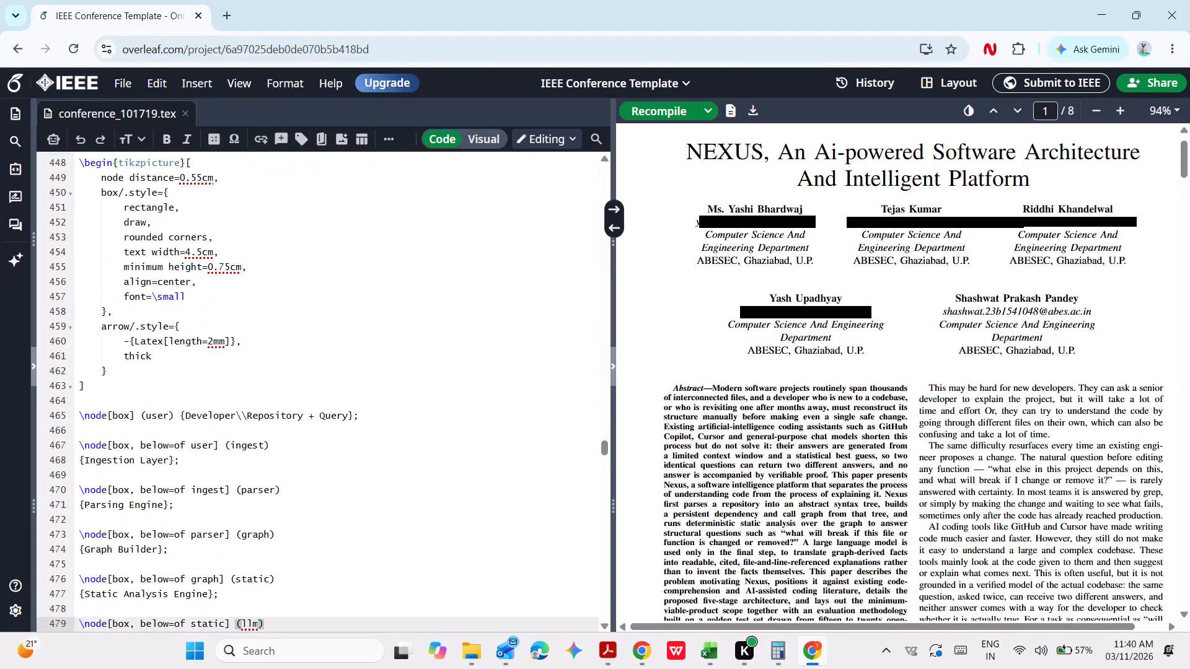
key(Down)
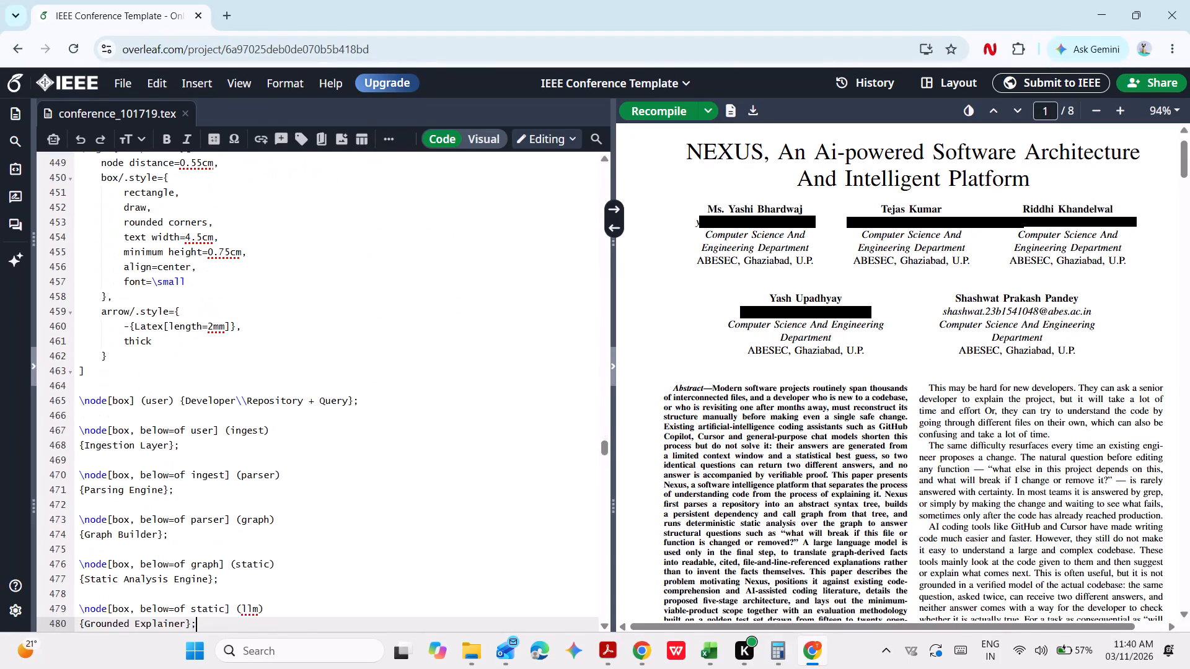
key(Down)
key(Down)
key(Down)
key(Down)
key(Down)
key(Down)
key(Down)
Examine the arrow drawing commands of the system flow figure through to the end of the tikzpicture.
key(Down)
key(Down)
key(Down)
key(Down)
key(Down)
key(Down)
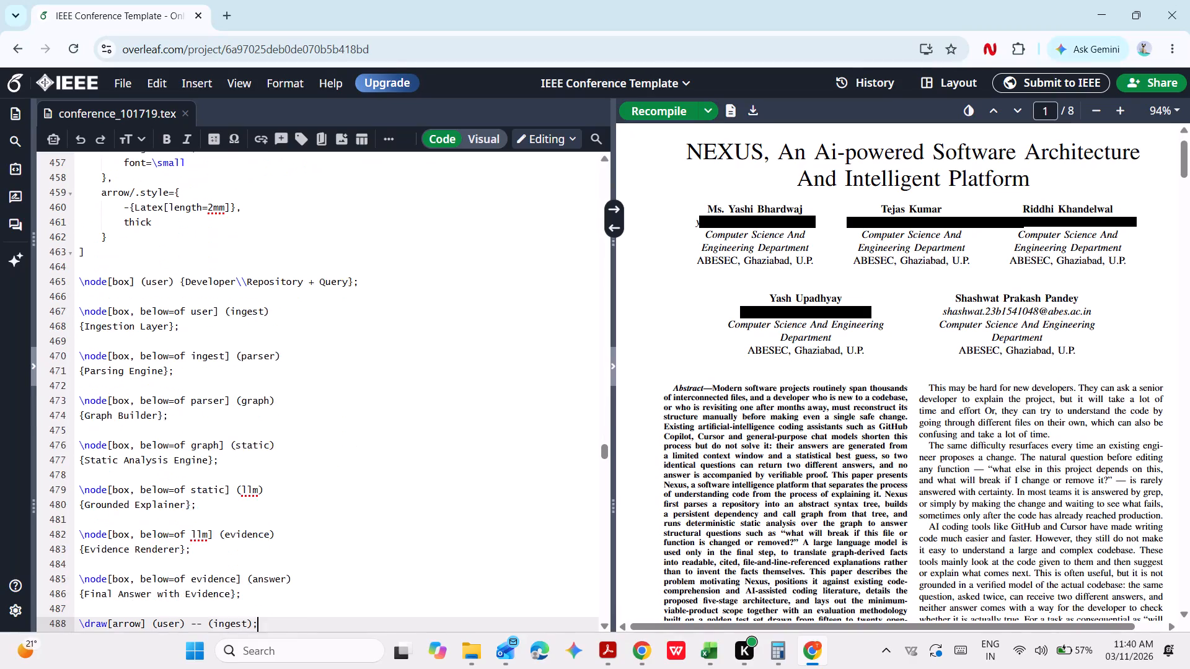
key(Up)
key(Up)
key(Up)
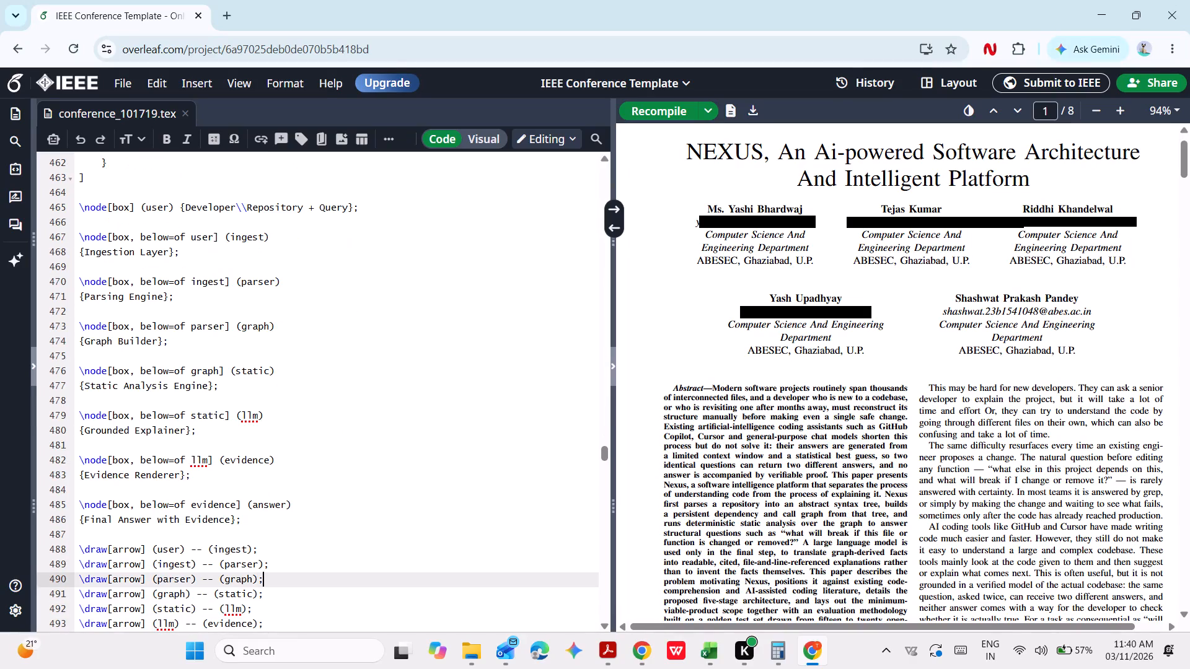
key(Down)
key(Down)
key(Down)
key(Down)
key(Down)
key(Down)
Check the system flow figure's caption, label and the paragraph following it for dashes, hyphens and stray quotation marks.
key(Down)
key(Down)
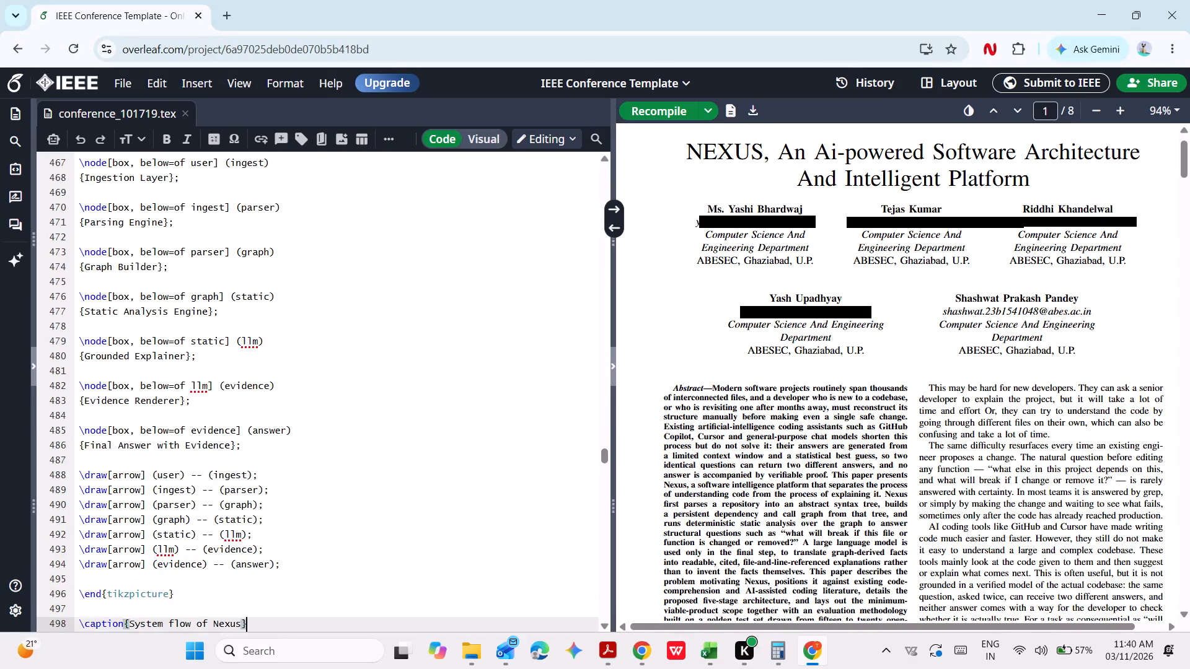
key(Down)
key(Down)
key(Down)
key(Down)
key(Down)
key(Down)
key(Down)
key(Down)
key(Down)
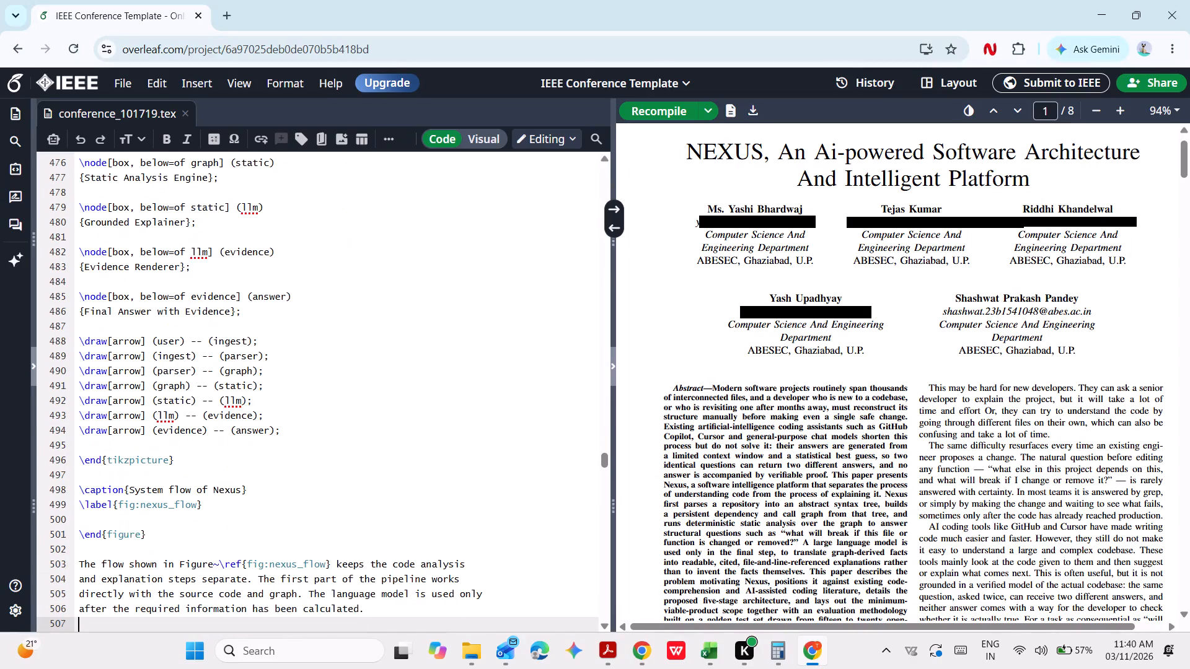
Check the Interaction Between the Modules subsection for dashes, hyphens and stray quotation marks.
key(Down)
key(Down)
key(Down)
key(Down)
key(Down)
key(Down)
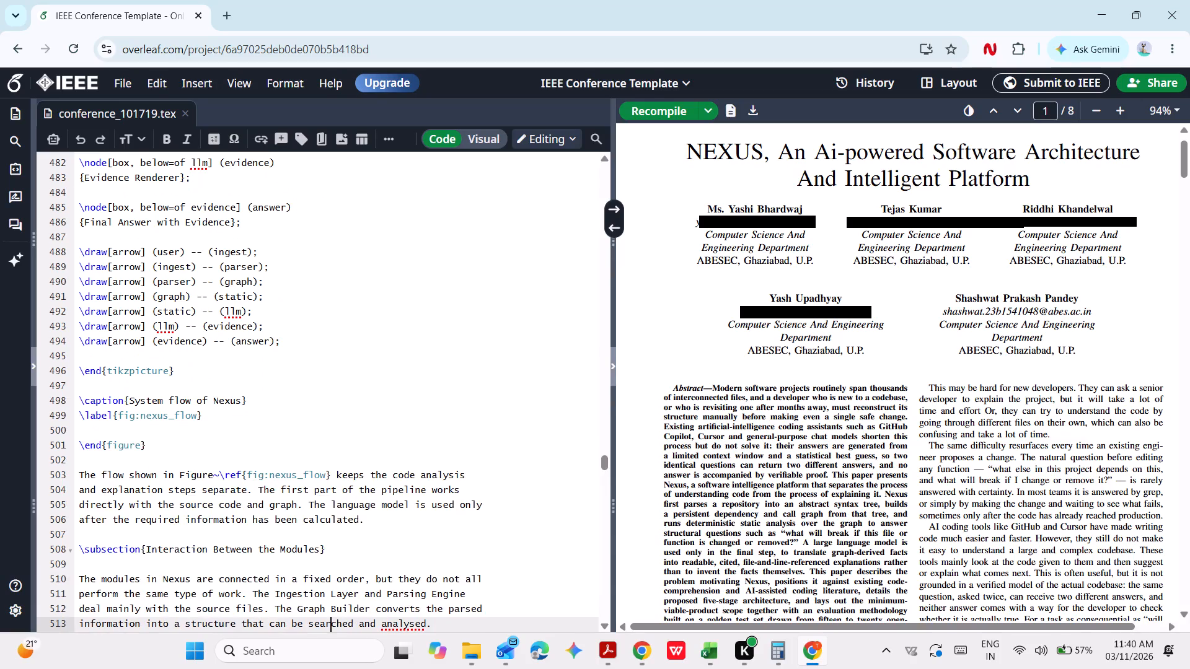
key(Up)
key(Down)
key(Down)
key(Down)
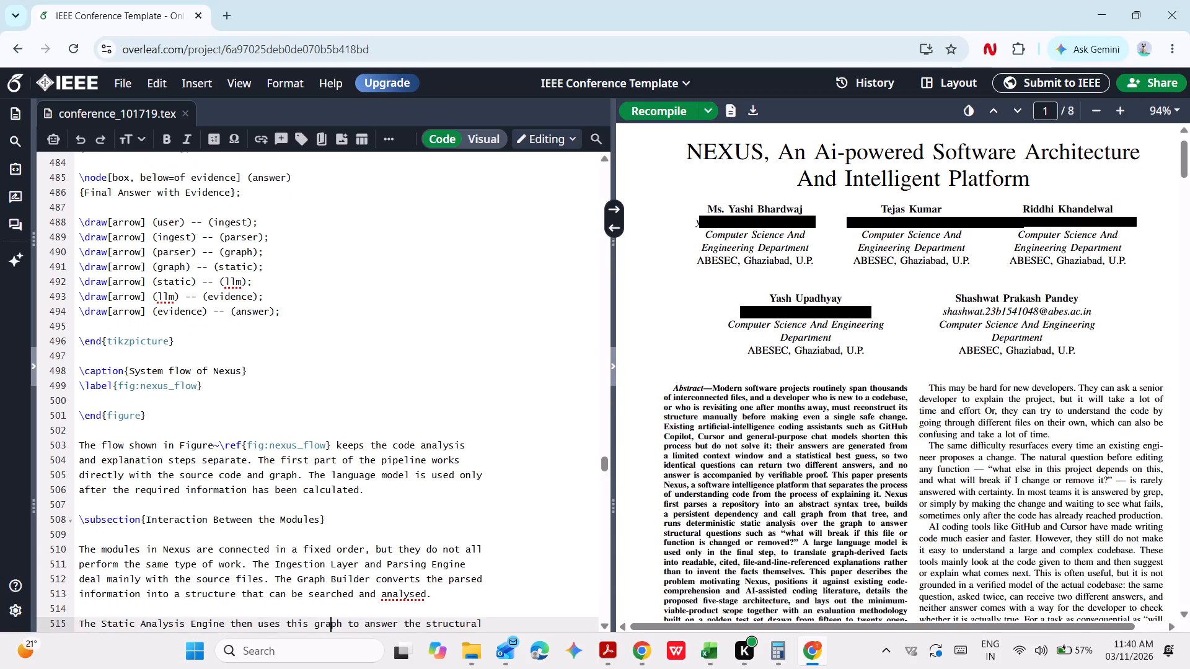
key(Down)
key(Down)
key(Down)
key(Down)
key(Down)
key(Down)
key(Down)
key(Down)
key(Down)
key(Down)
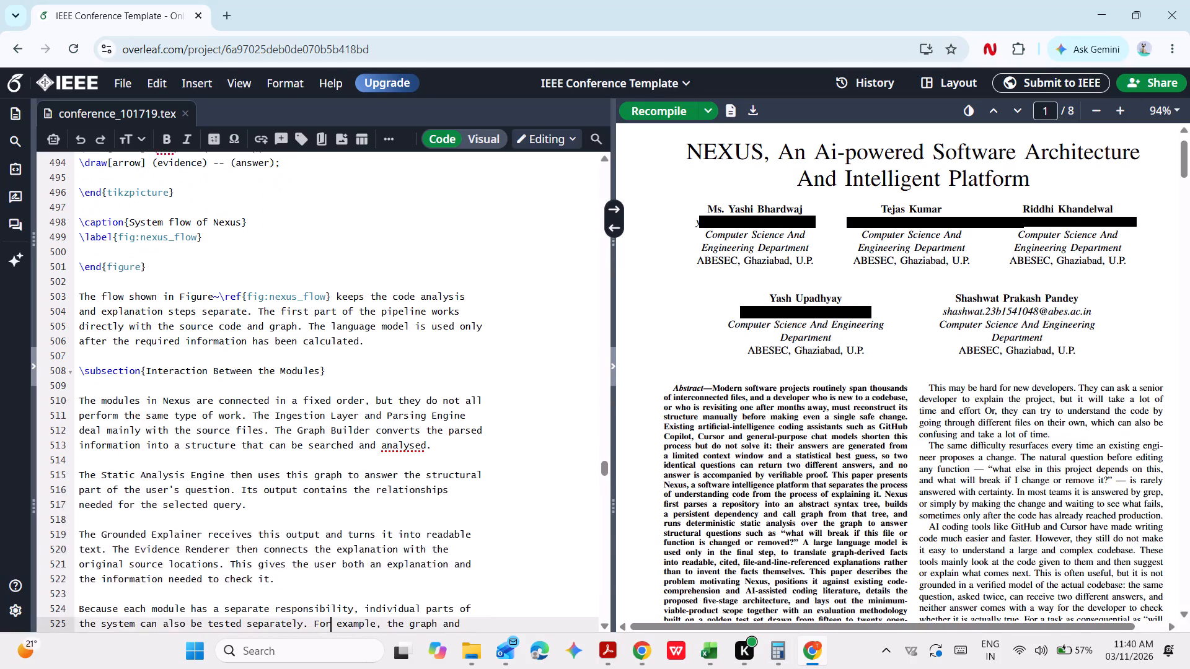
key(Down)
key(Down)
key(Down)
key(Down)
Review the Change Impact Analysis subsection for dashes, hyphens and stray quotation marks.
key(Down)
key(Down)
key(Down)
key(Down)
key(Down)
key(Down)
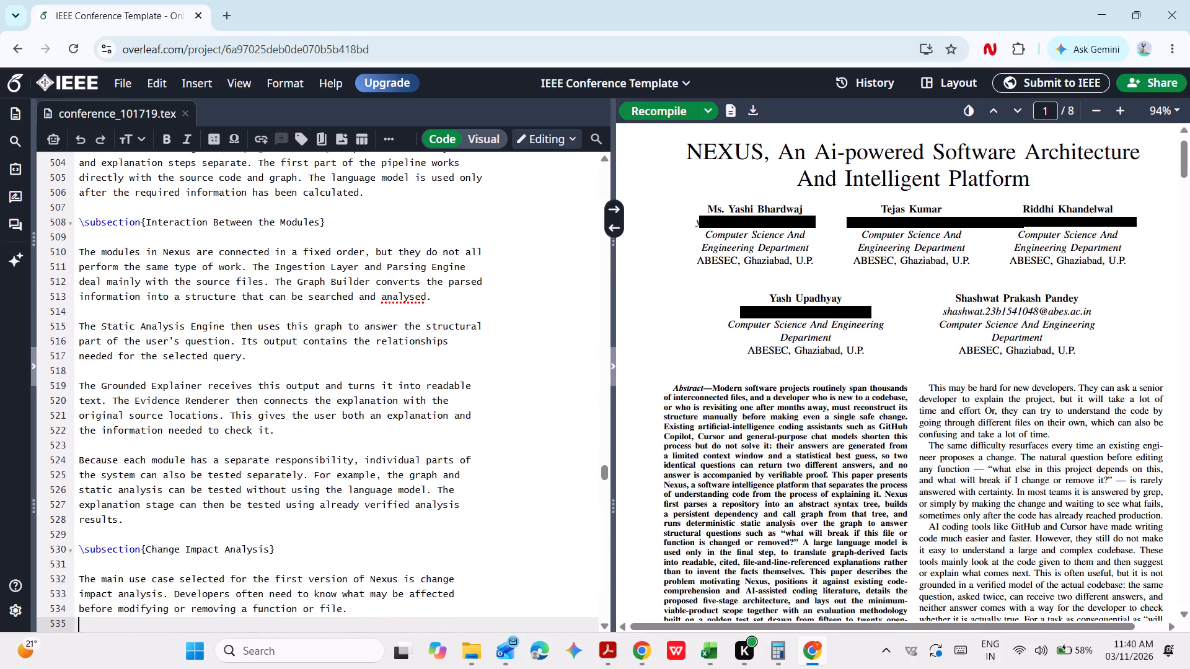
key(Down)
key(Down)
key(Down)
key(Down)
key(Down)
key(Down)
key(Down)
key(Down)
key(Down)
key(Down)
key(Down)
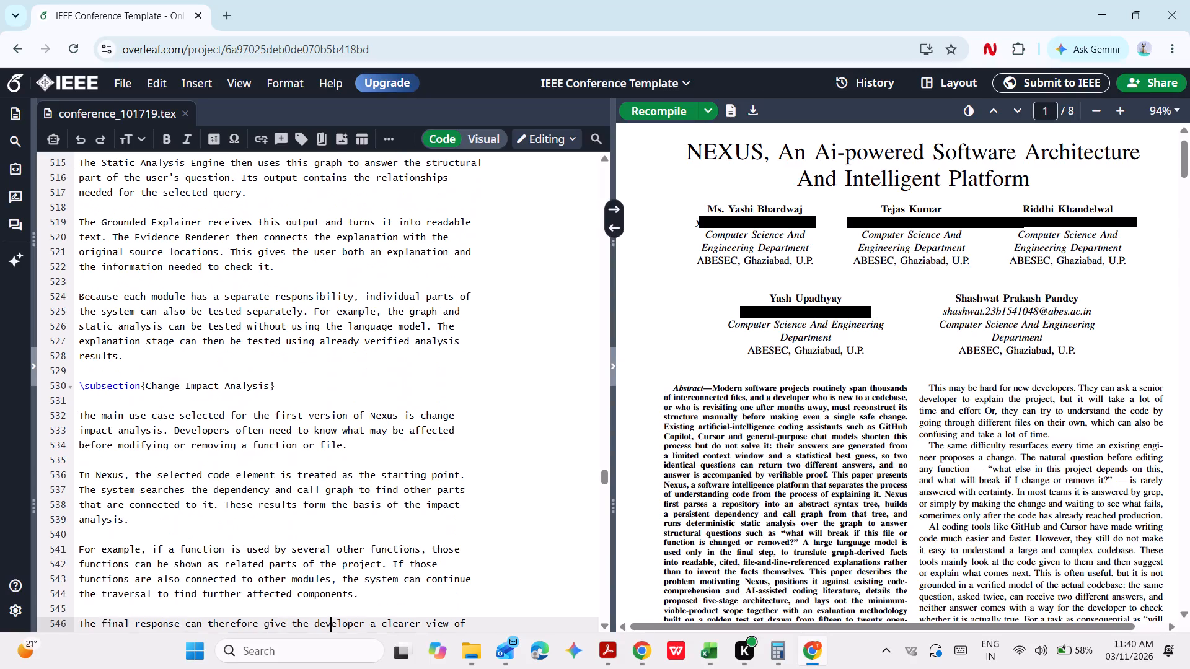
key(Down)
key(Down)
Read through the Role of the Language Model subsection, looking for dashes, hyphens and stray quotation marks.
key(Down)
key(Down)
key(Down)
key(Down)
key(Down)
key(Down)
key(Down)
key(Down)
key(Down)
key(Down)
key(Down)
key(Down)
key(Down)
key(Down)
key(Down)
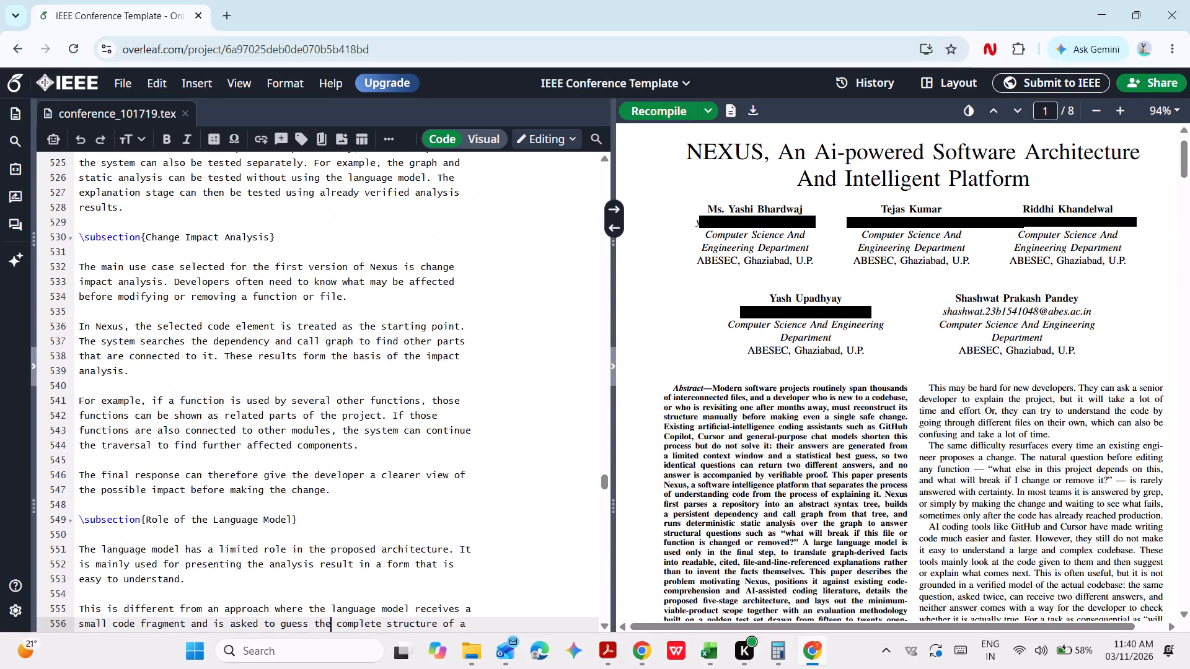
key(Down)
key(Down)
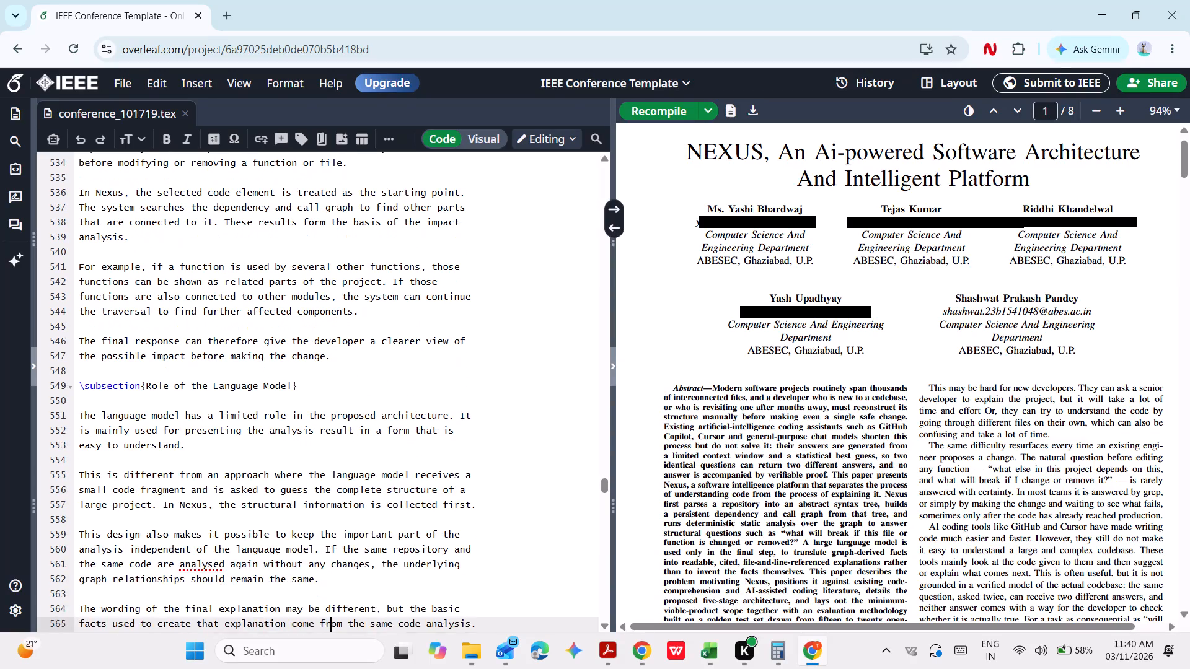
key(Down)
Examine the System Output subsection for dashes, hyphens and stray quotation marks.
key(Down)
key(Down)
key(Down)
key(Down)
key(Down)
key(Down)
key(Down)
key(Down)
key(Down)
key(Down)
key(Down)
key(Down)
key(Down)
key(Down)
key(Down)
Check the Advantages of the Proposed Architecture subsection for dashes, hyphens and stray quotation marks.
key(Down)
key(Down)
key(Down)
key(Down)
key(Down)
key(Down)
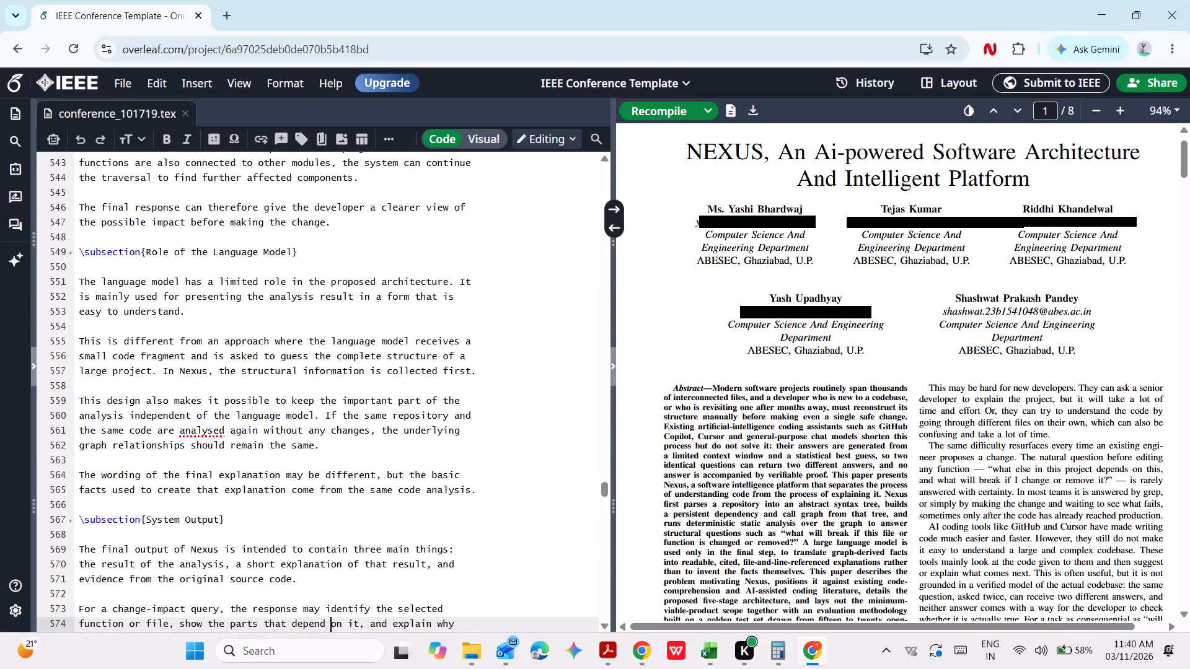
key(Down)
key(Down)
key(Down)
key(Down)
key(Down)
key(Down)
key(Down)
key(Down)
key(Down)
key(Down)
key(Down)
key(Down)
key(Down)
key(Down)
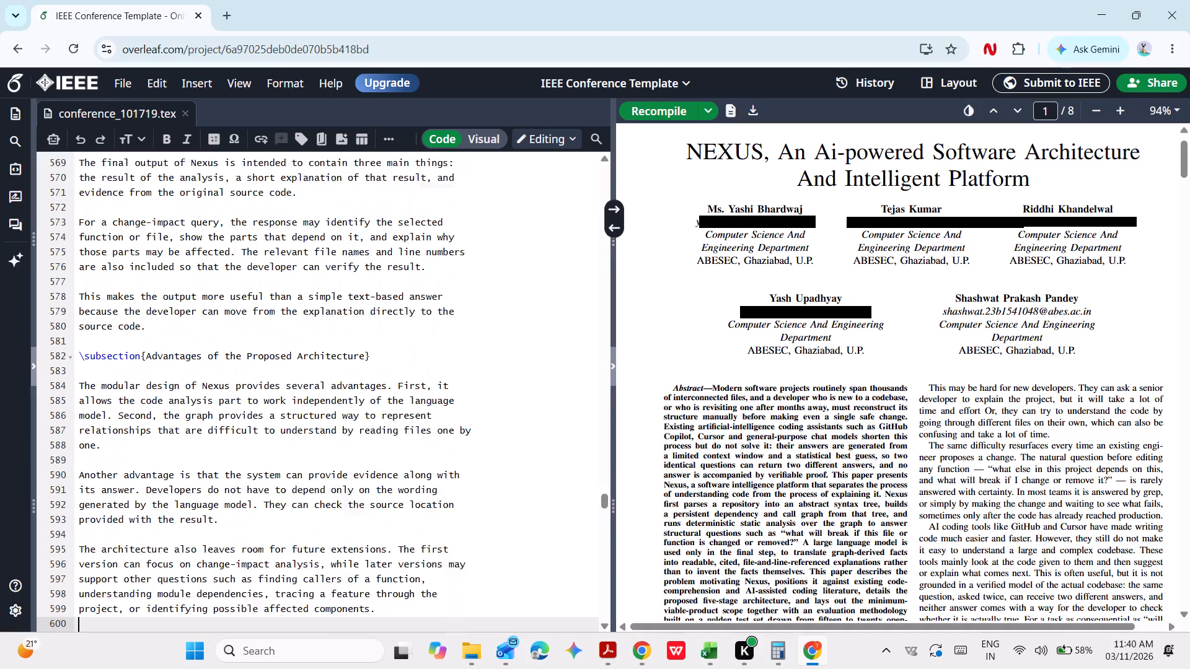
key(Down)
Review the first two paragraphs of Expected Results and Discussion, on expected results and repository size, for dashes and hyphens.
key(Down)
key(Down)
key(Down)
key(Down)
key(Down)
key(Down)
key(Down)
key(Down)
key(Down)
key(Down)
key(Down)
key(Down)
key(Down)
key(Down)
key(Down)
key(Down)
key(Down)
key(Down)
key(Down)
key(Down)
Examine the Expected Results and Discussion paragraphs on consistency and source evidence for dashes, hyphens and stray quotation marks.
key(Down)
key(Down)
key(Down)
key(Down)
key(Down)
key(Down)
key(Down)
key(Down)
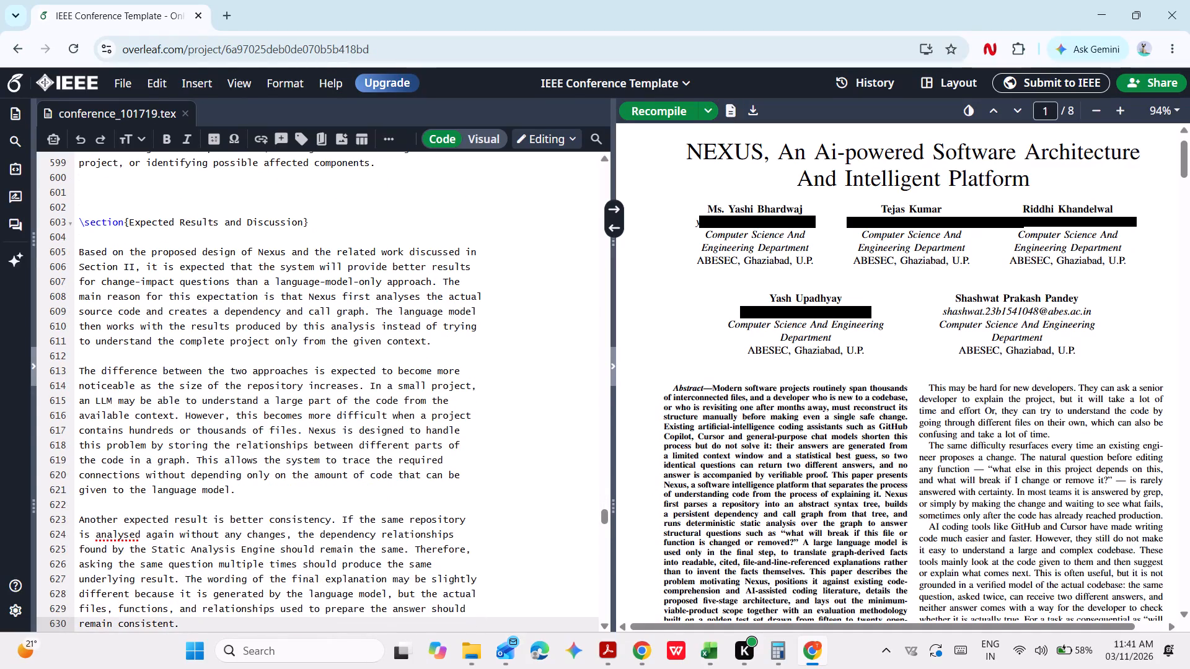
key(Down)
key(Down)
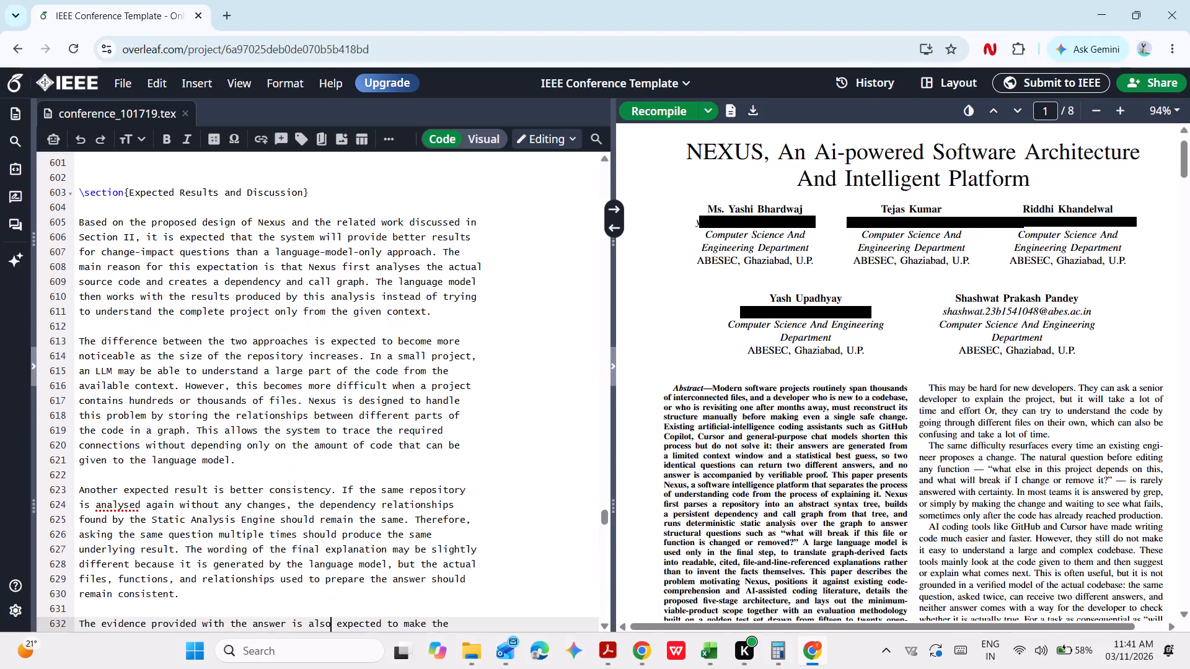
key(Down)
key(Down)
key(Down)
key(Down)
key(Down)
key(Down)
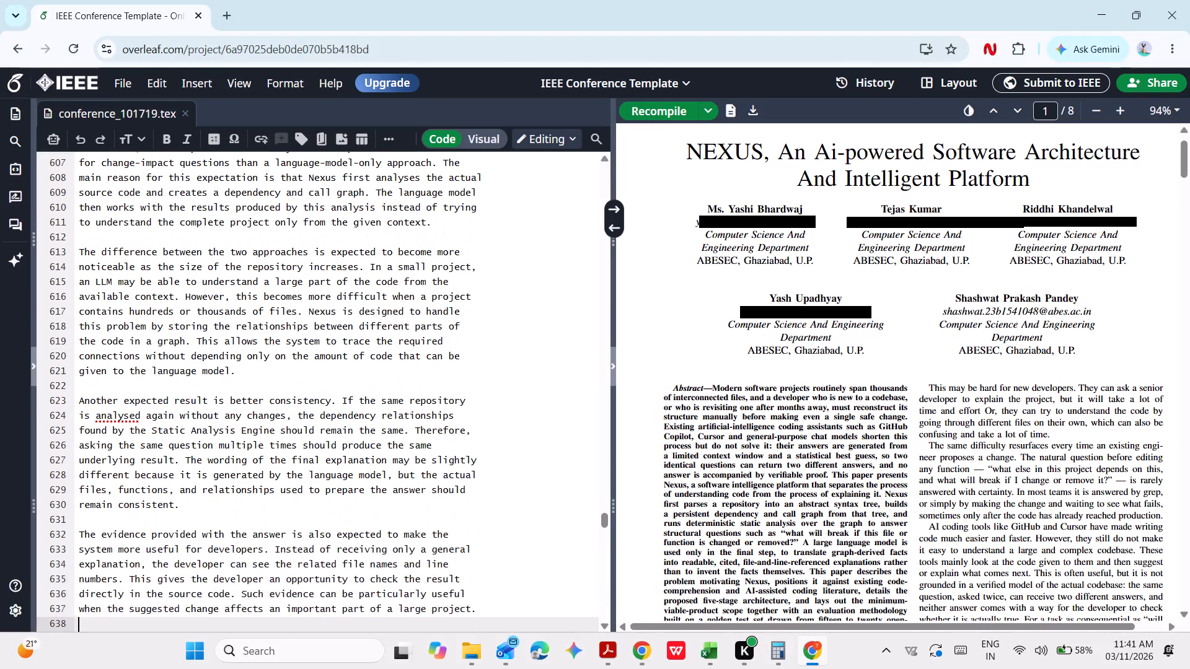
Examine the Expected Results and Discussion paragraphs on manual searching and test set size for dashes, hyphens and stray quotation marks.
key(Down)
key(Down)
key(Down)
key(Down)
key(Down)
key(Down)
key(Down)
key(Down)
key(Down)
key(Down)
key(Down)
key(Down)
key(Down)
key(Down)
key(Down)
key(Down)
key(Down)
key(Down)
key(Down)
key(Down)
key(Down)
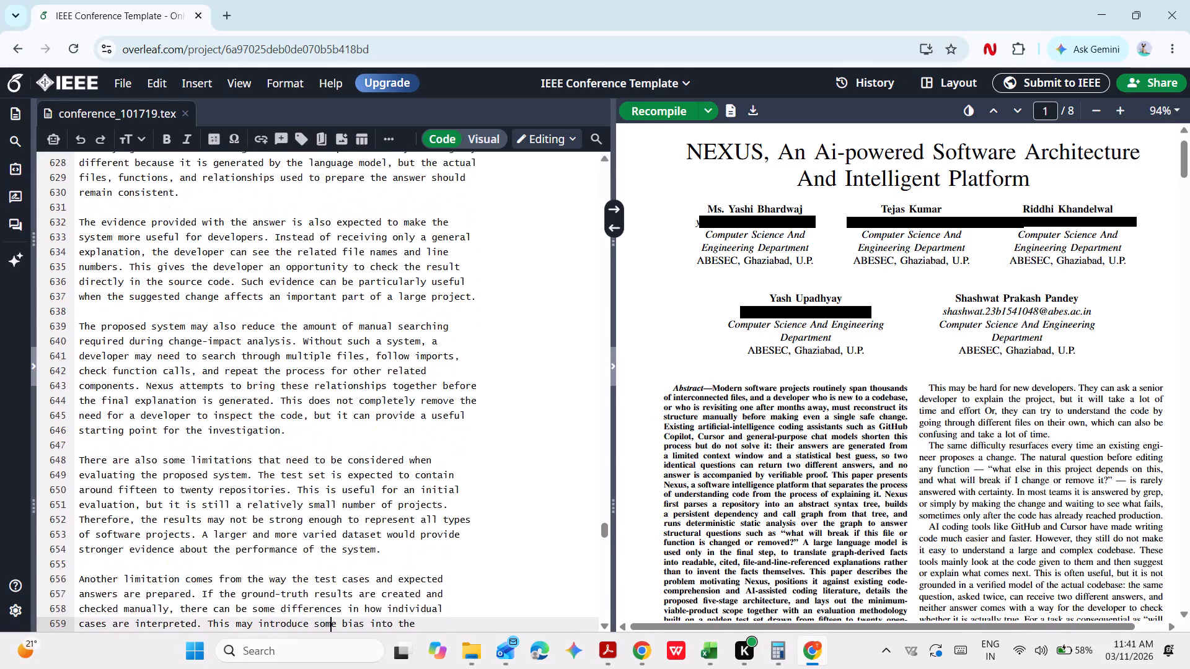
Check the remaining Expected Results and Discussion paragraphs, from test case bias and Python focus to the overall summary, for dashes and hyphens.
key(Down)
key(Down)
key(Down)
key(Down)
key(Down)
key(Down)
key(Down)
key(Down)
key(Down)
key(Down)
key(Down)
key(Down)
key(Down)
key(Down)
key(Down)
key(Down)
key(Down)
key(Down)
key(Down)
key(Down)
key(Down)
key(Down)
key(Down)
key(Down)
key(Down)
key(Down)
key(Down)
key(Down)
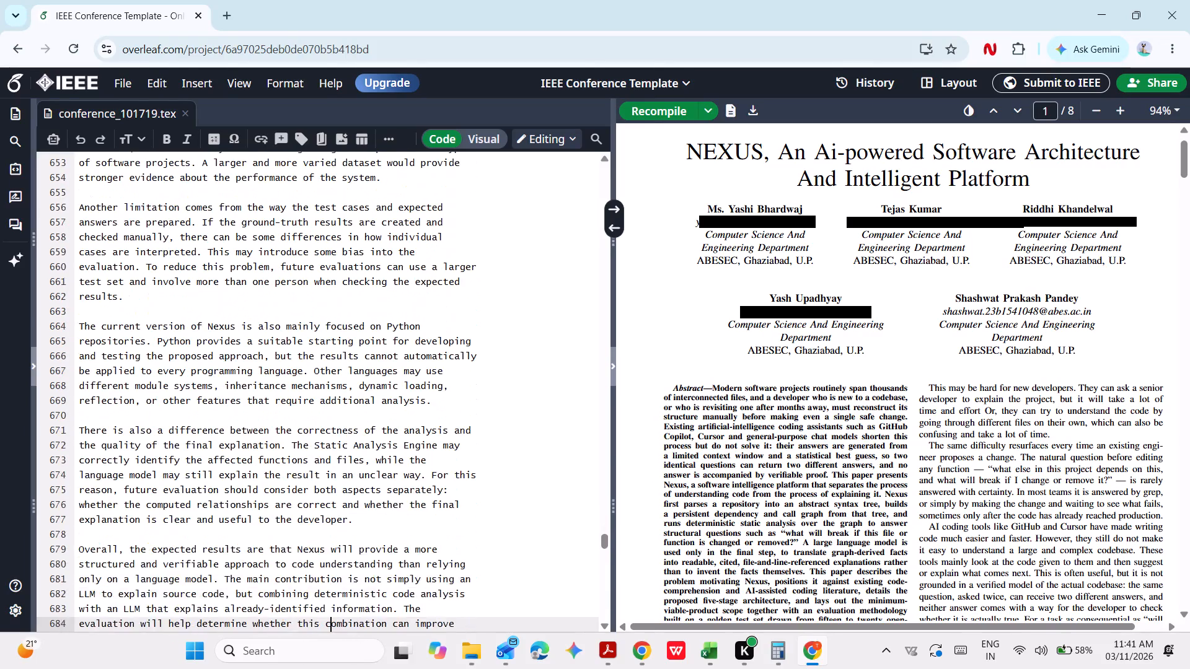
Replace the hyphen in "already-identified information" with a space in the closing paragraph of Expected Results and Discussion.
key(Down)
key(Down)
key(Down)
key(Down)
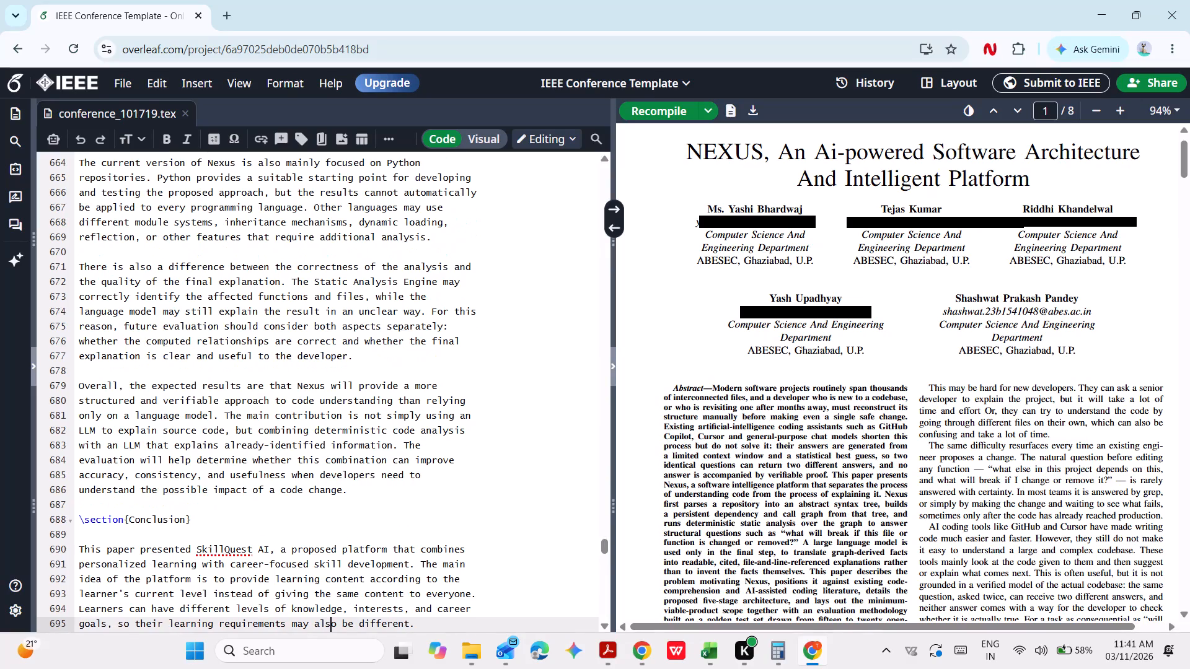
click(272, 445)
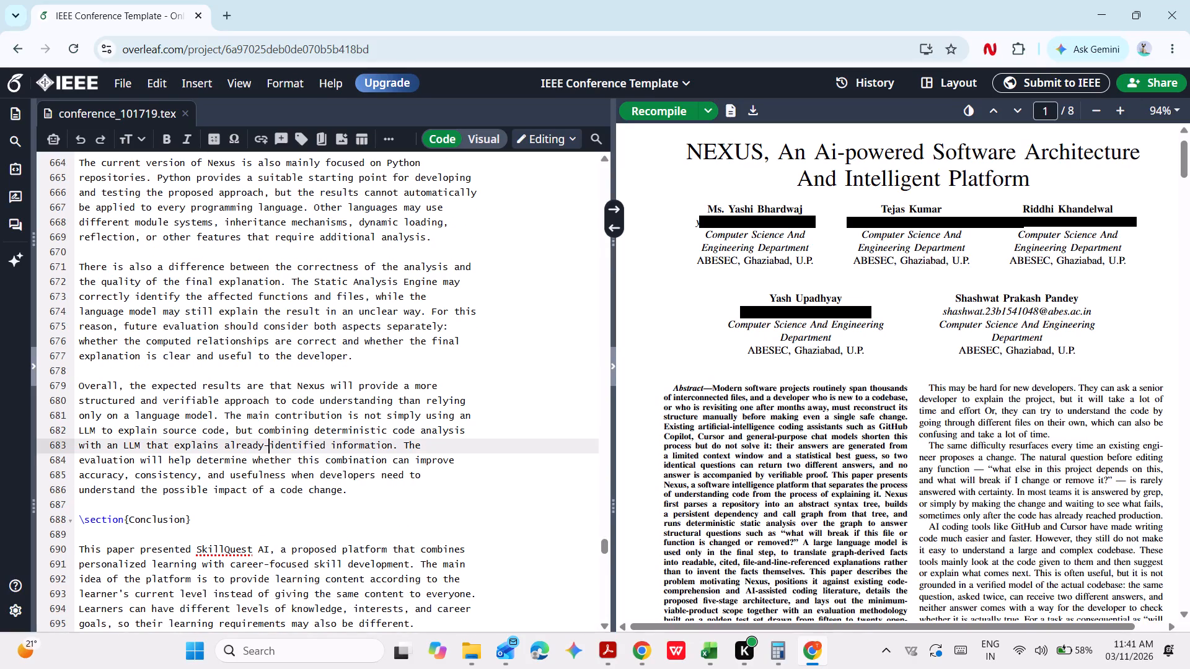
key(BackSpace)
key(space)
Replace the hyphen in "career-focused skill development" with a space in the first paragraph of the Conclusion.
key(Down)
key(Down)
key(Down)
key(Down)
key(Down)
key(Down)
key(Down)
key(Down)
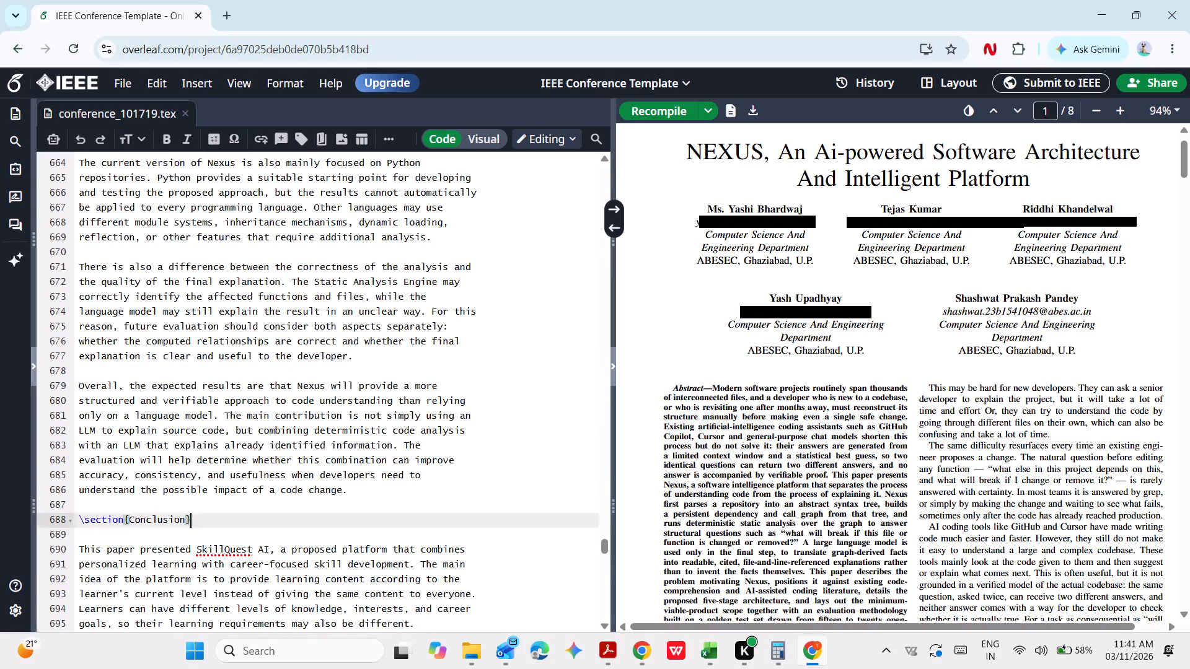
key(BackSpace)
key(space)
Replace the hyphen in "problem-solving ability" with a space in the Conclusion paragraph on the initial cognitive and proficiency assessment.
key(Down)
key(Down)
key(Down)
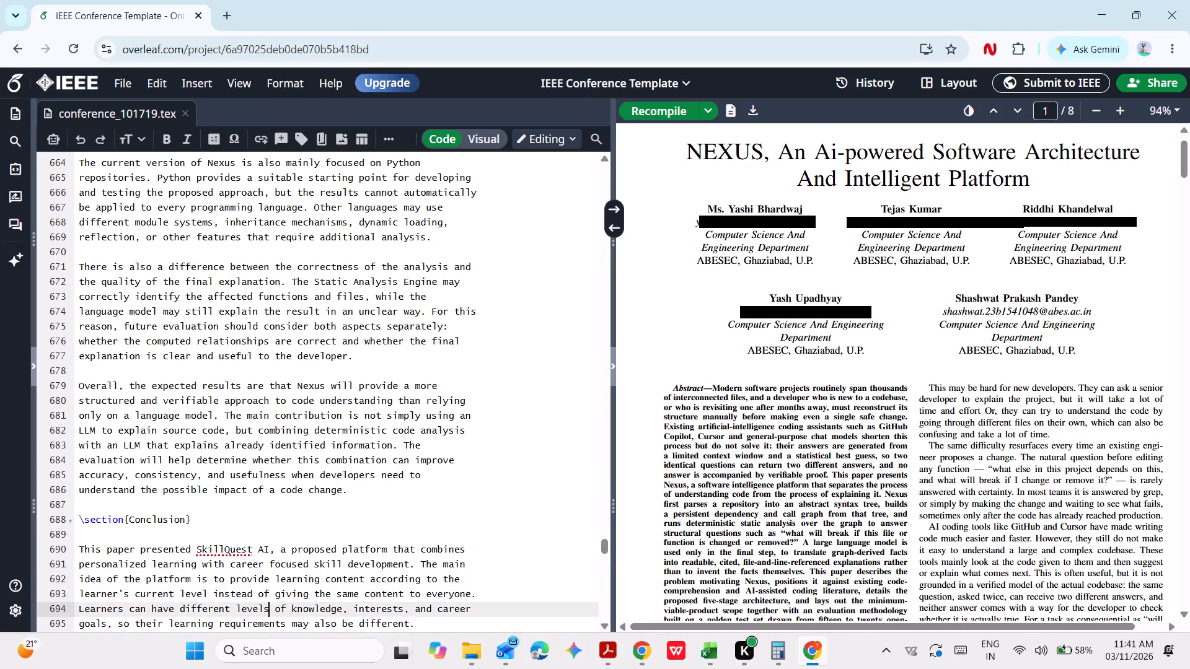
key(Down)
key(Down)
key(Down)
key(Down)
key(Down)
key(Down)
key(Down)
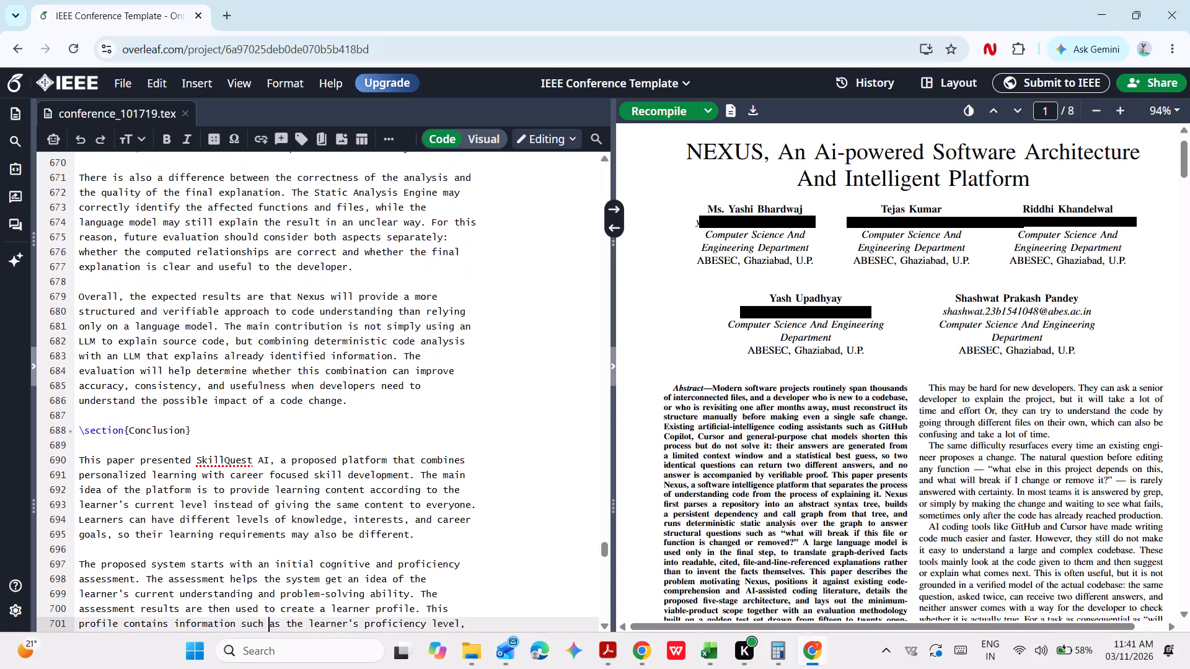
key(Up)
key(Up)
key(Right)
key(Right)
key(Right)
key(Right)
key(Right)
key(Right)
key(Right)
key(Right)
key(Right)
key(Right)
key(BackSpace)
key(space)
Review the Conclusion paragraphs on the learner profile, LLM content generation, gamification and career skills for dashes, hyphens and stray quotation marks.
key(Down)
key(Down)
key(Down)
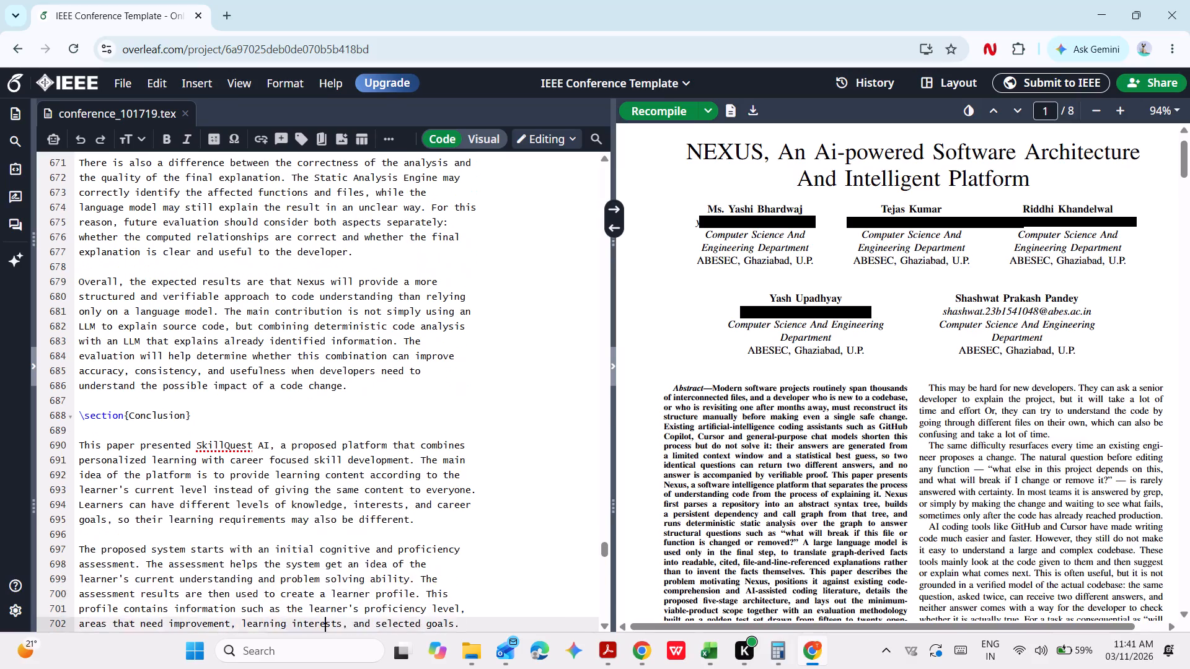
key(Down)
key(Down)
key(Down)
key(Down)
key(Down)
key(Down)
key(Down)
key(Down)
key(Down)
key(Down)
key(Down)
key(Down)
key(Down)
key(Down)
key(Down)
key(Down)
key(Down)
key(Down)
key(Down)
key(Down)
key(Down)
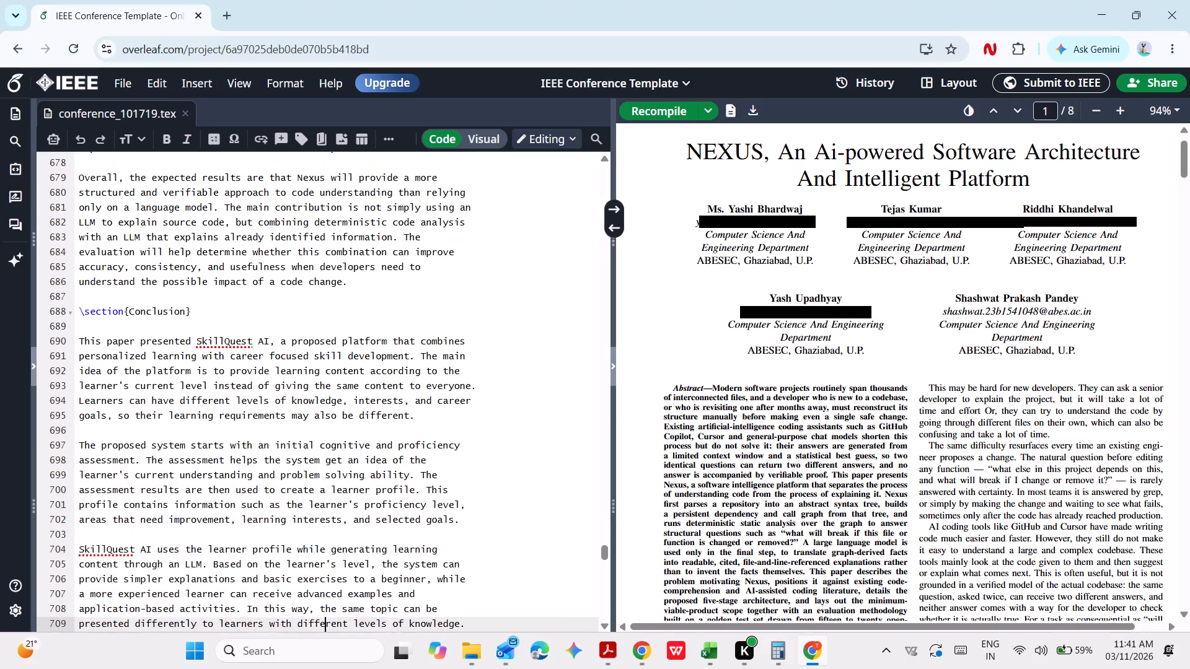
Examine the final Conclusion paragraphs on the main contribution and future testing of the proposed system for dashes and hyphens.
key(Down)
key(Down)
key(Down)
key(Down)
key(Down)
key(Down)
key(Down)
key(Down)
key(Down)
key(Down)
key(Down)
key(Down)
key(Down)
key(Down)
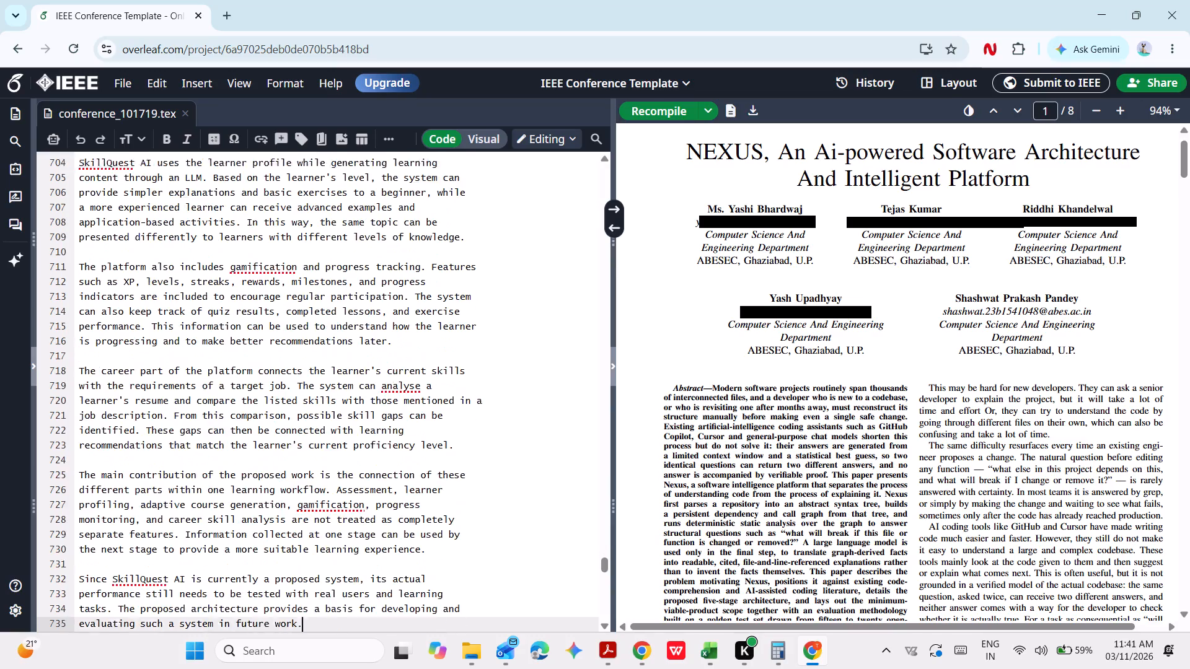
Review the end of the Conclusion and the first bibliography entries, from ji2023 to kalliamvakou2022, for dashes and hyphens in the source.
key(Down)
key(Down)
key(Down)
key(Down)
key(Down)
key(Down)
key(Down)
key(Down)
key(Down)
key(Down)
key(Down)
key(Down)
key(Down)
key(Down)
key(Down)
key(Down)
key(Down)
key(Down)
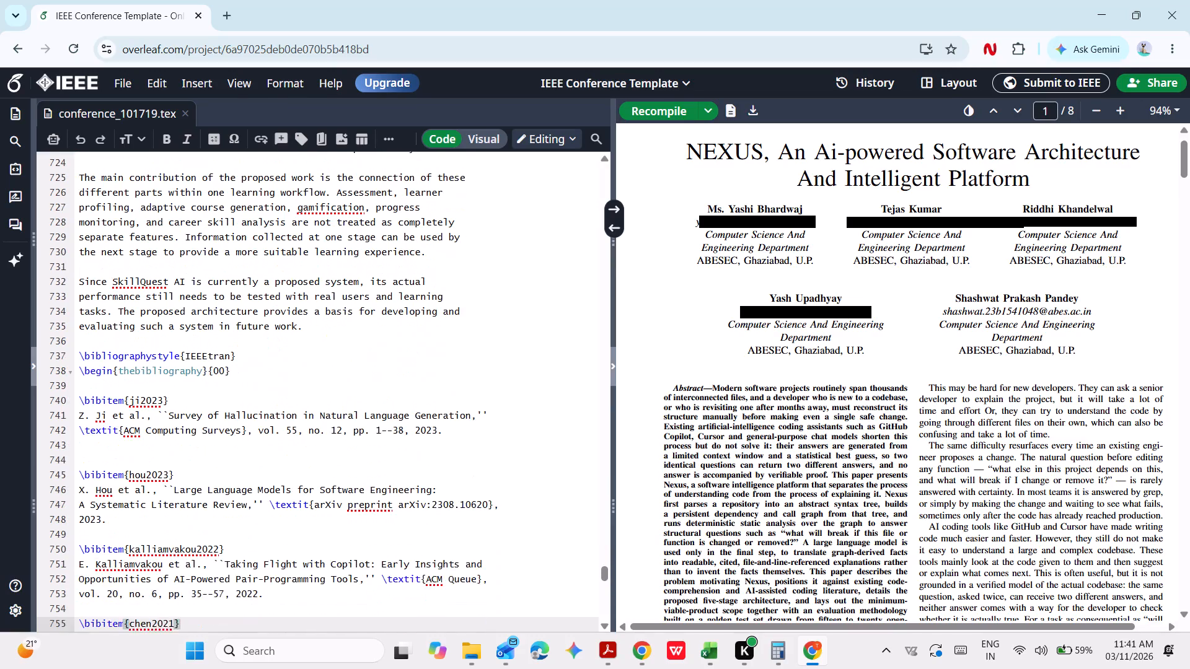
Review the remaining bibliography entries, from chen2021 to ferrante1987, through the end of the document source.
key(Down)
key(Down)
key(Down)
key(Down)
key(Down)
key(Down)
key(Down)
key(Down)
key(Down)
key(Down)
key(Down)
key(Down)
key(Down)
key(Down)
key(Down)
key(Down)
key(Down)
key(Down)
key(Down)
key(Down)
key(Down)
key(Down)
key(Down)
key(Down)
key(Down)
key(Down)
key(Down)
key(Down)
key(Down)
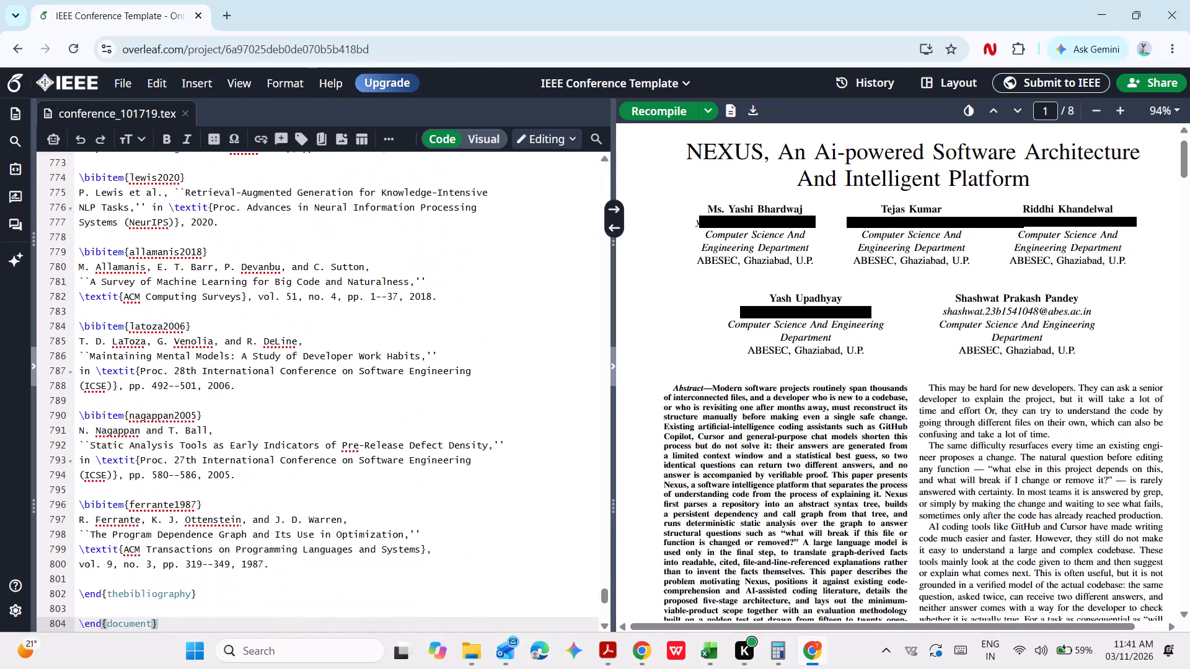
Recompile the paper's PDF with the edited source.
click(677, 111)
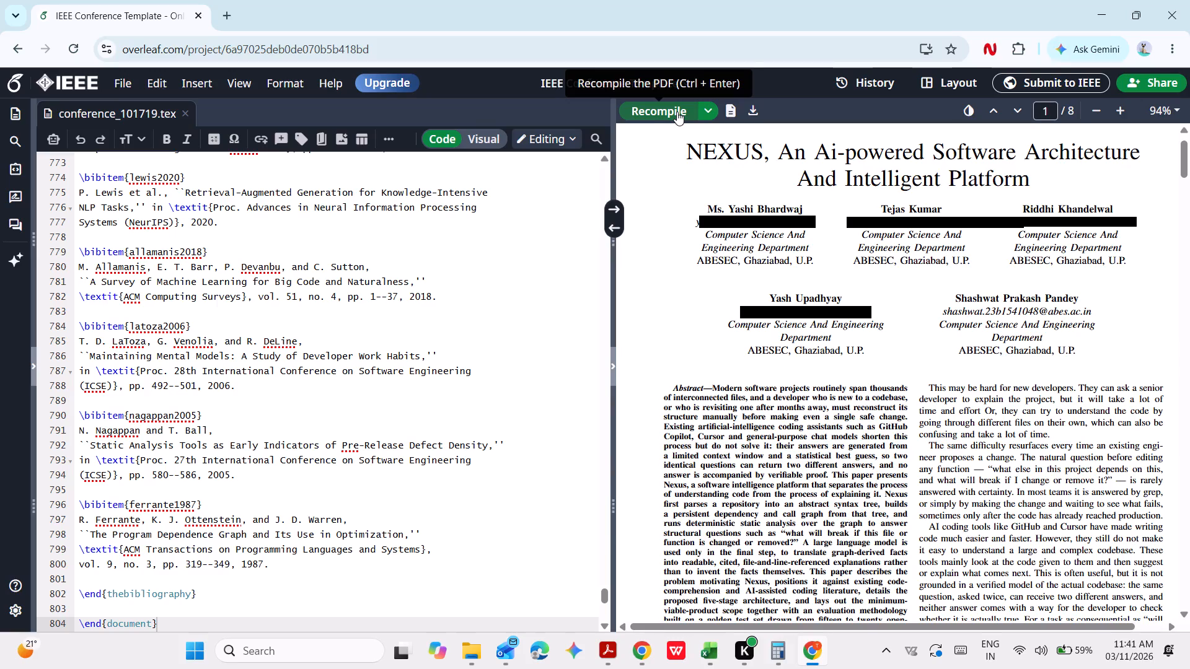
Examine the recompiled PDF's first page, including the abstract, index terms and Introduction, for leftover dashes, hyphens and quotation marks.
scroll(524, 420, up, 10)
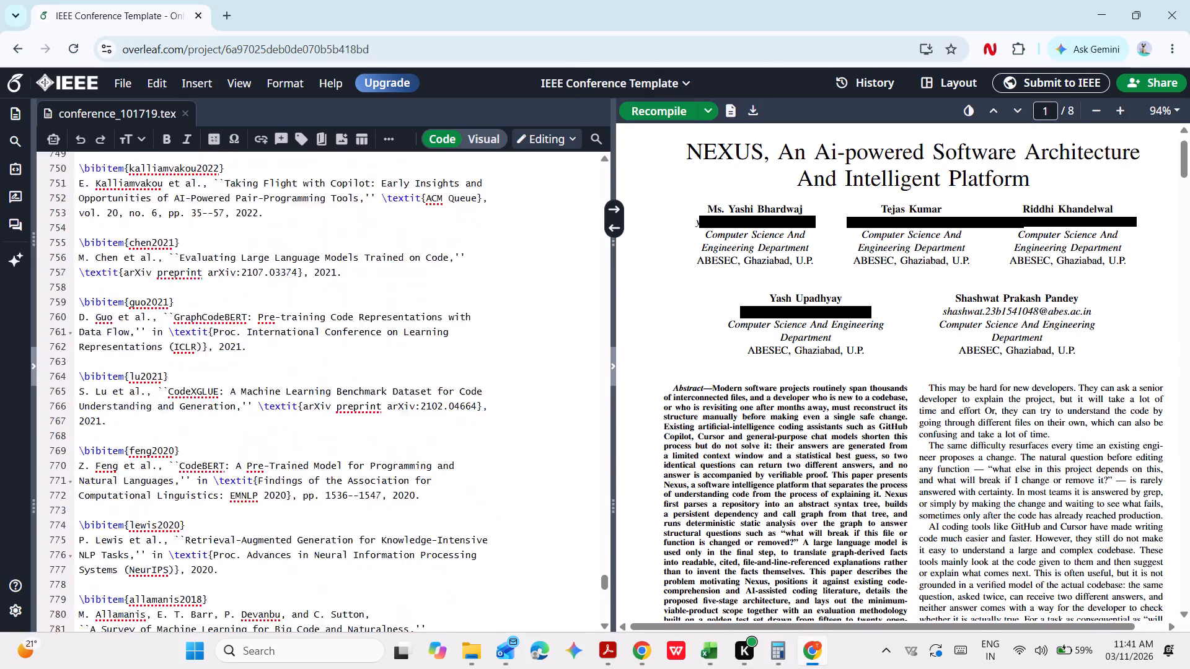
scroll(524, 420, up, 12)
scroll(524, 420, up, 10)
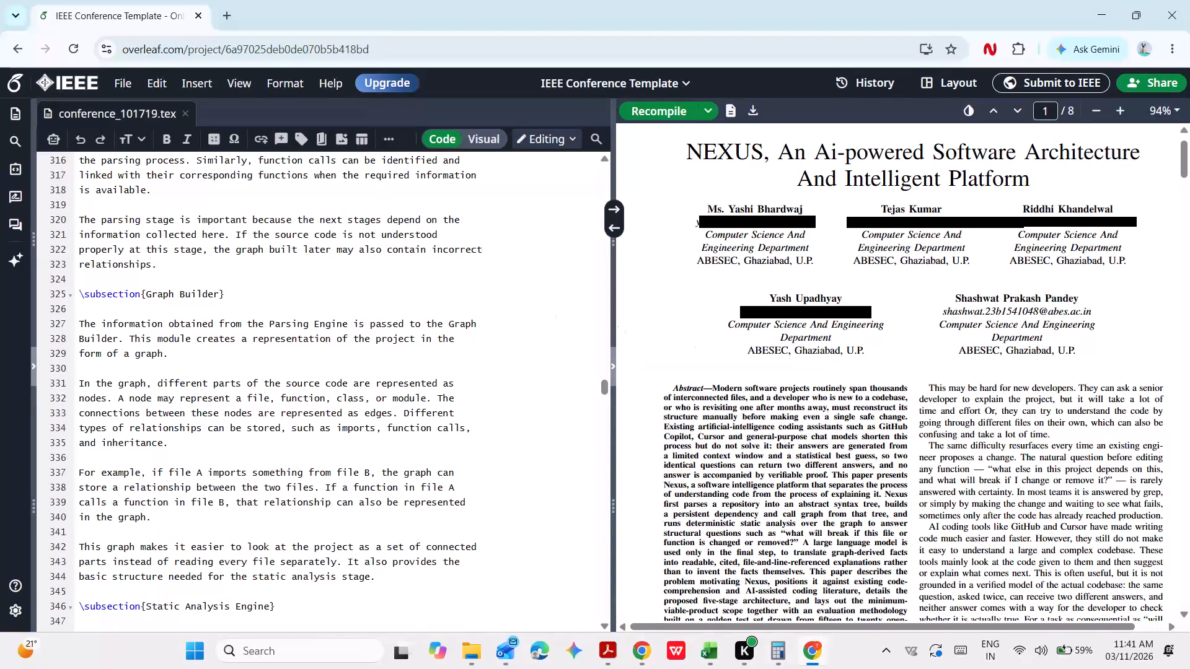
scroll(491, 287, up, 20)
scroll(491, 287, up, 8)
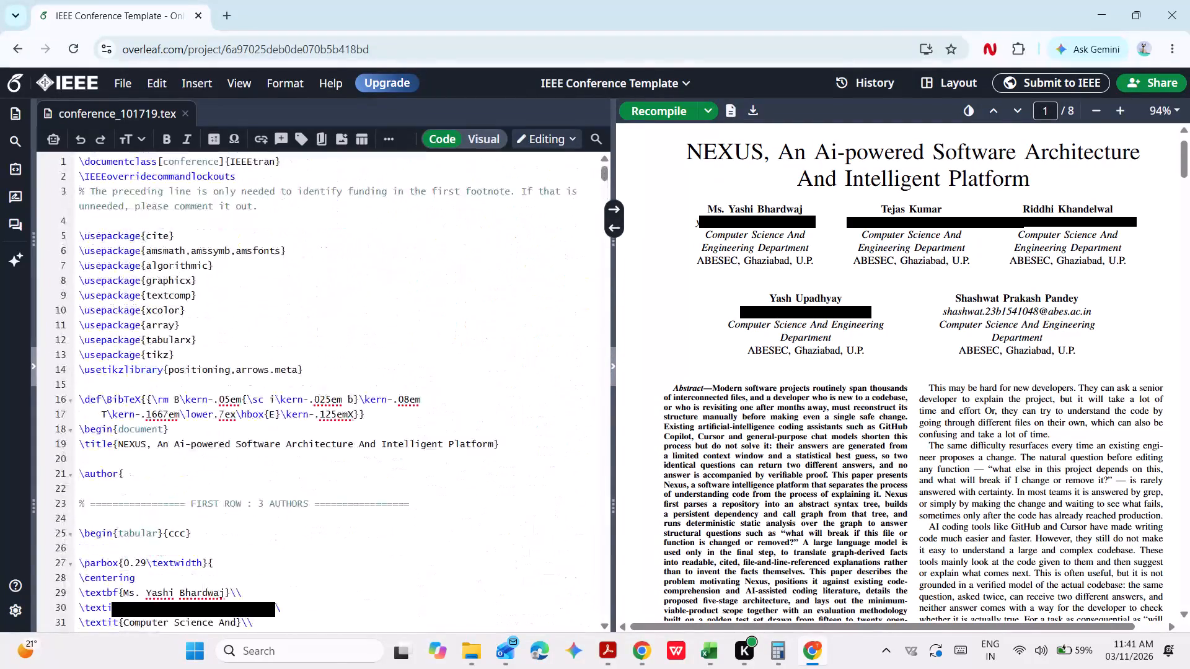
scroll(988, 501, down, 3)
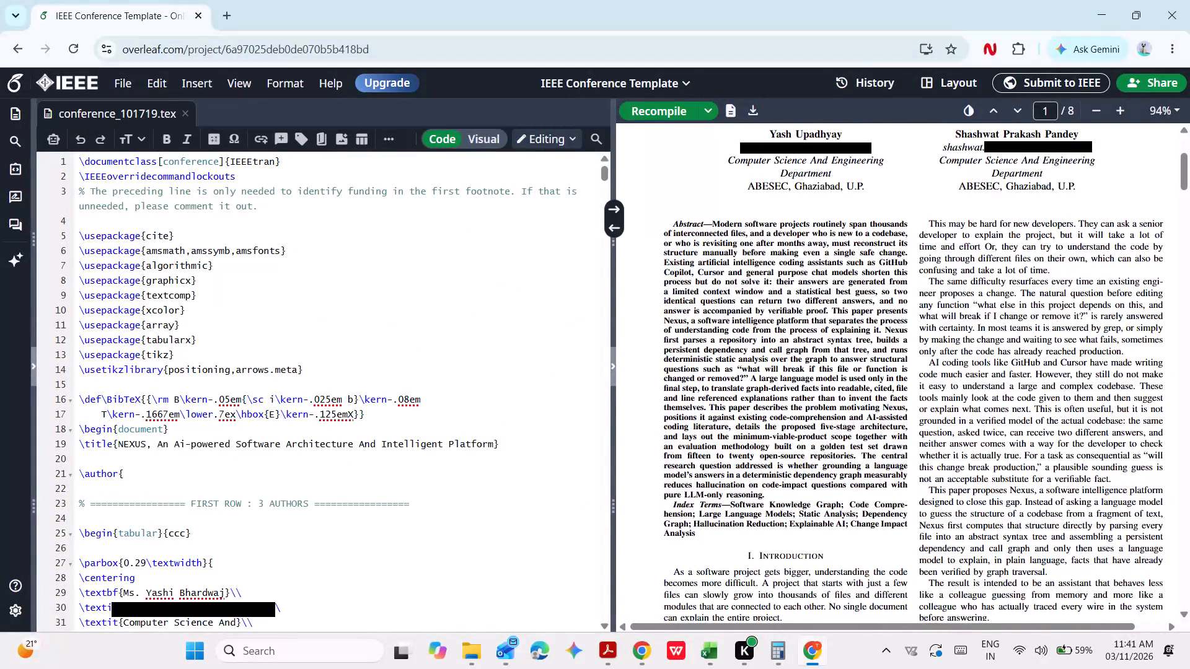
scroll(988, 501, down, 1)
scroll(420, 414, up, 8)
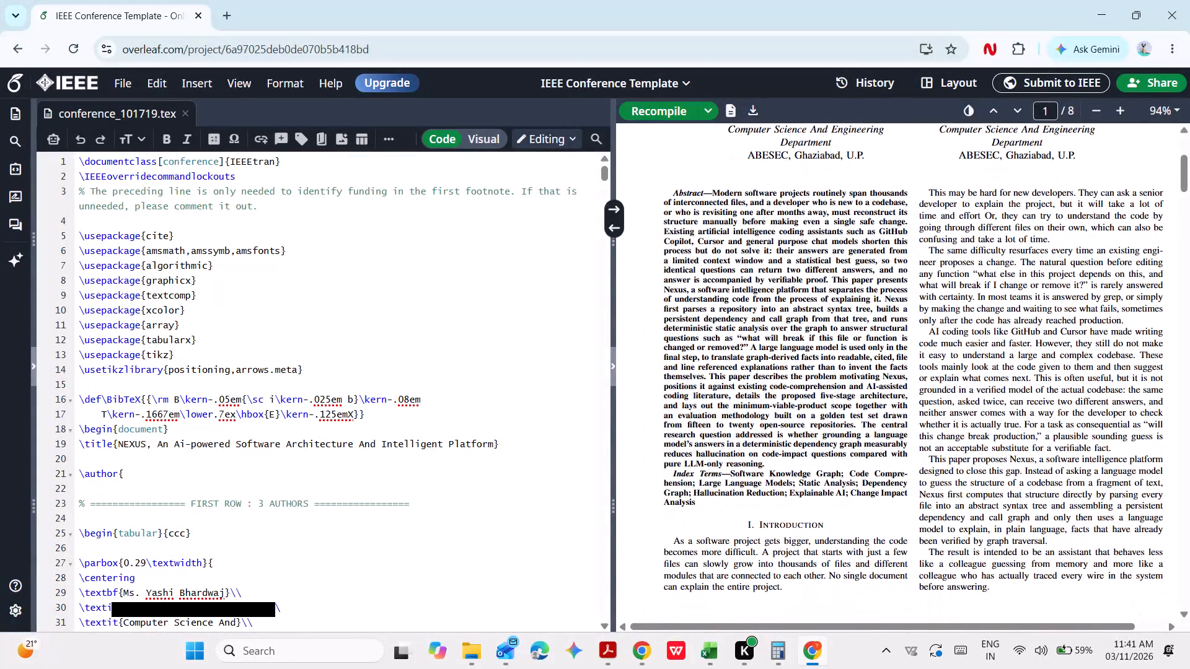
scroll(1069, 215, up, 1)
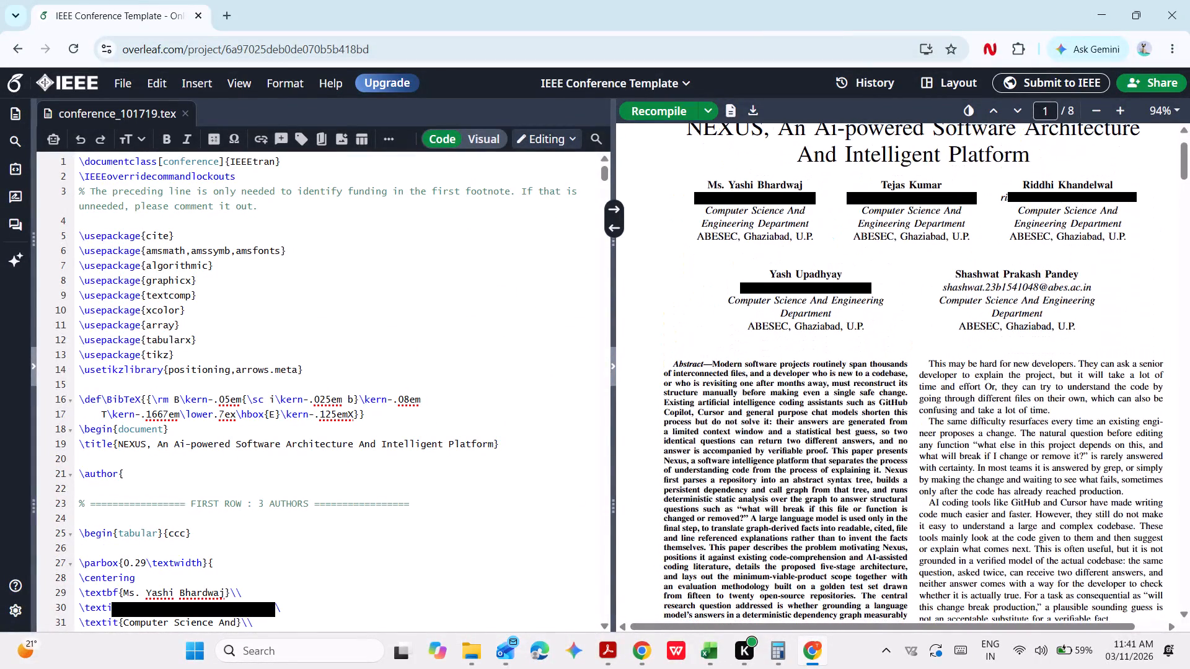
scroll(1069, 215, up, 1)
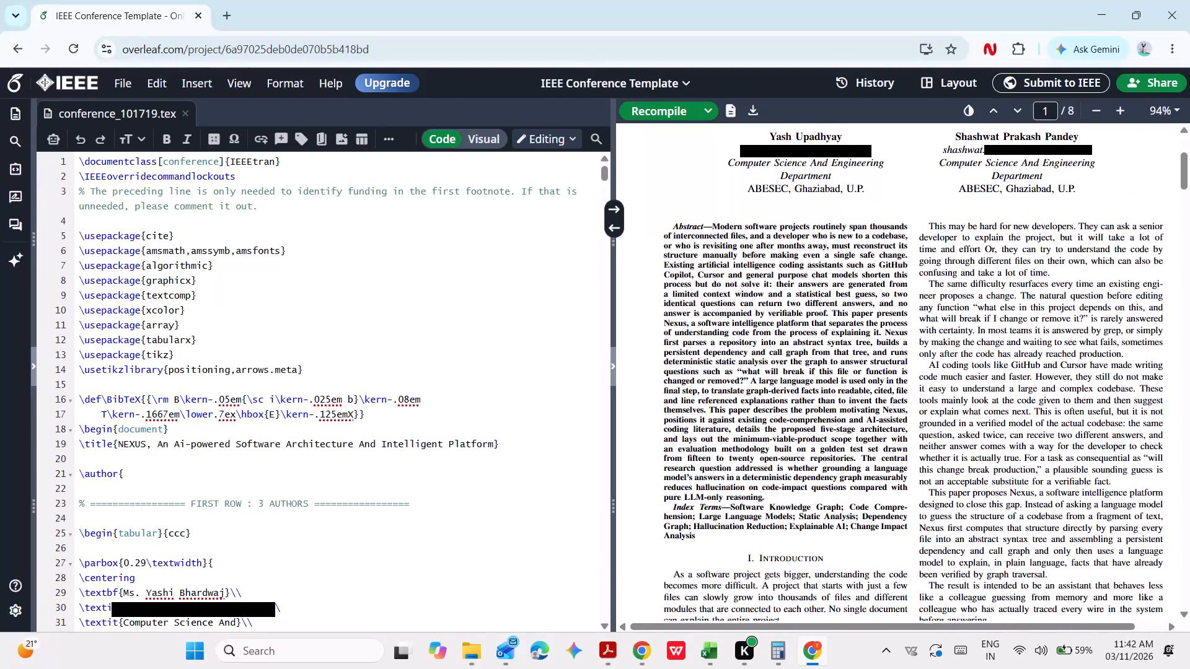
scroll(1069, 215, up, 1)
scroll(1069, 215, down, 3)
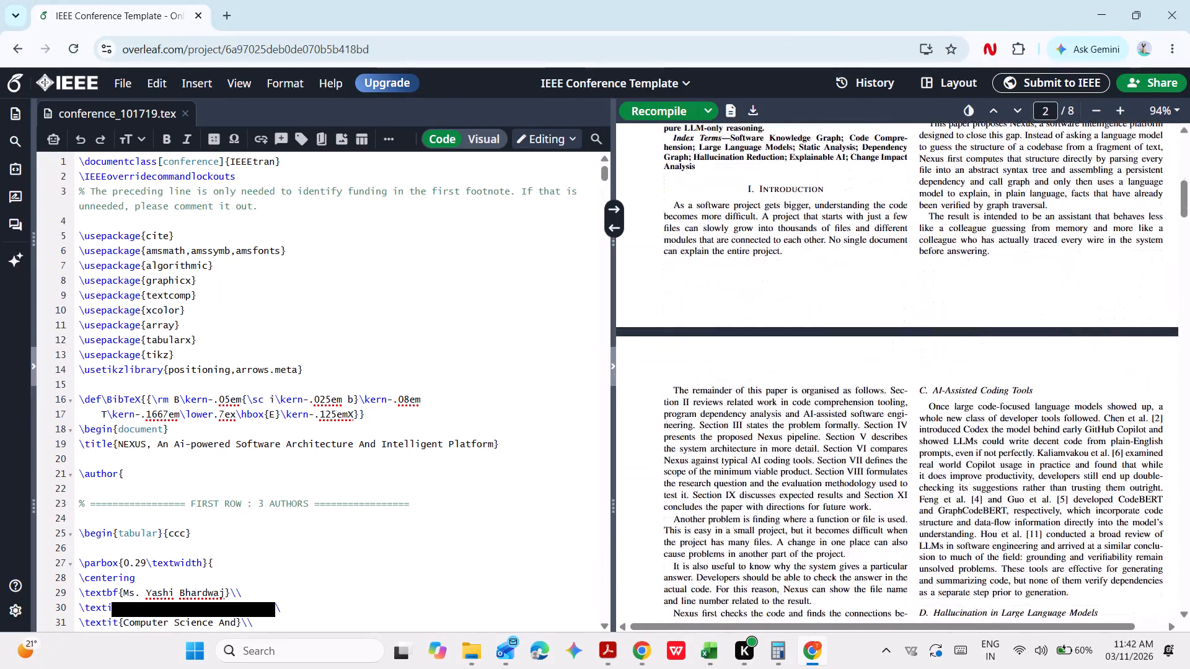
scroll(1069, 215, down, 1)
scroll(1069, 215, up, 5)
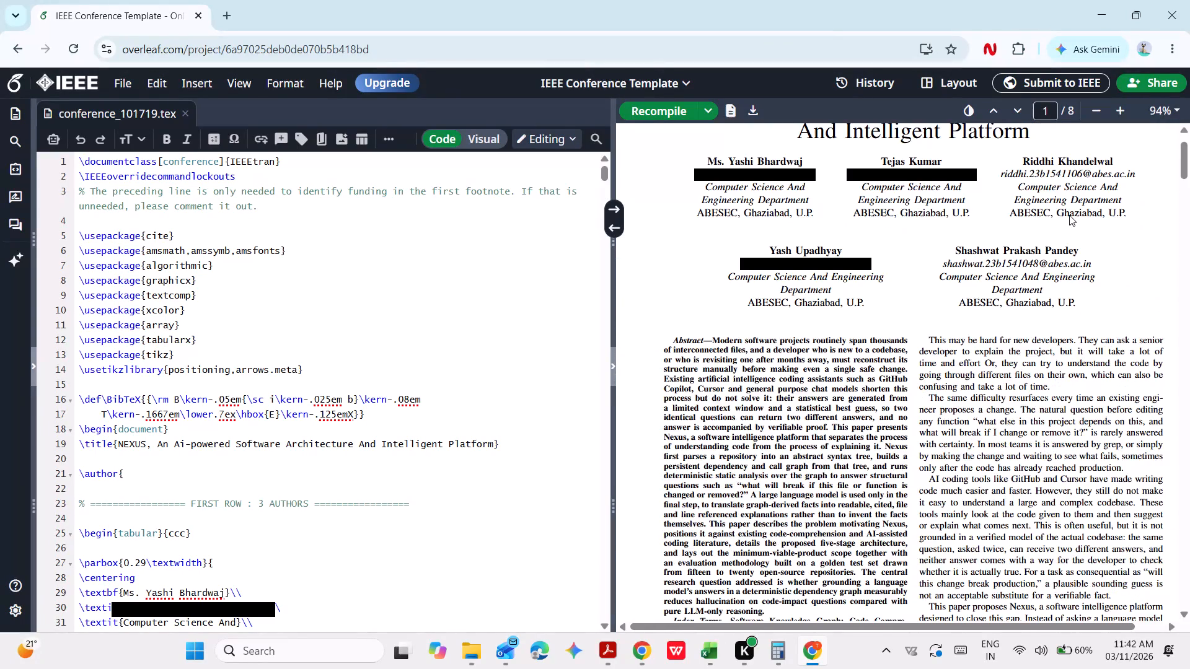
scroll(1042, 276, down, 3)
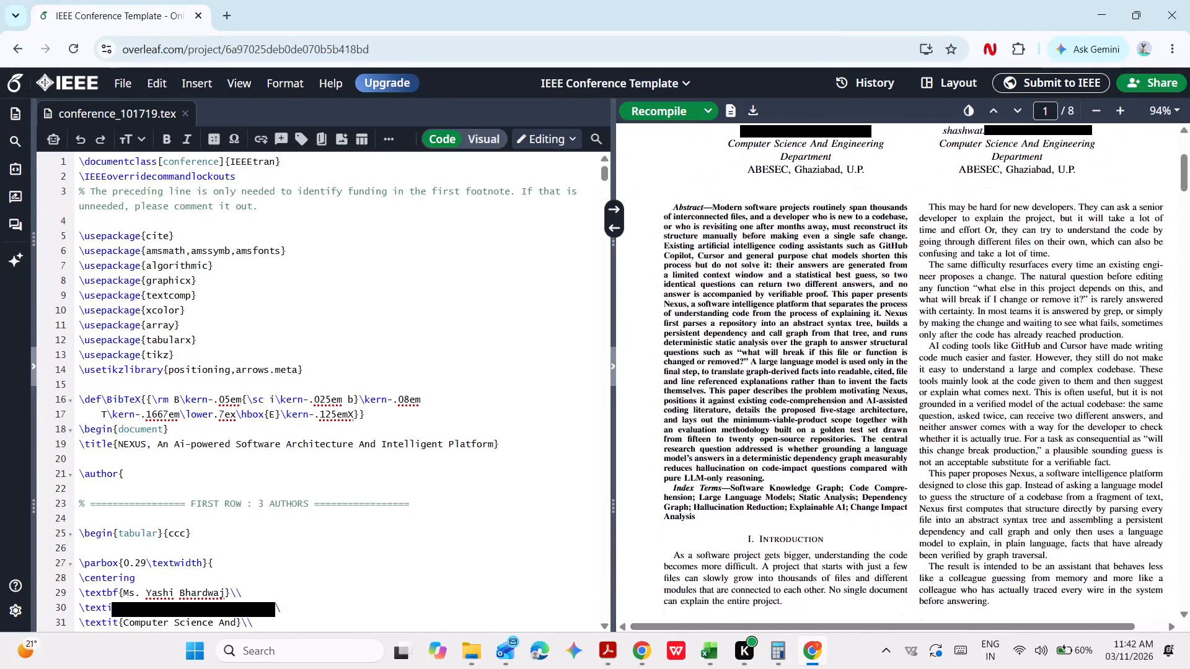
scroll(1042, 276, down, 1)
scroll(879, 292, up, 1)
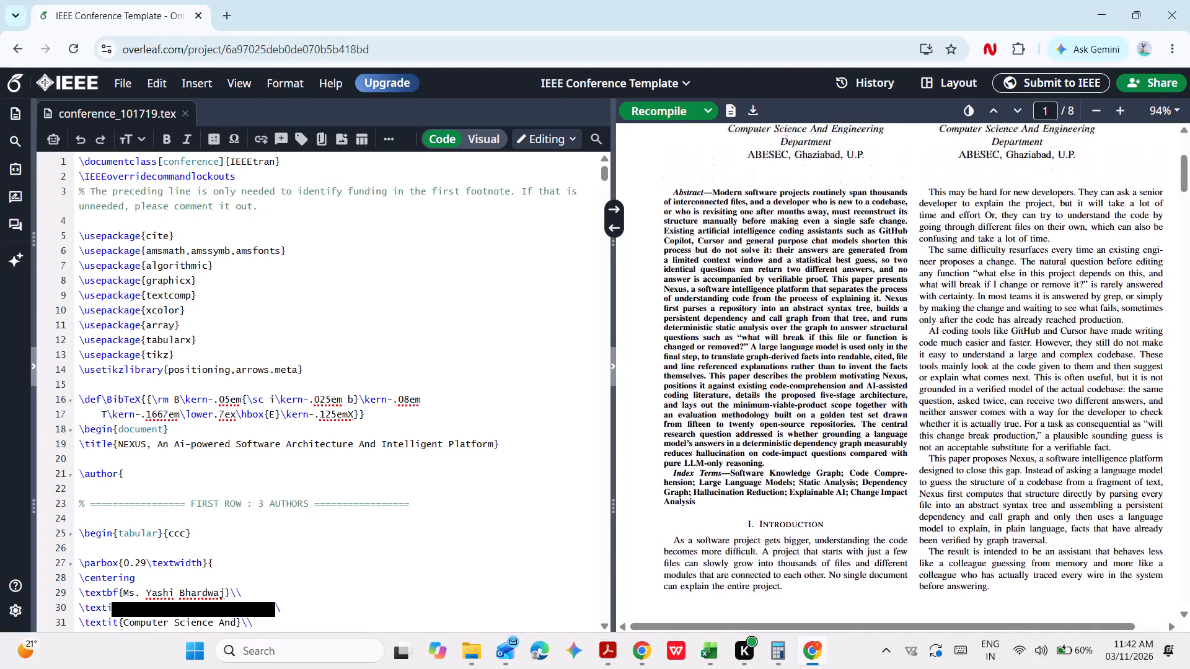
scroll(879, 292, up, 1)
scroll(879, 292, down, 2)
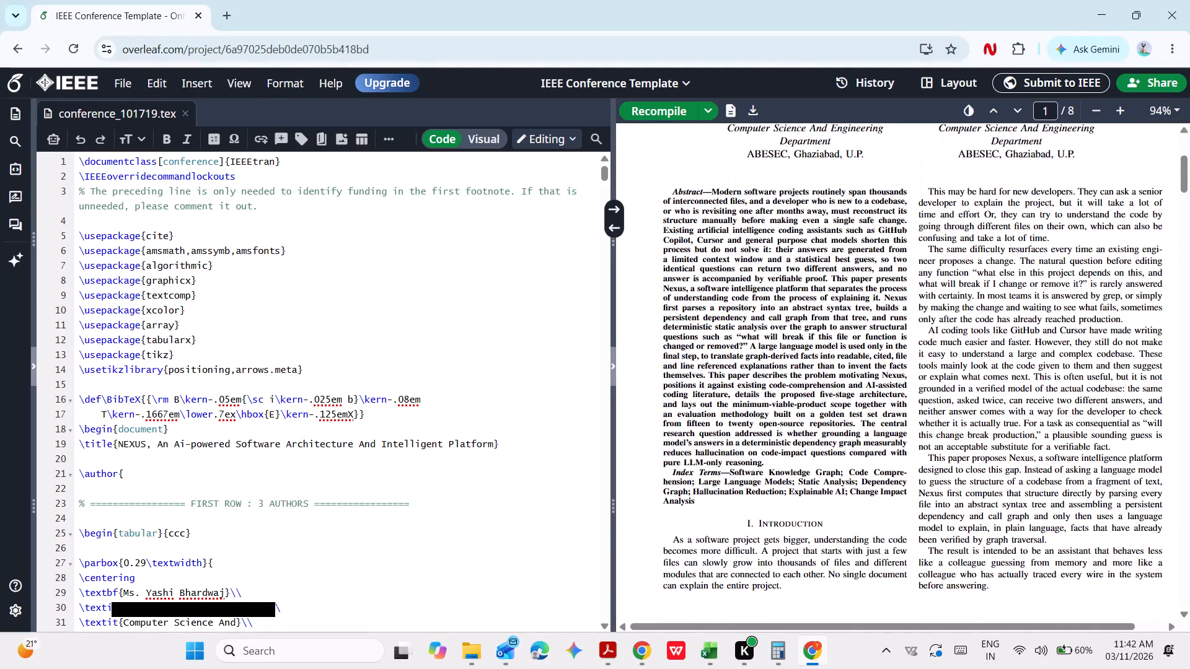
scroll(879, 292, down, 2)
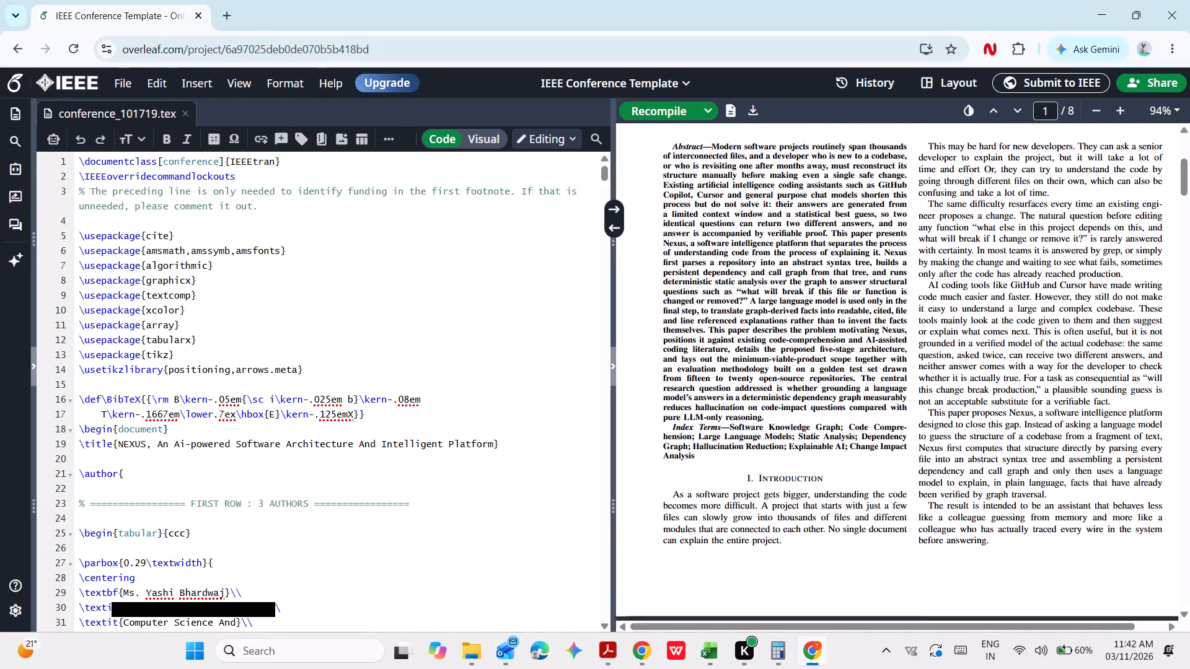
scroll(879, 292, down, 1)
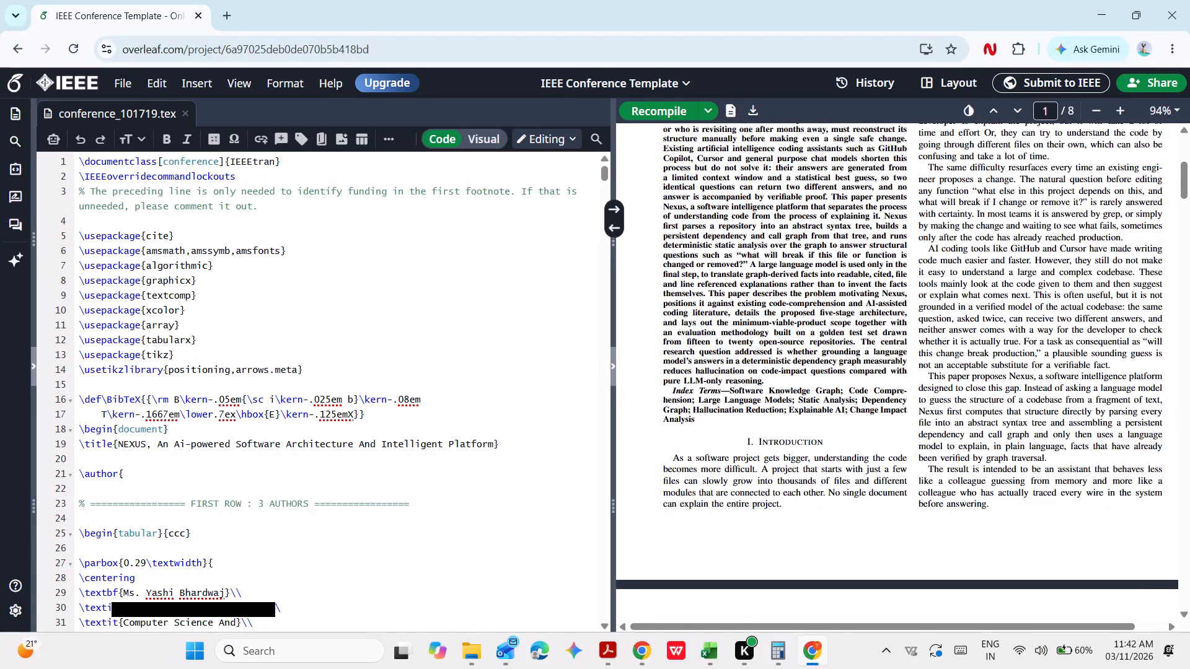
scroll(374, 513, up, 2)
Replace the hyphen in "LLM-only reasoning" with a space in the last sentence of the abstract's source.
scroll(219, 455, down, 7)
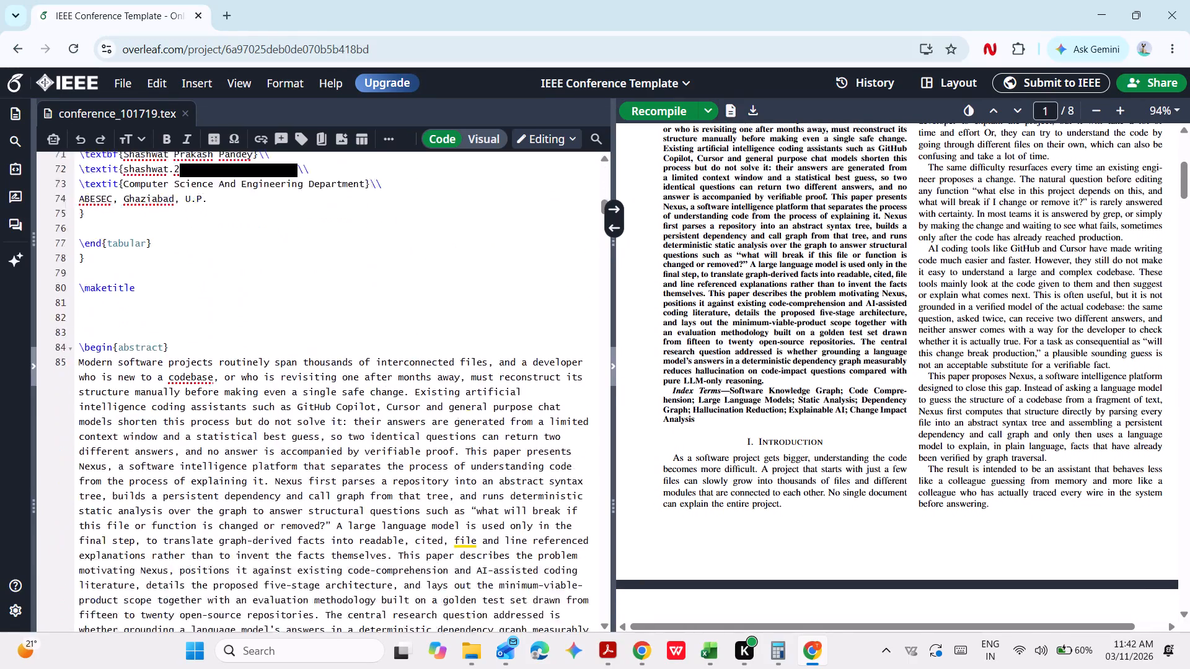
scroll(219, 455, down, 2)
scroll(184, 539, down, 1)
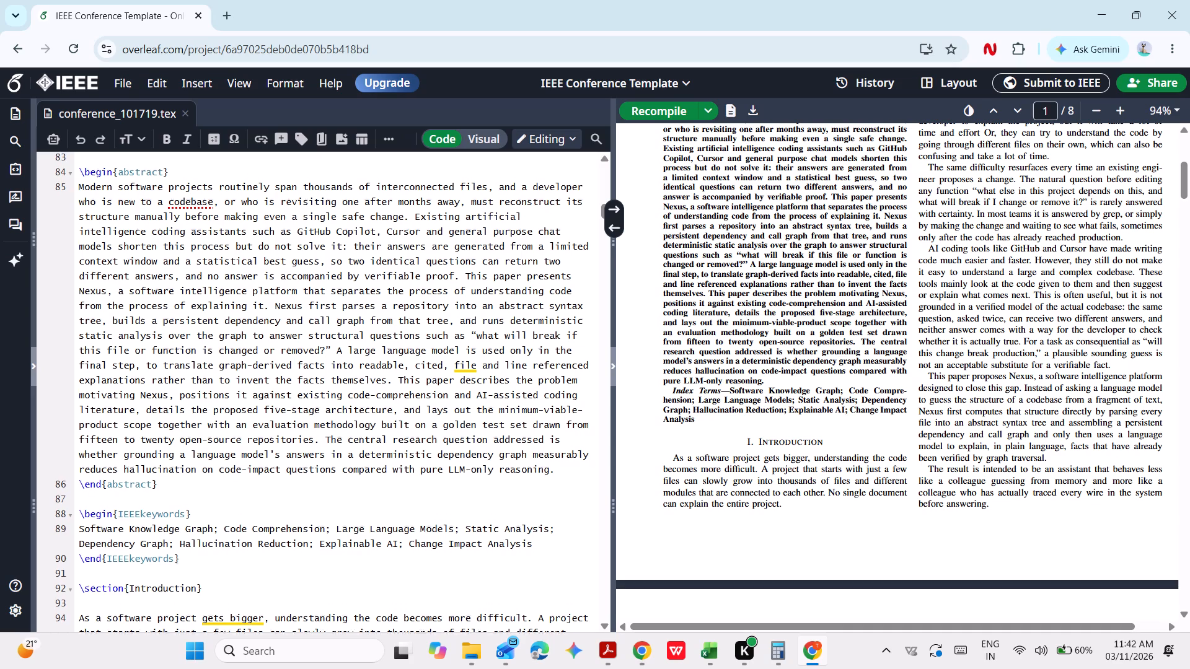
scroll(184, 539, down, 1)
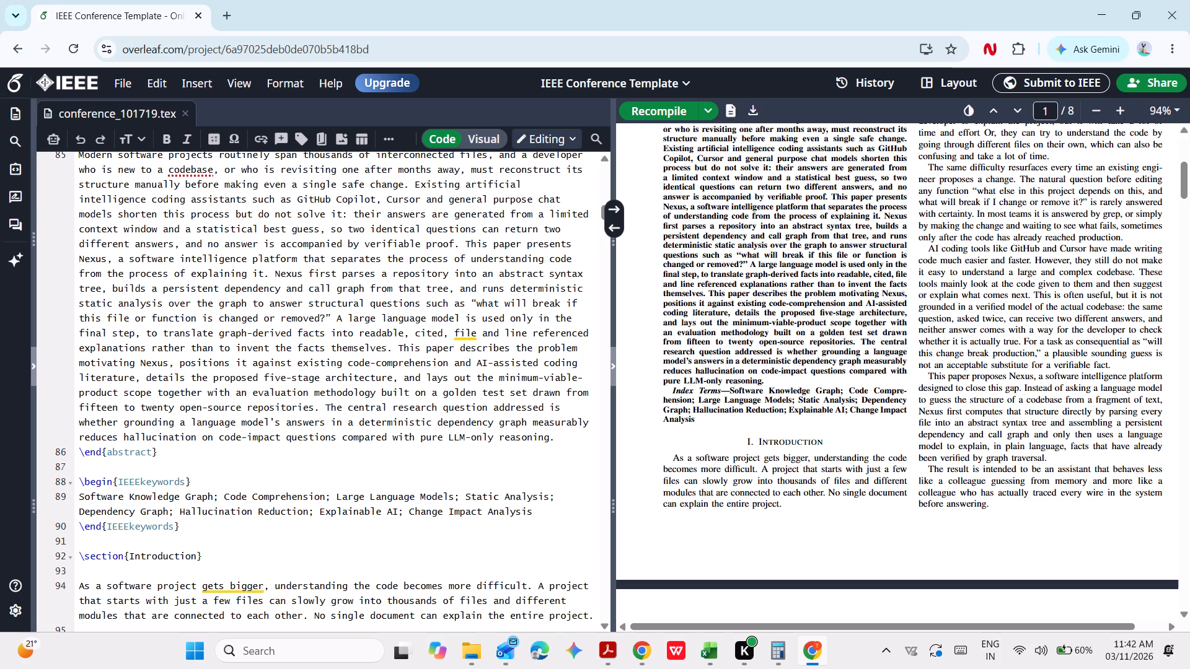
click(471, 437)
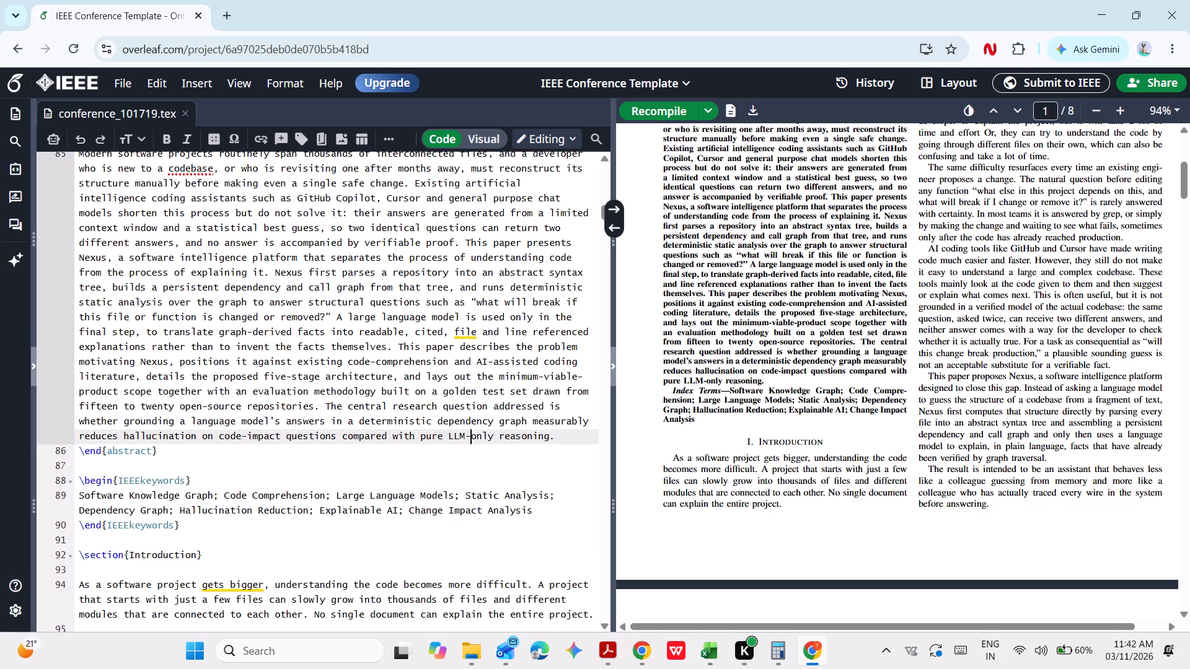
key(BackSpace)
key(space)
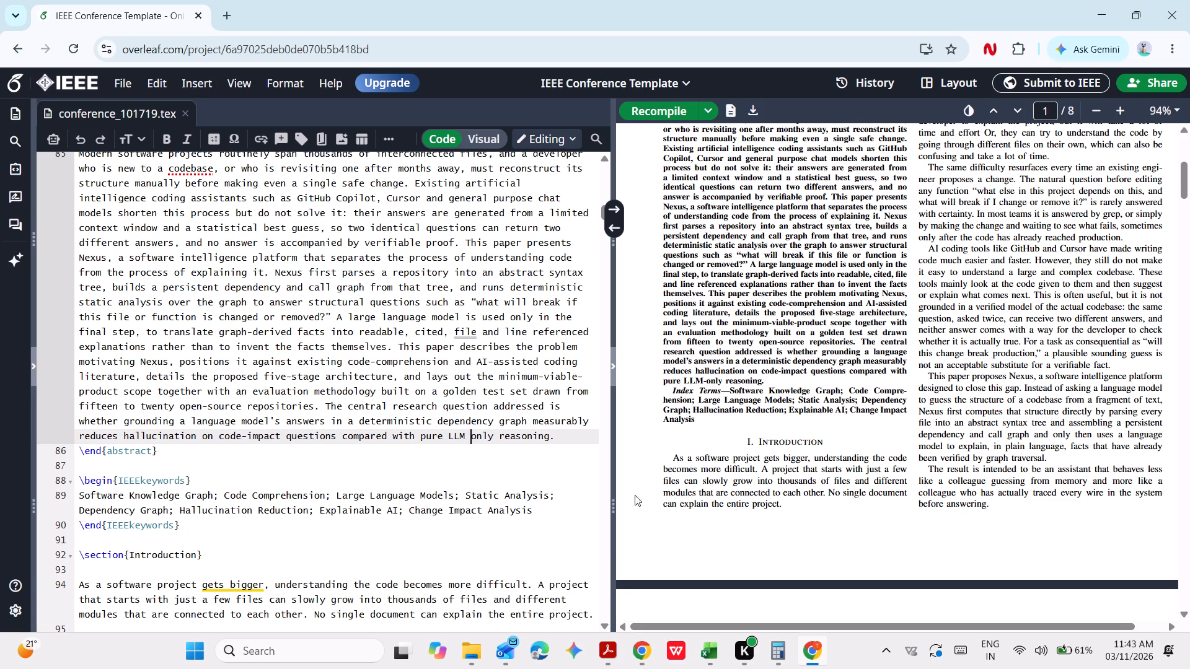
Examine the PDF's second page, from the end of the Introduction through Related Work, for leftover dashes and hyphens.
scroll(712, 395, down, 1)
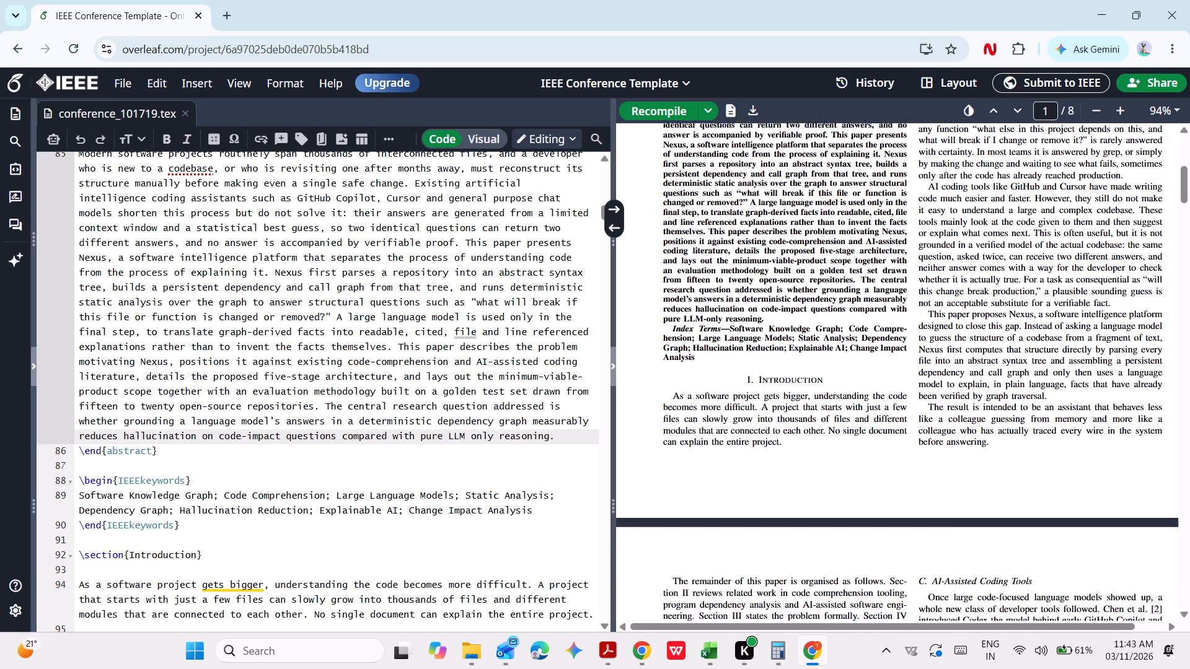
scroll(712, 395, down, 3)
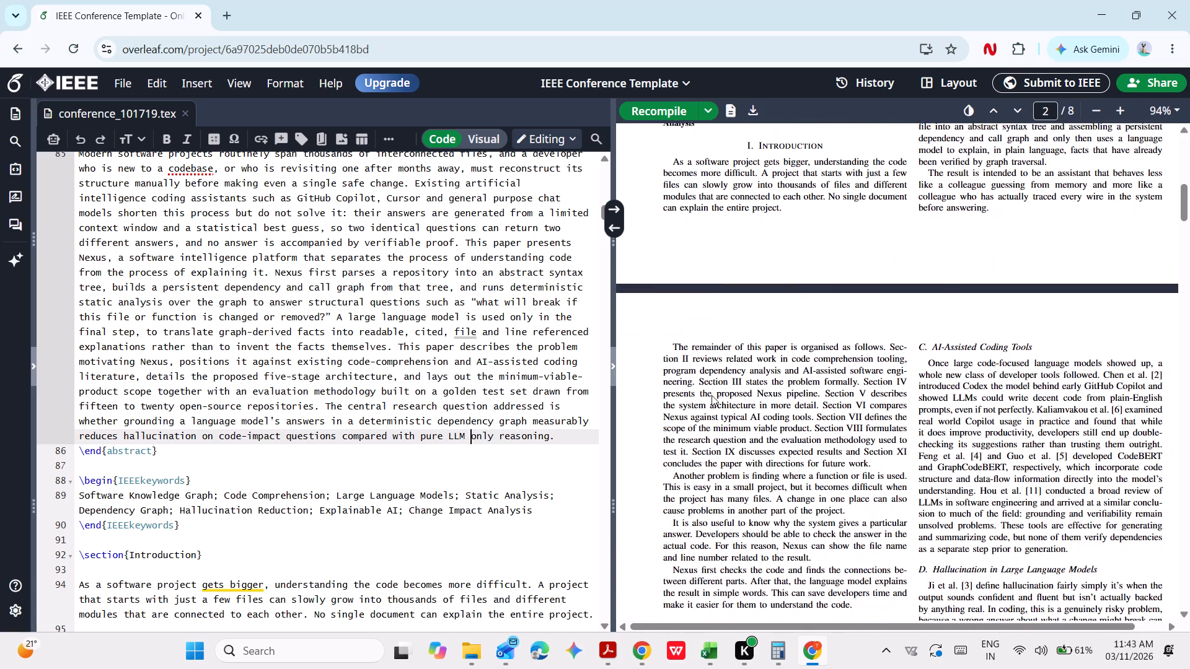
scroll(712, 395, down, 3)
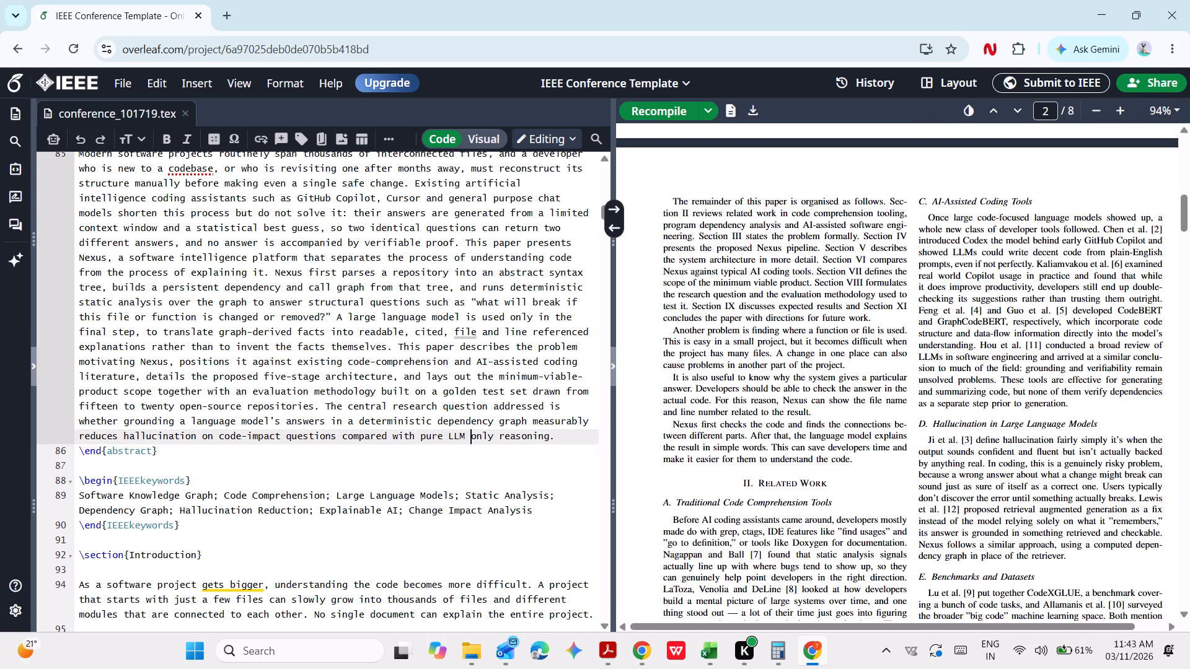
scroll(712, 395, down, 1)
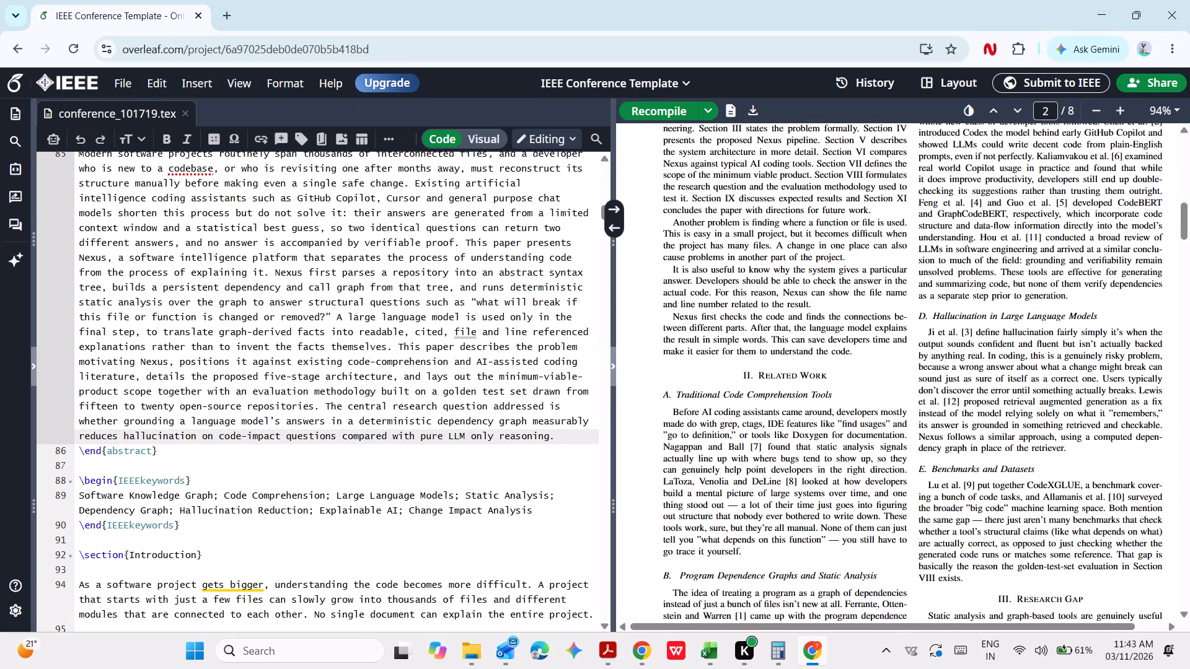
Locate the source paragraph for "one thing stood out — a lot of their time" in the Traditional Code Comprehension Tools subsection.
click(743, 482)
drag(739, 488, 737, 507)
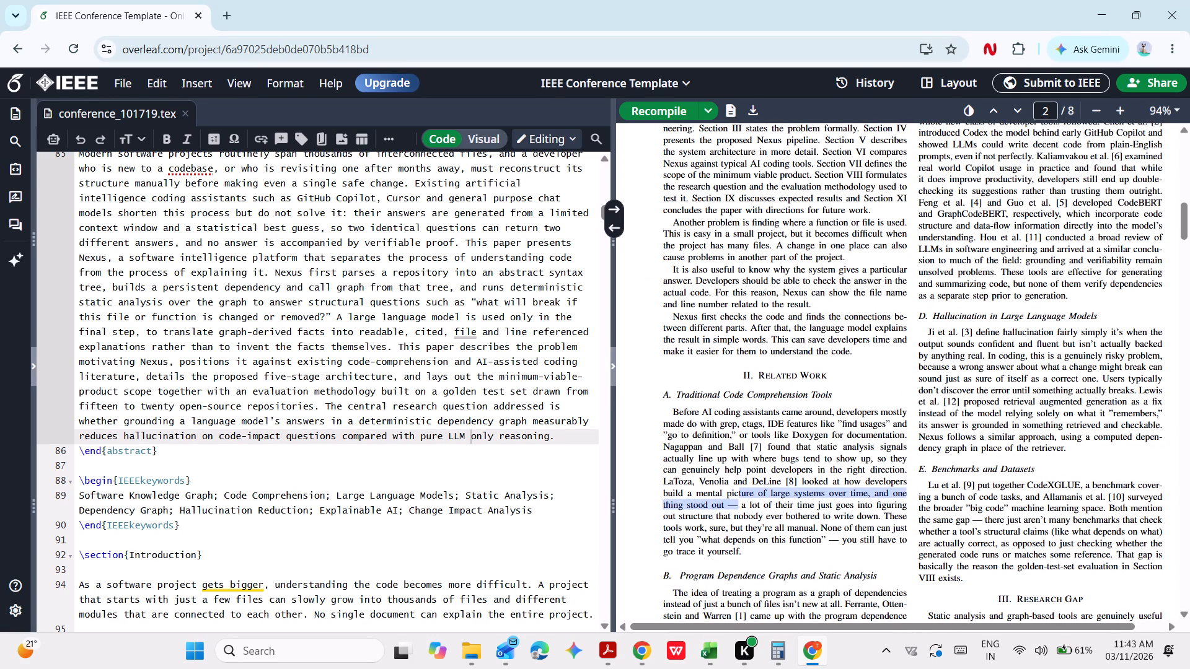
double_click(737, 507)
click(737, 507)
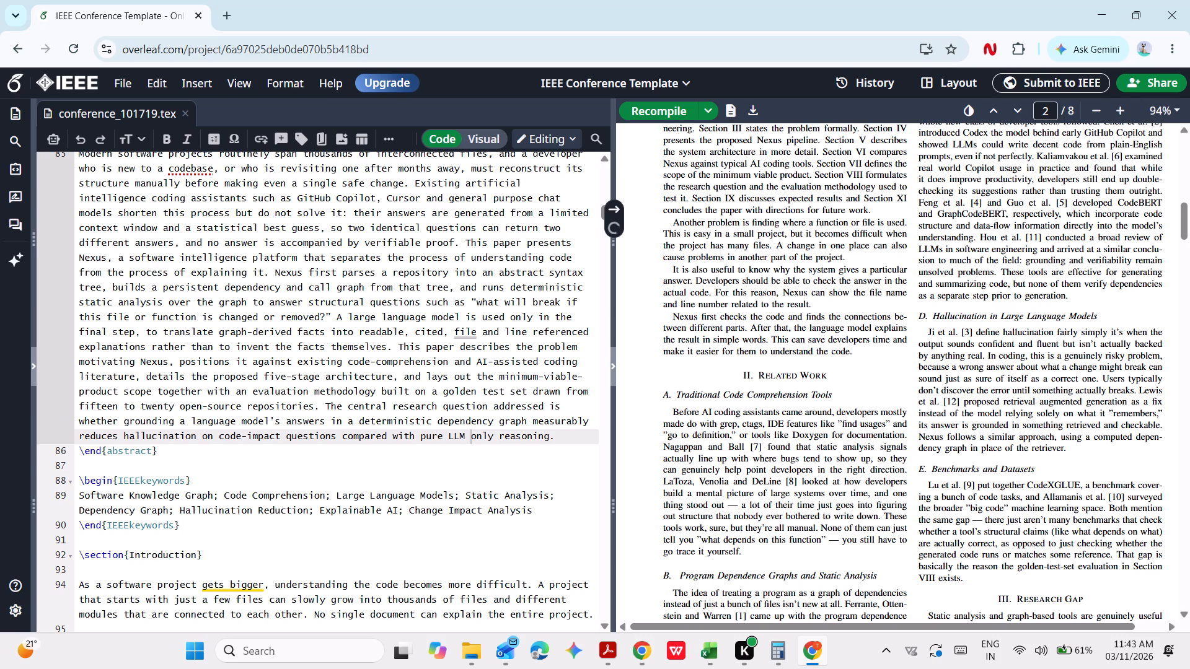
triple_click(737, 507)
click(737, 507)
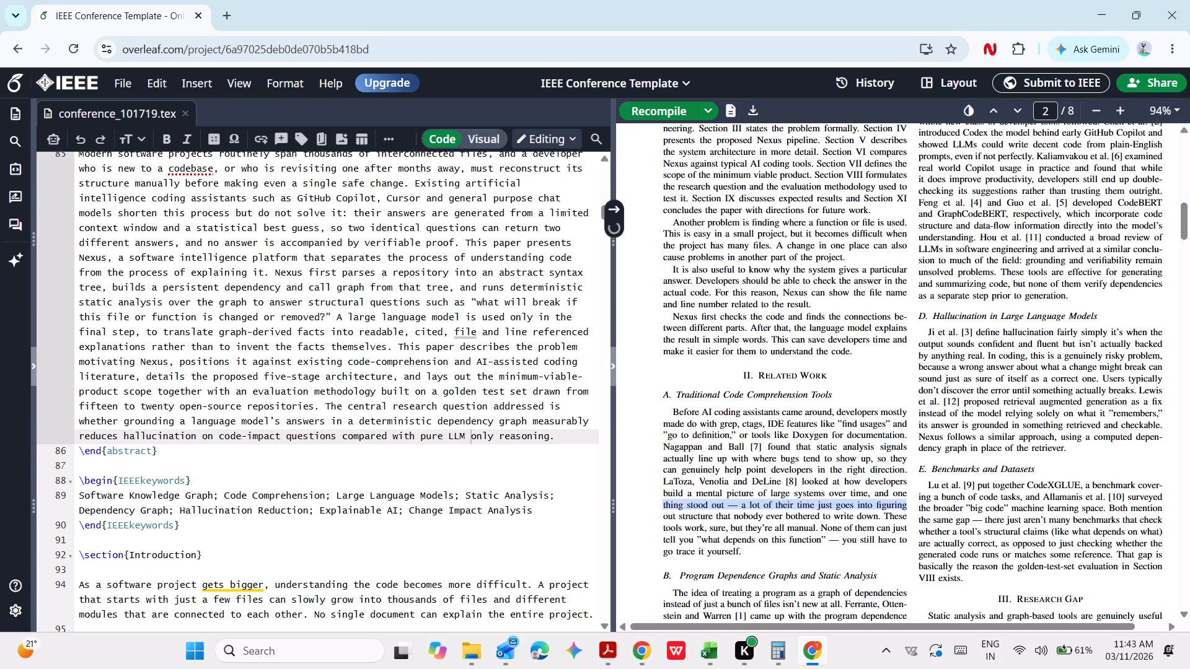
double_click(737, 507)
triple_click(737, 507)
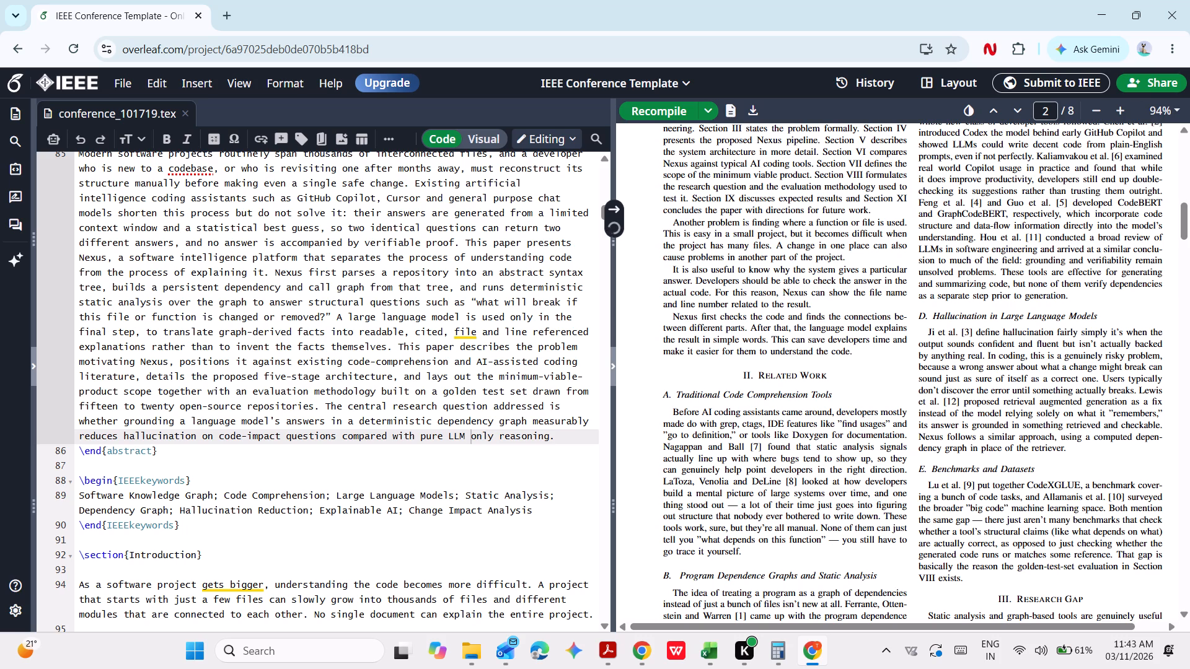
click(737, 507)
triple_click(749, 507)
scroll(509, 497, down, 3)
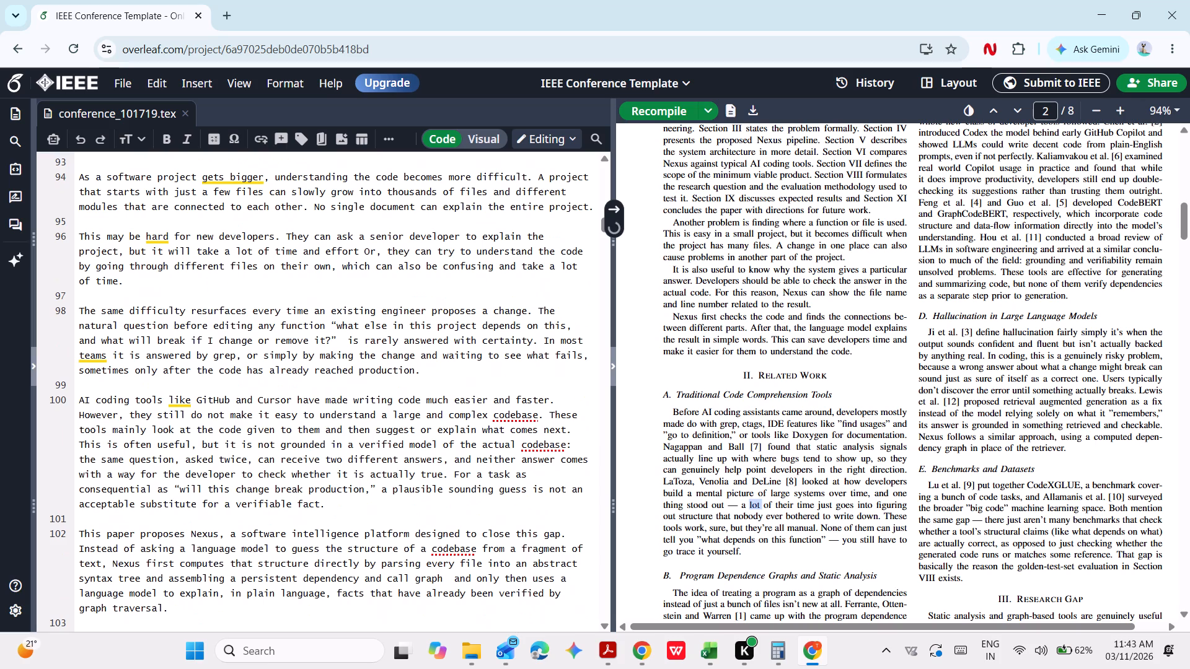
scroll(509, 497, down, 3)
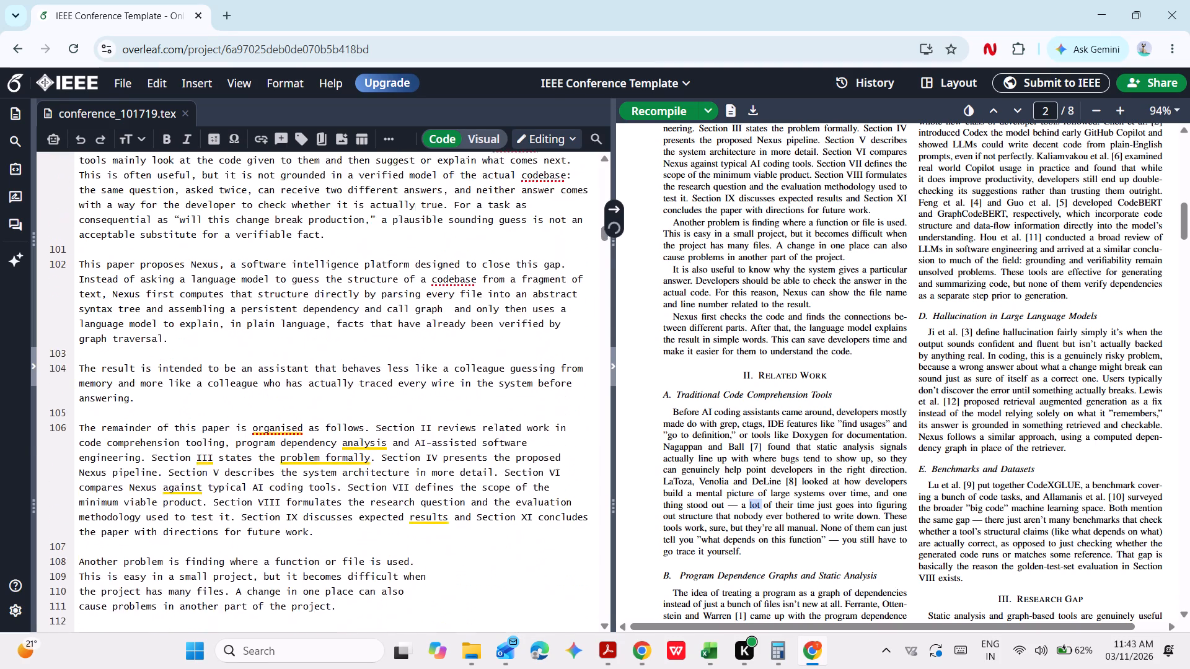
scroll(509, 497, down, 2)
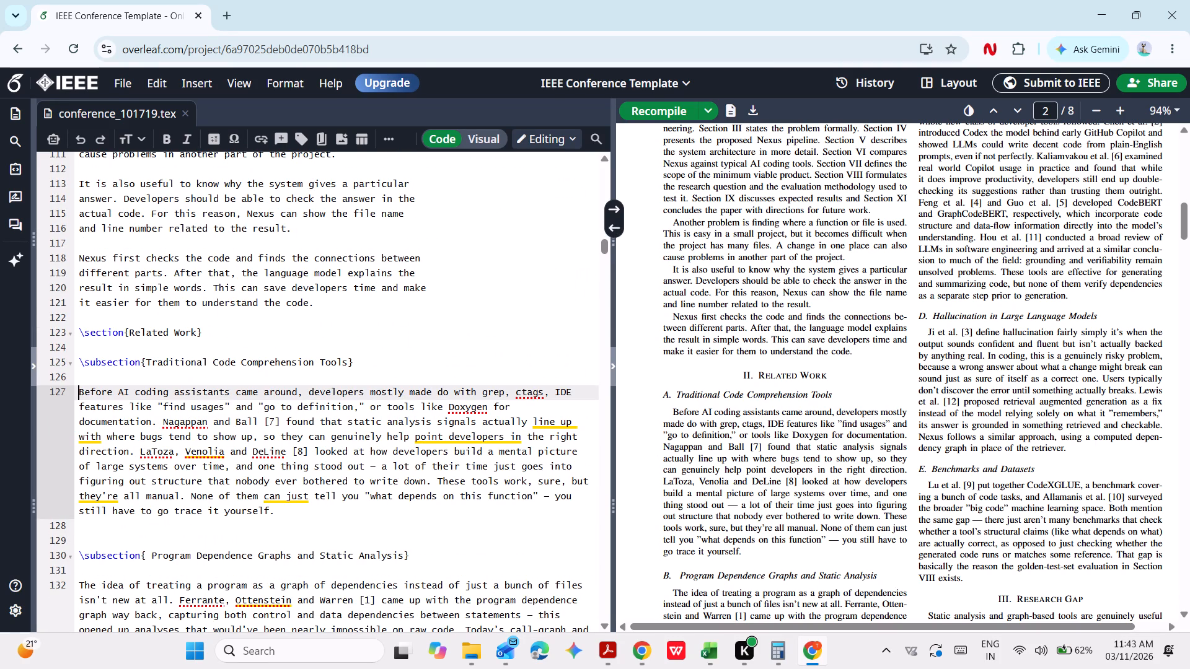
double_click(738, 508)
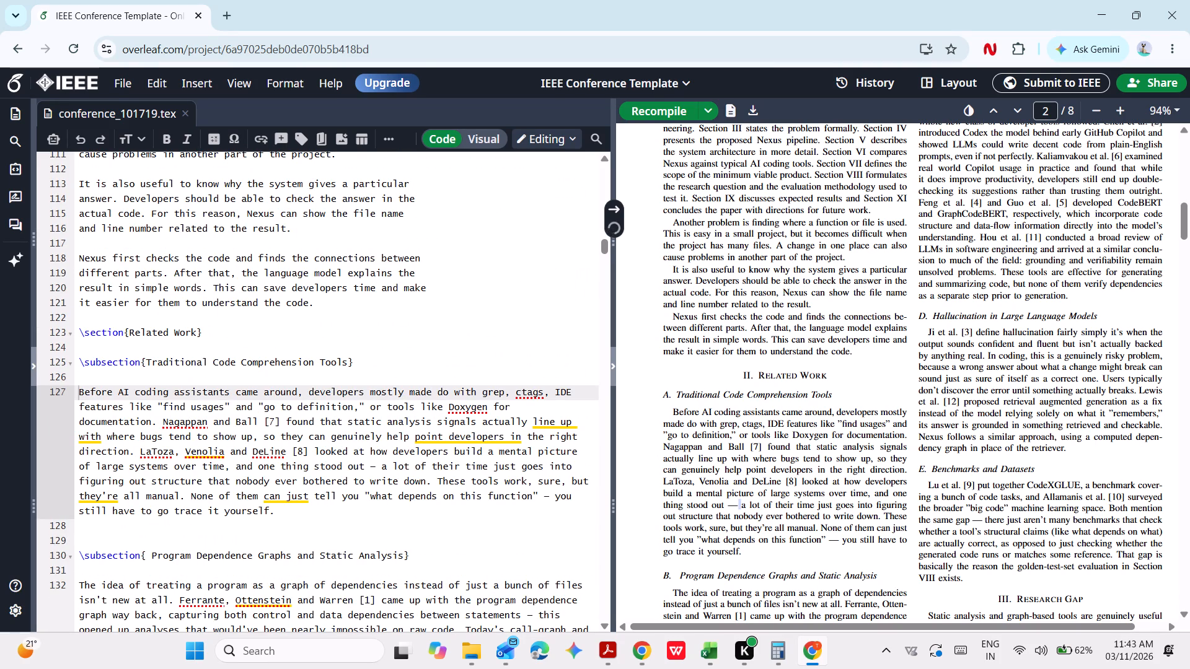
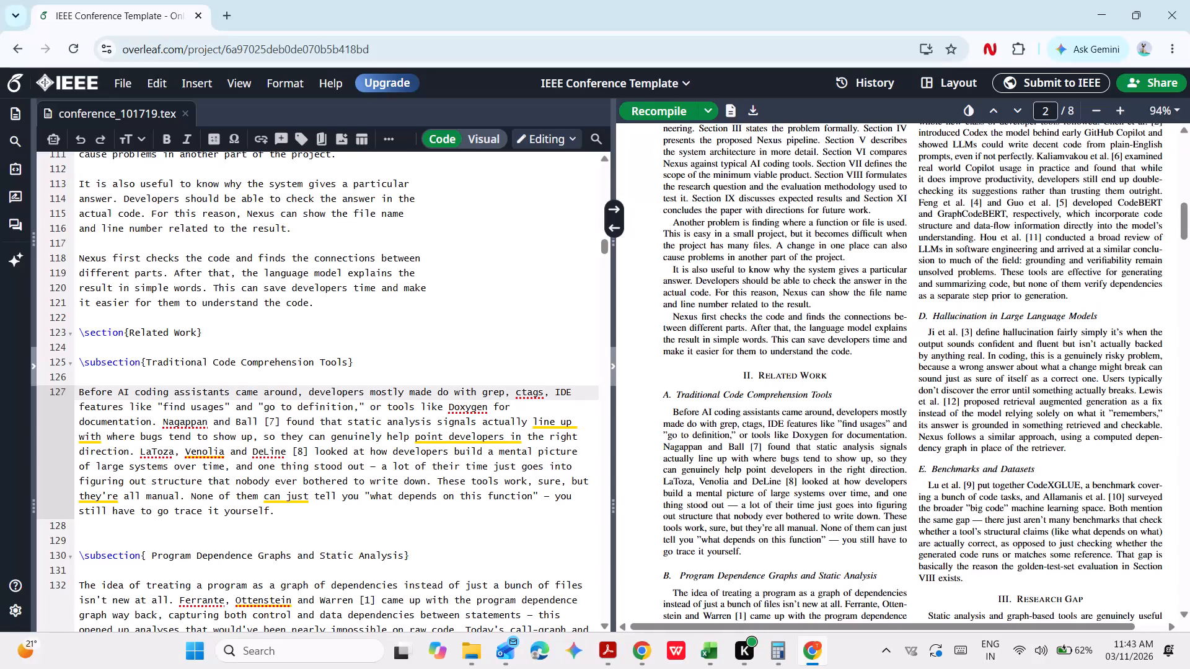
Delete the dashes after "one thing stood out" and after "what depends on this function" in the Traditional Code Comprehension Tools paragraph.
double_click(756, 501)
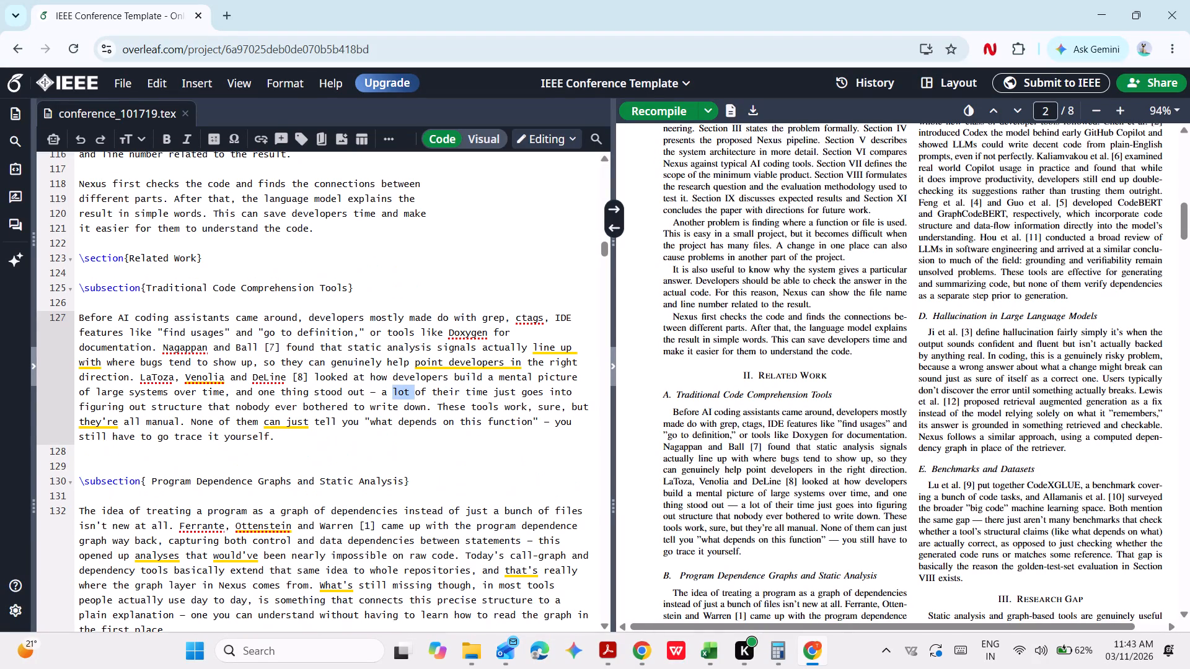
click(375, 385)
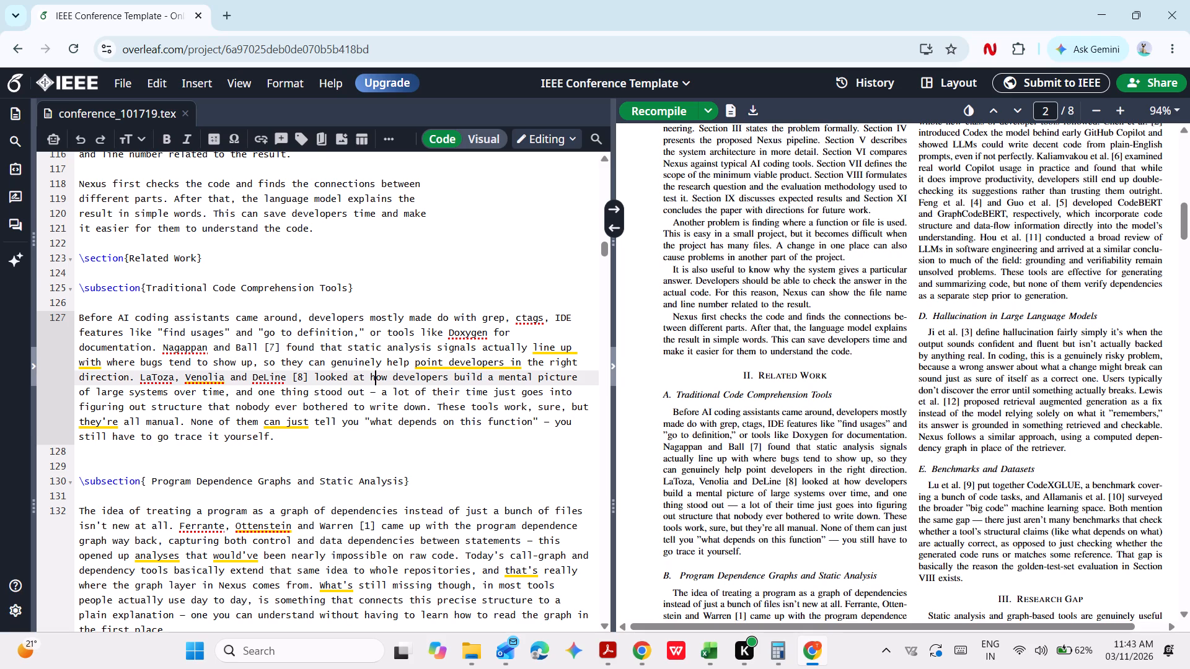
key(Down)
key(BackSpace)
key(BackSpace)
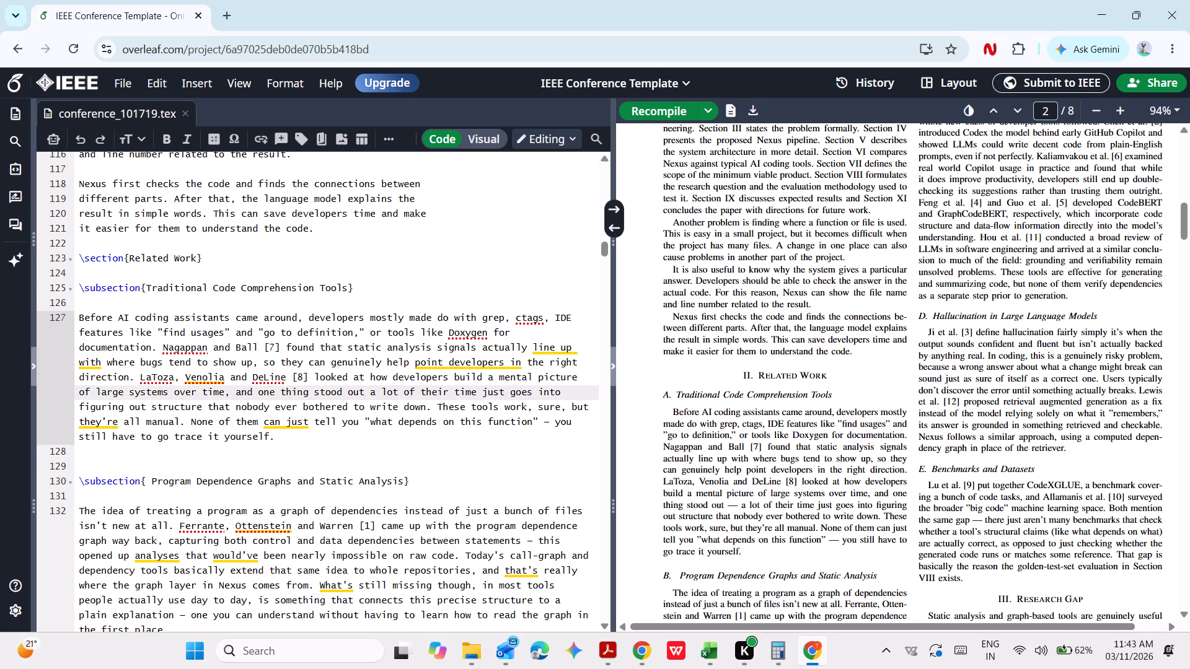
click(547, 424)
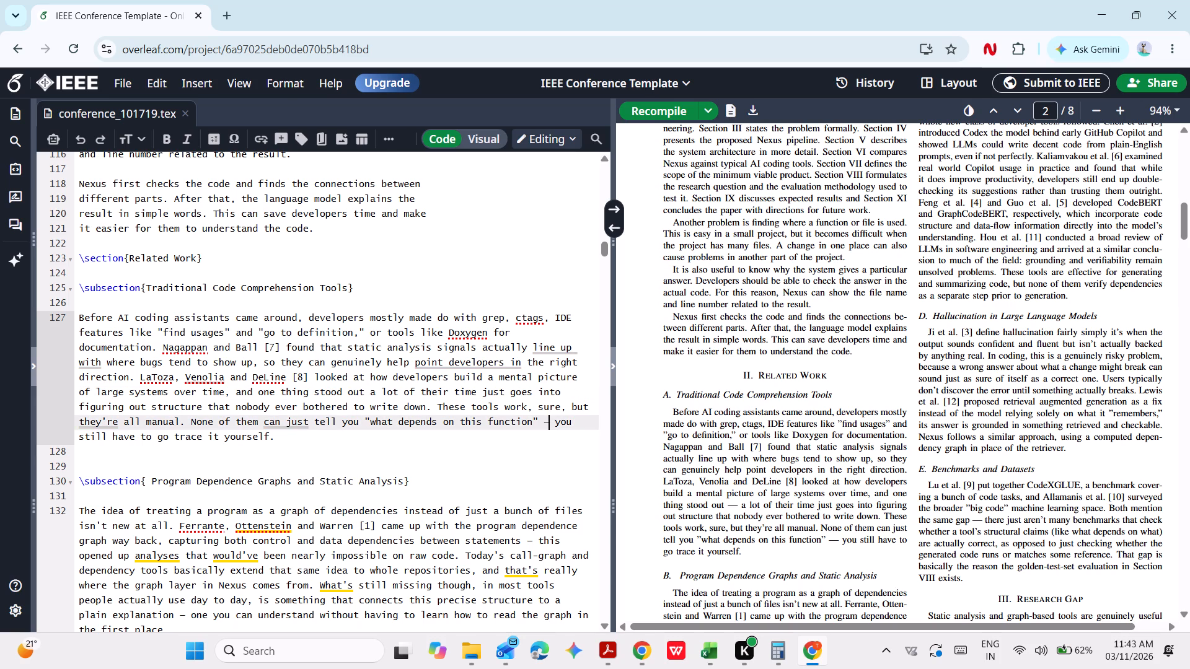
key(BackSpace)
key(BackSpace)
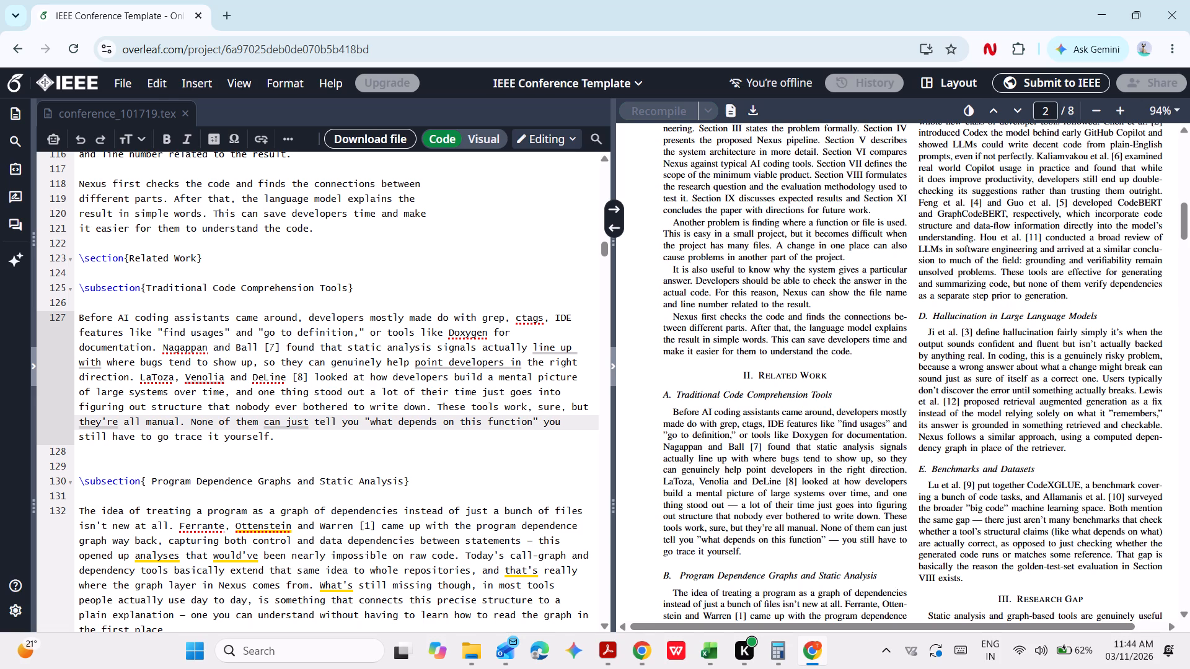
Delete the dash after "Both mention the same gap" in the source of the Benchmarks and Datasets subsection.
scroll(834, 543, down, 1)
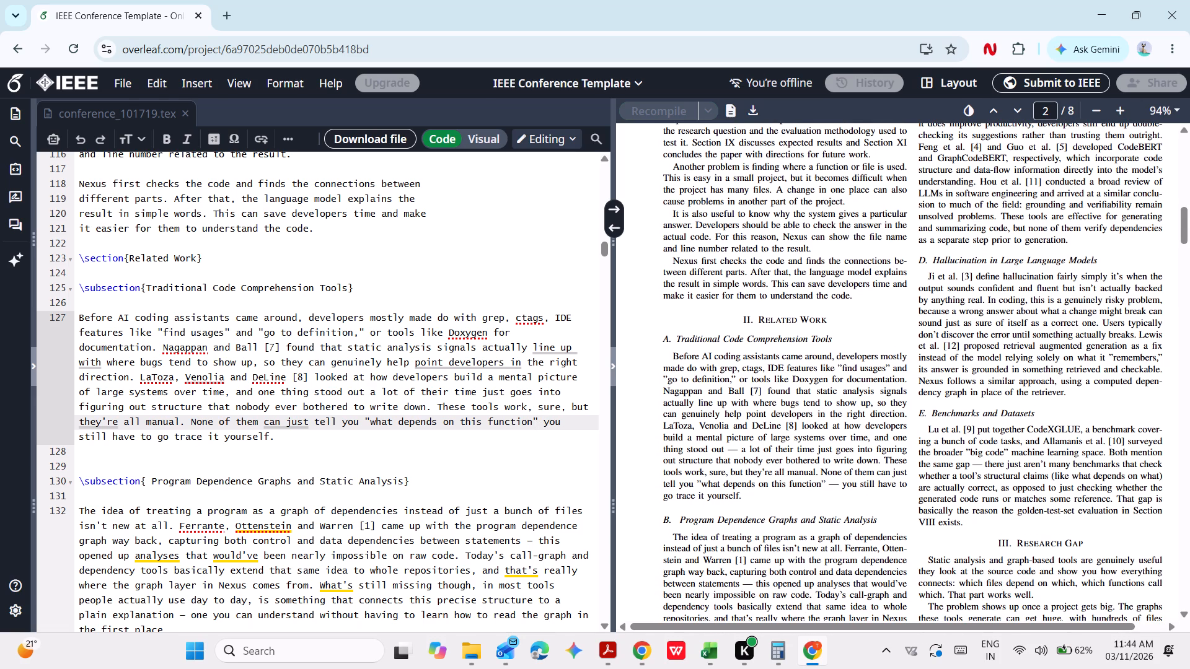
scroll(834, 543, down, 1)
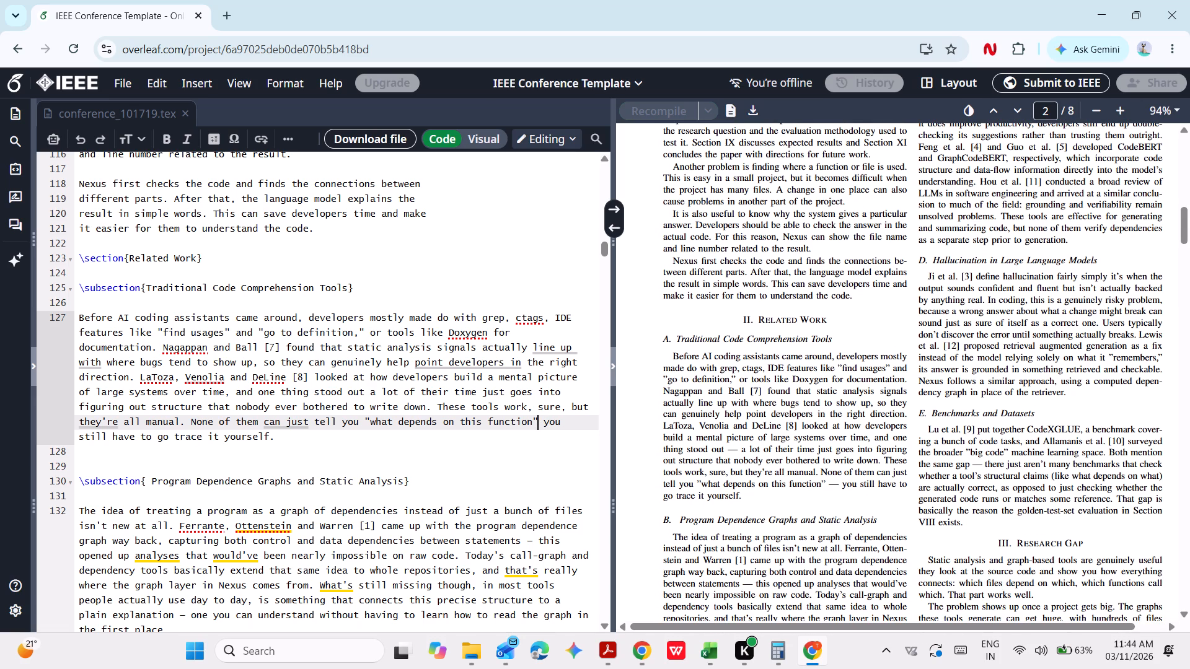
double_click(978, 470)
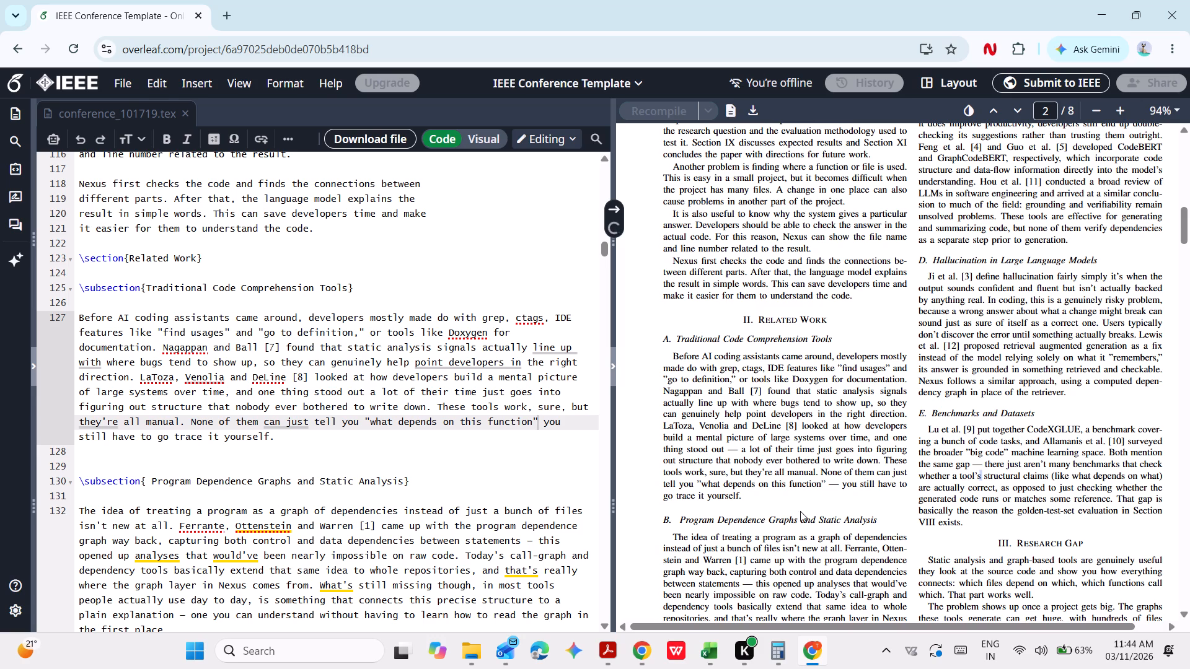
scroll(484, 467, down, 2)
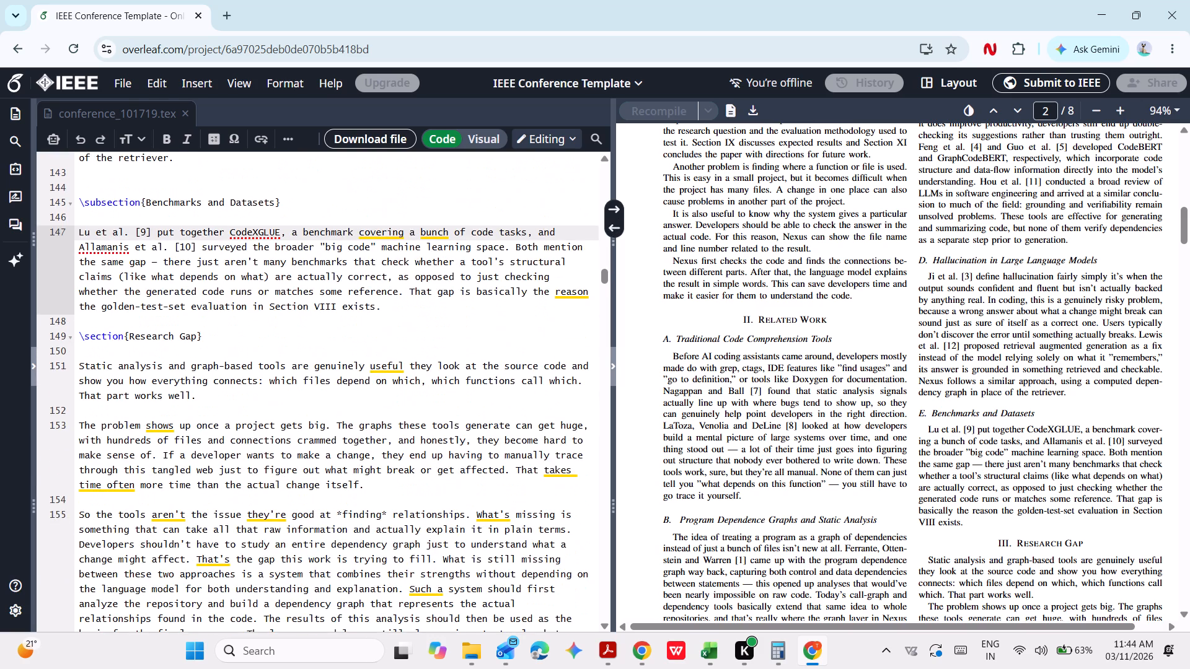
scroll(484, 467, down, 1)
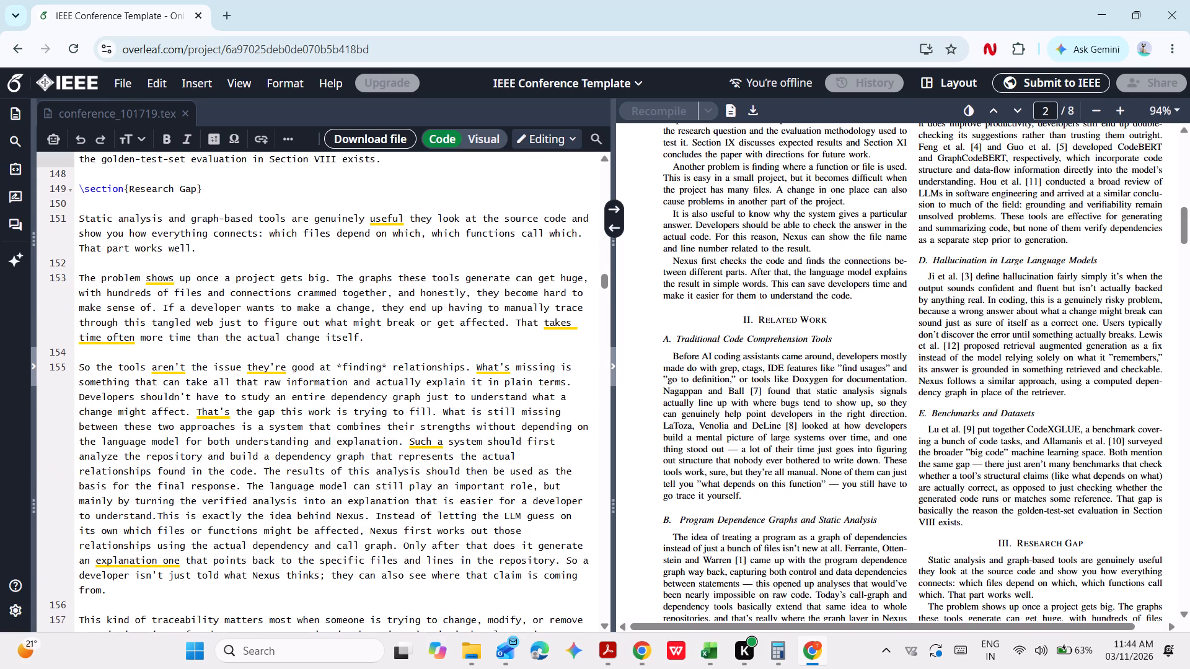
double_click(979, 463)
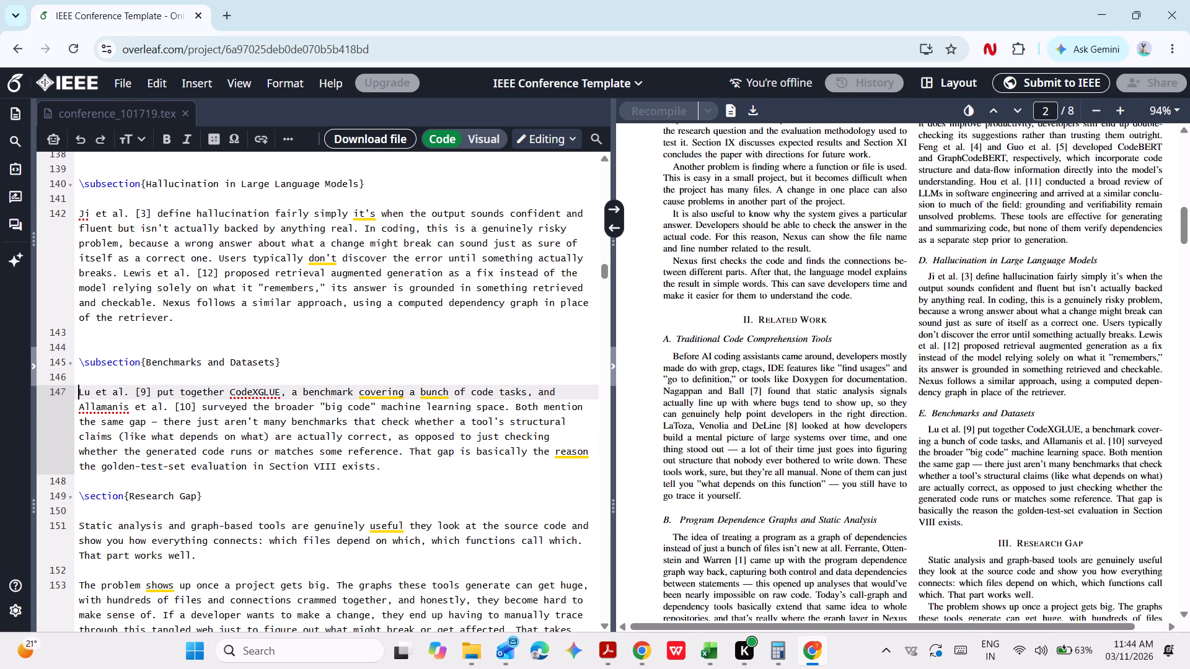
click(157, 422)
key(BackSpace)
key(BackSpace)
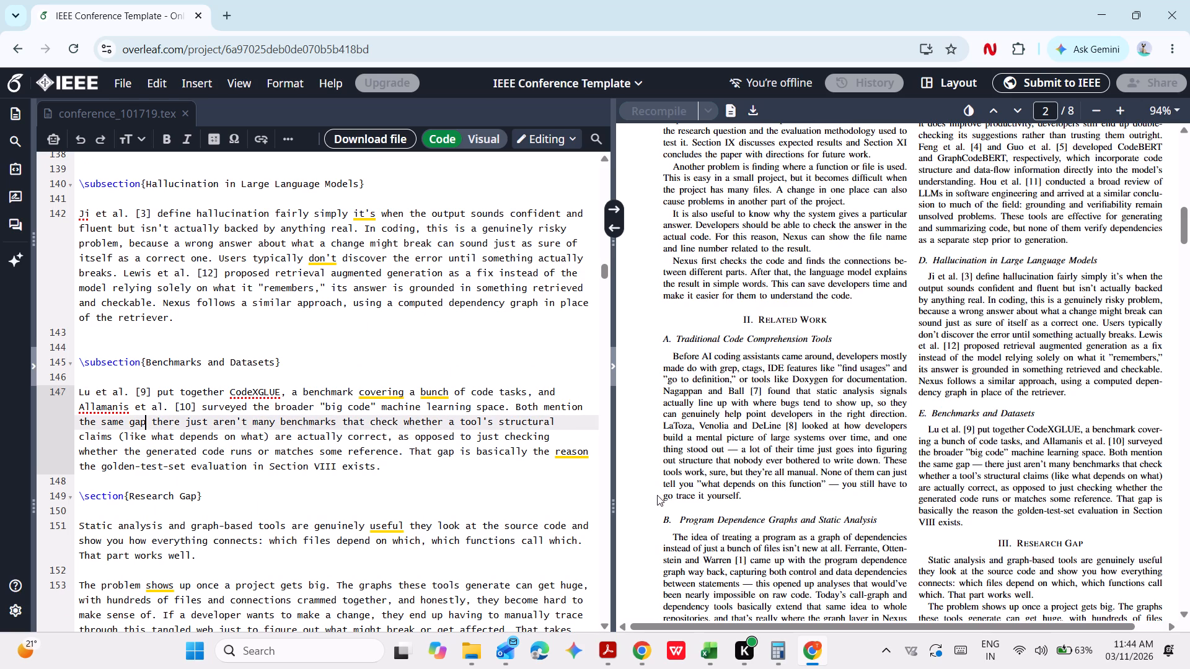
Delete the dash after "data dependencies between statements" in the source of the Program Dependence Graphs and Static Analysis subsection.
scroll(945, 516, down, 1)
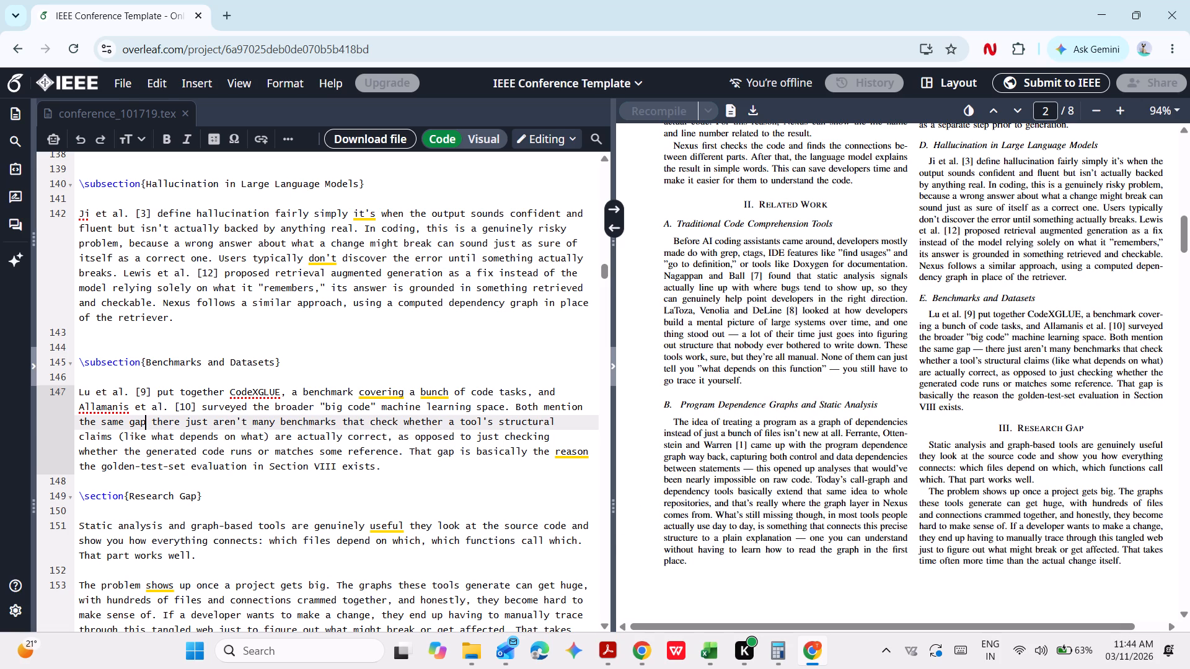
scroll(307, 440, down, 1)
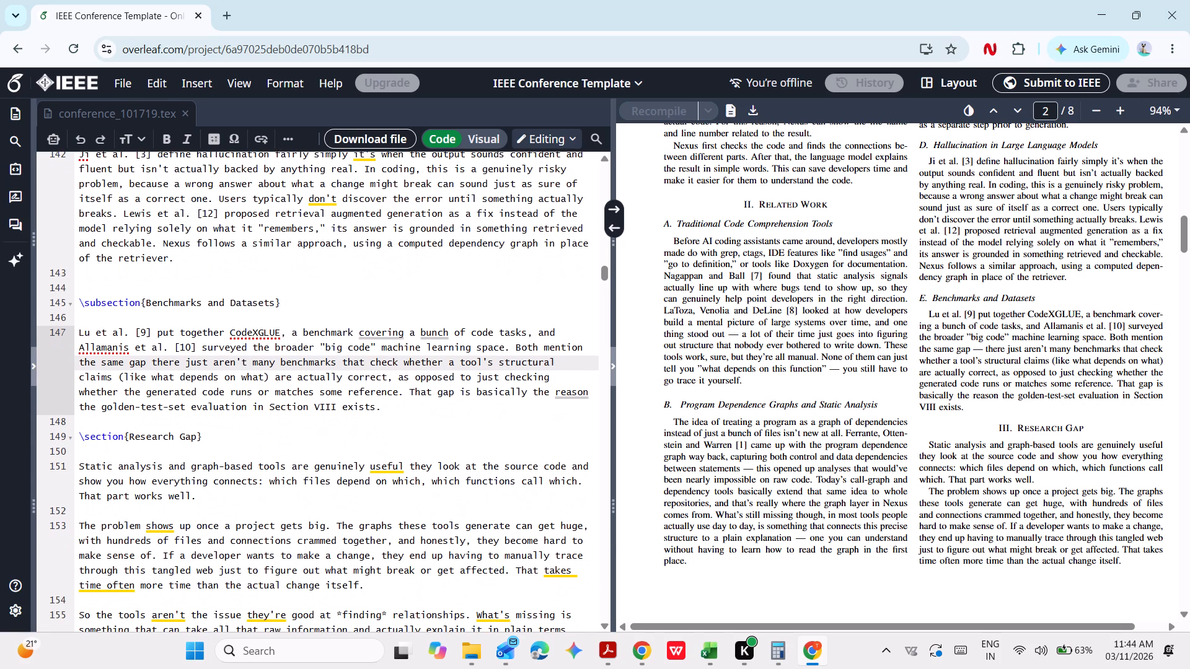
scroll(307, 440, down, 1)
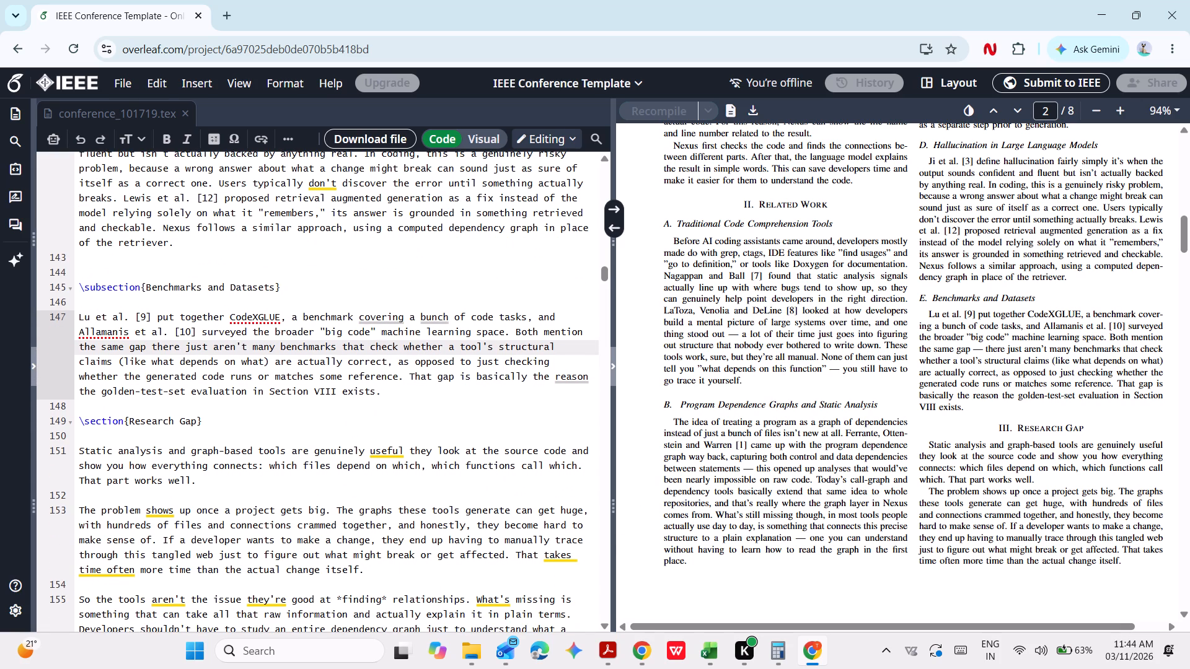
double_click(749, 468)
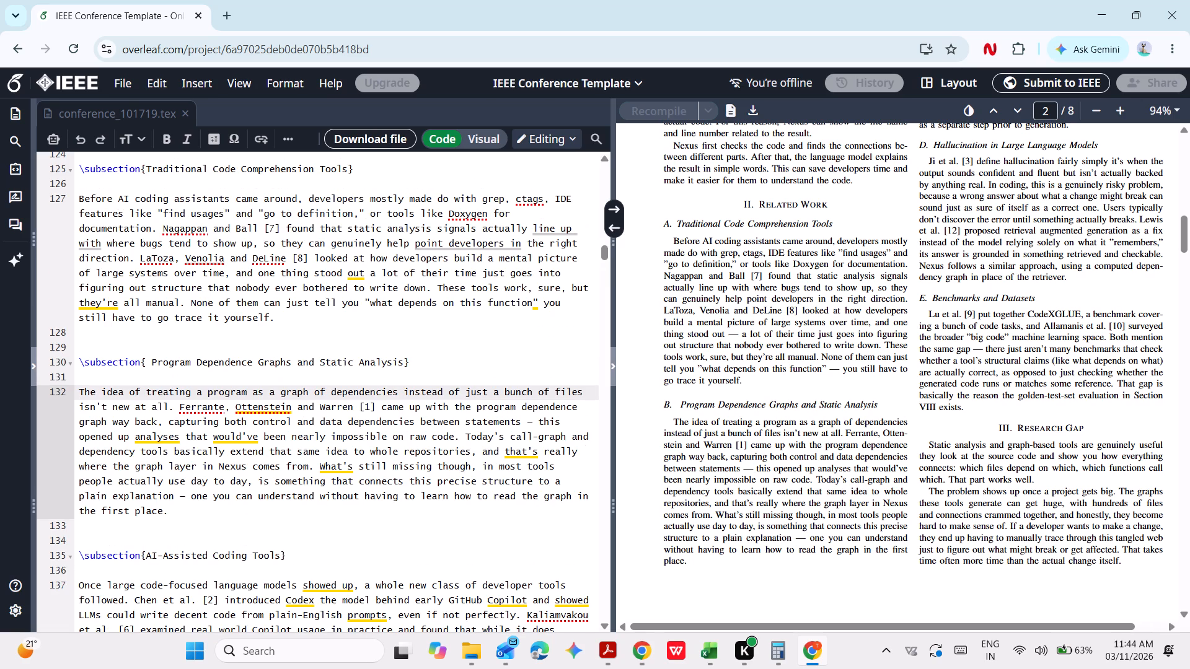
click(538, 423)
key(BackSpace)
key(BackSpace)
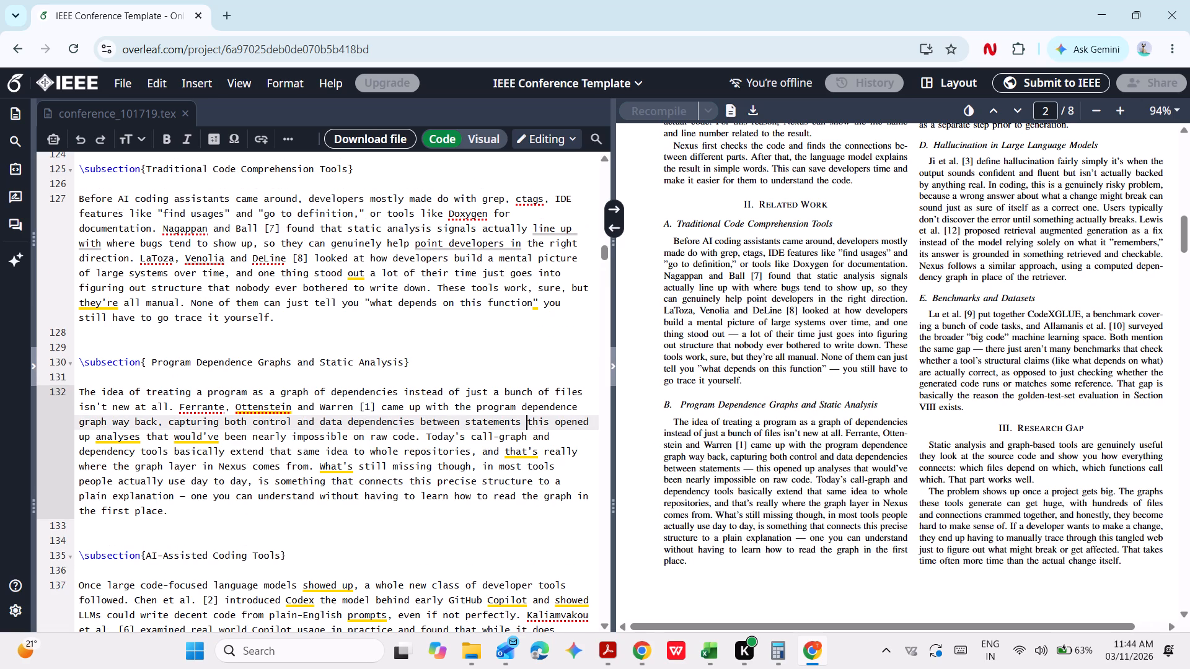
Delete the dash after "A wrong assumption in that situation isn't harmless" in the Research Gap section's source.
scroll(747, 453, down, 3)
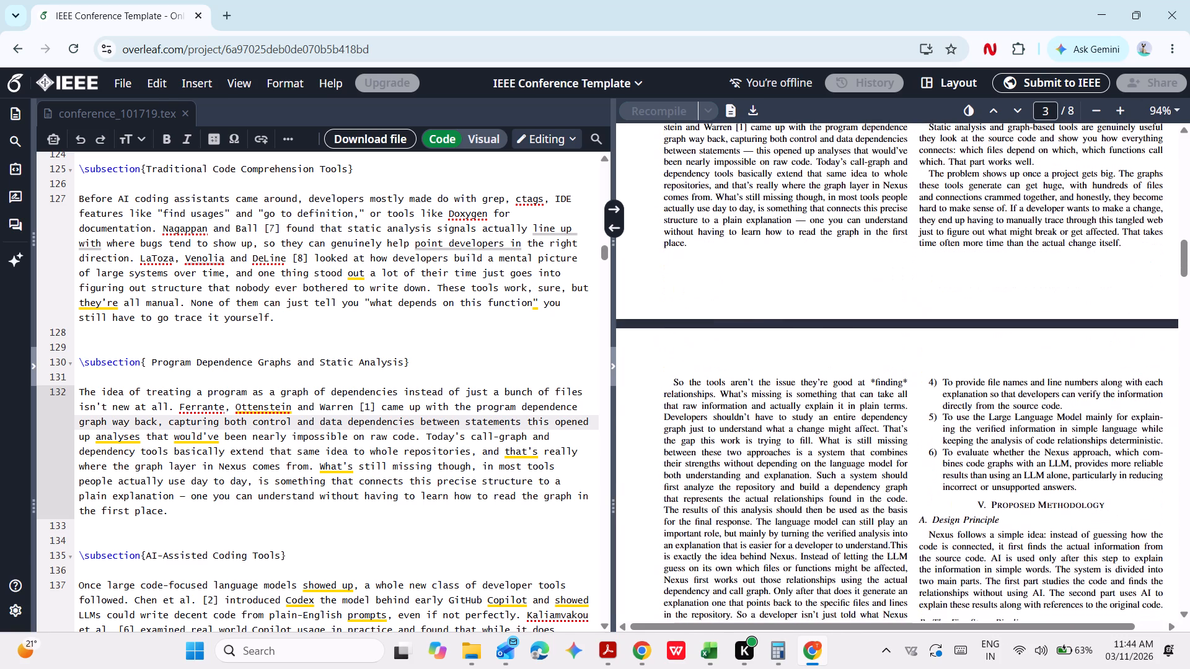
scroll(747, 453, down, 2)
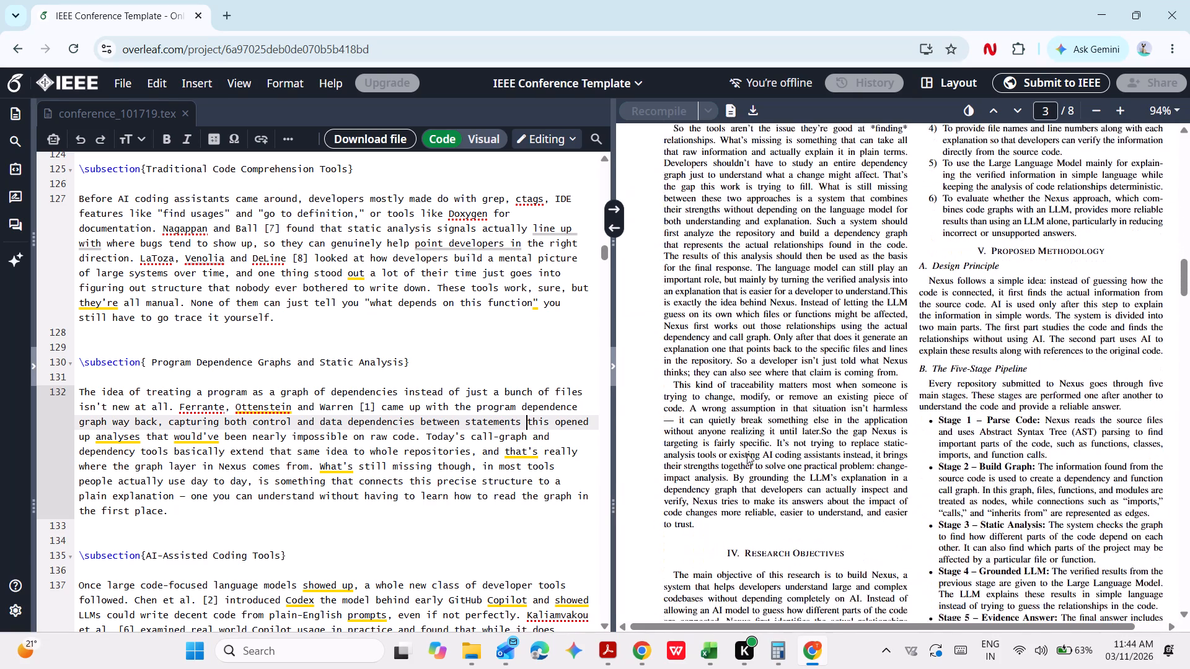
scroll(747, 453, down, 1)
double_click(678, 414)
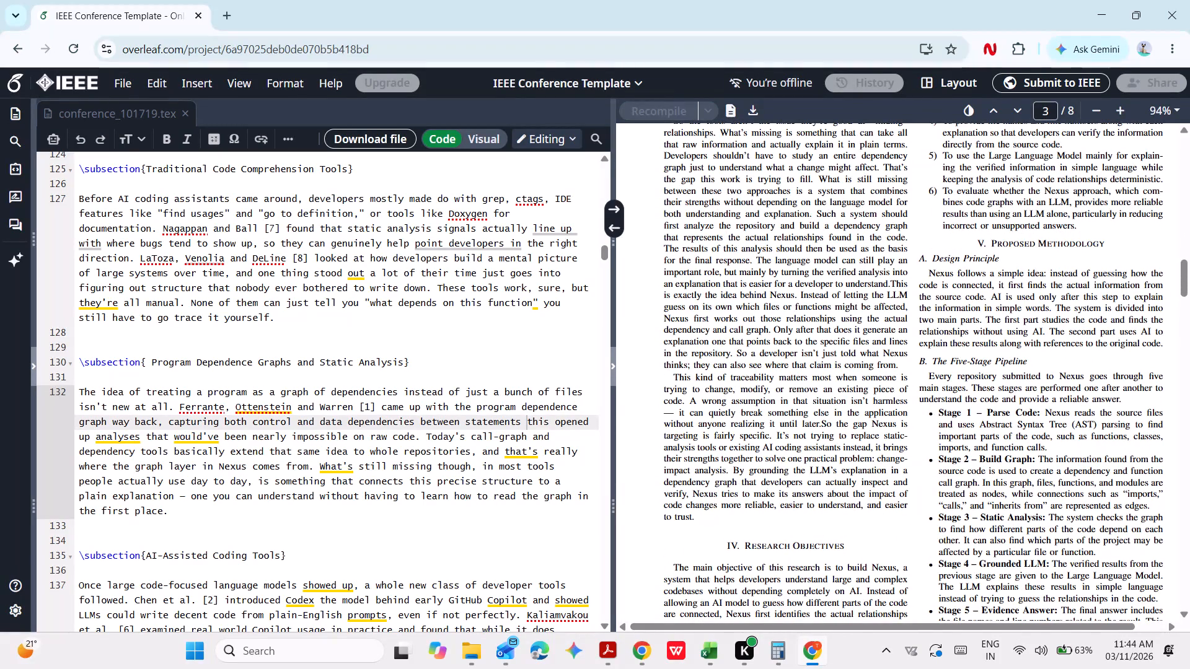
double_click(678, 414)
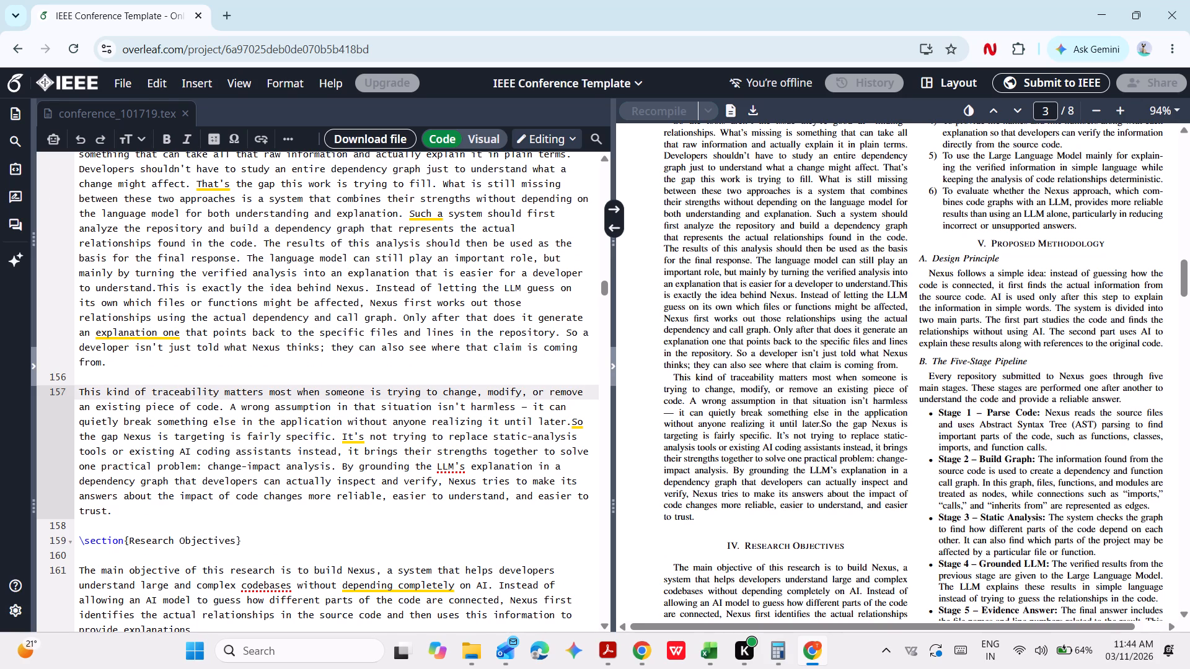
click(530, 409)
key(BackSpace)
key(BackSpace)
Examine the rest of the PDF, from Research Objectives on page 3 through the references on page 8, for leftover dashes.
scroll(661, 444, down, 2)
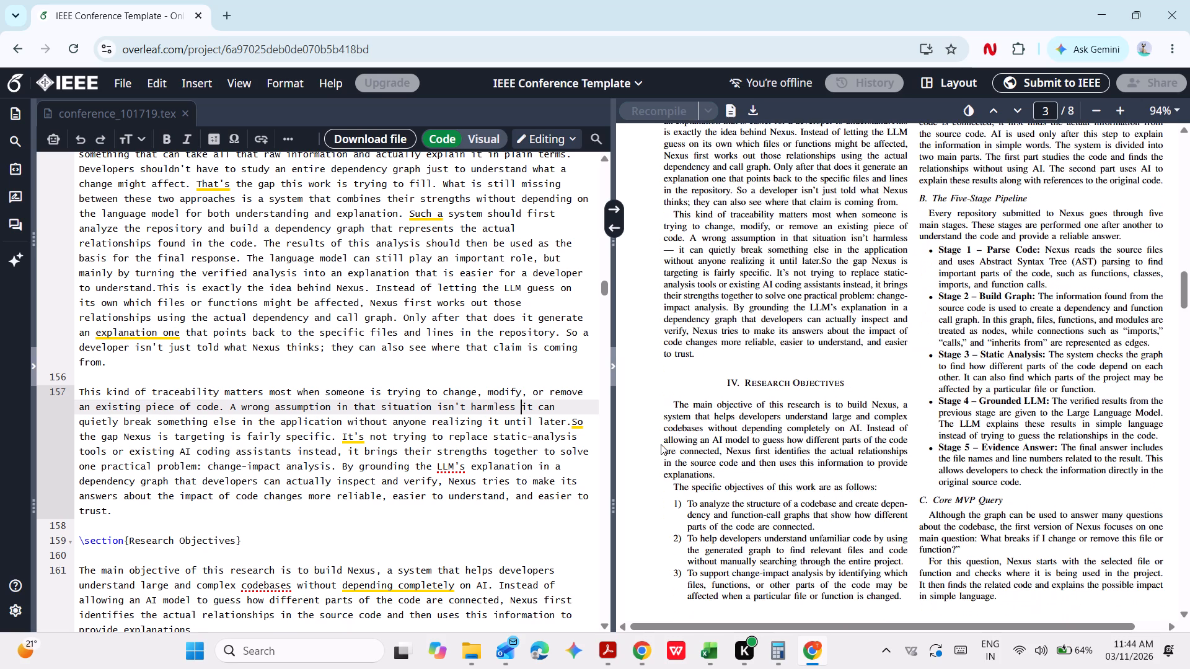
scroll(661, 444, down, 1)
scroll(910, 455, down, 2)
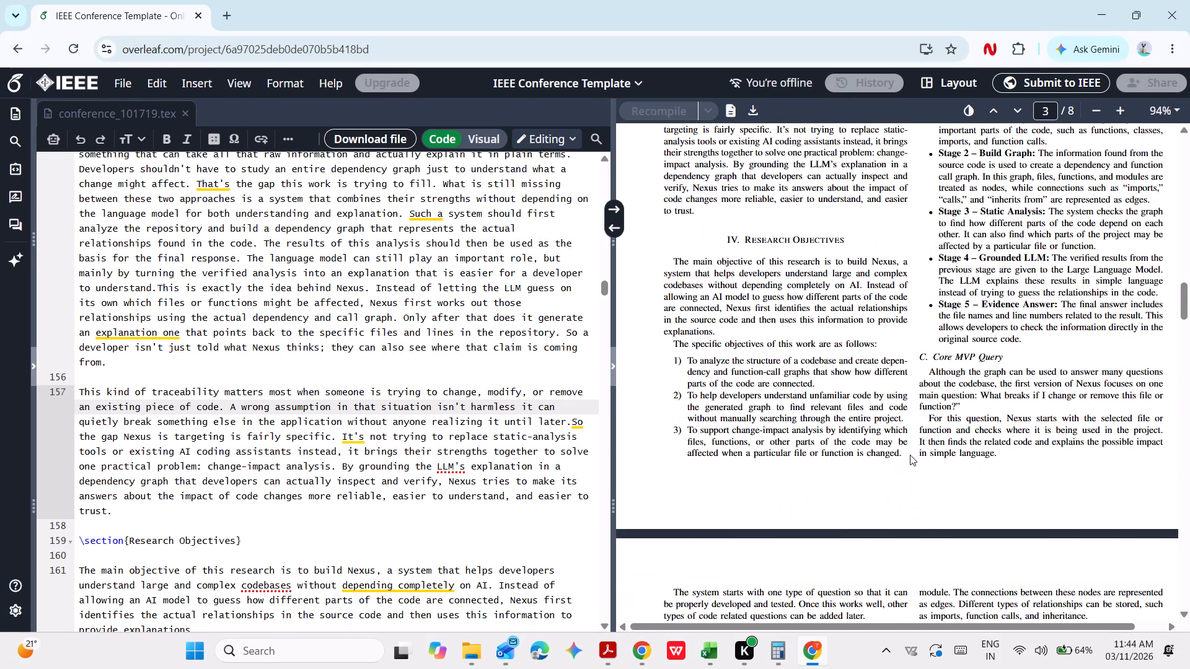
scroll(910, 455, down, 3)
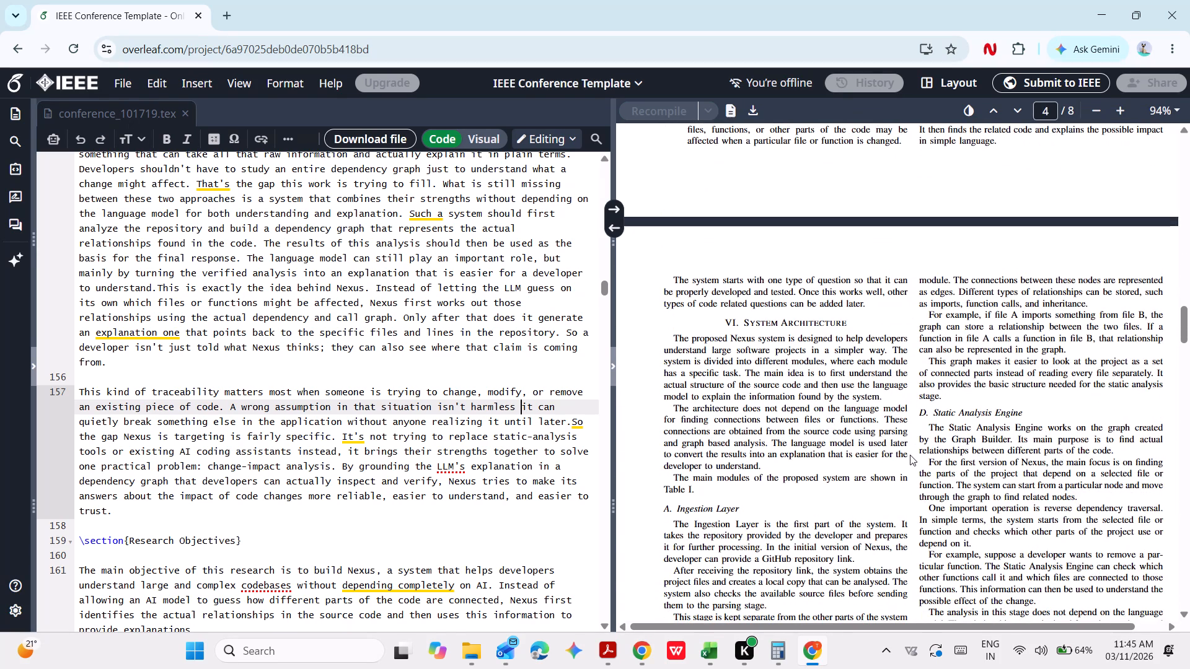
scroll(910, 455, down, 2)
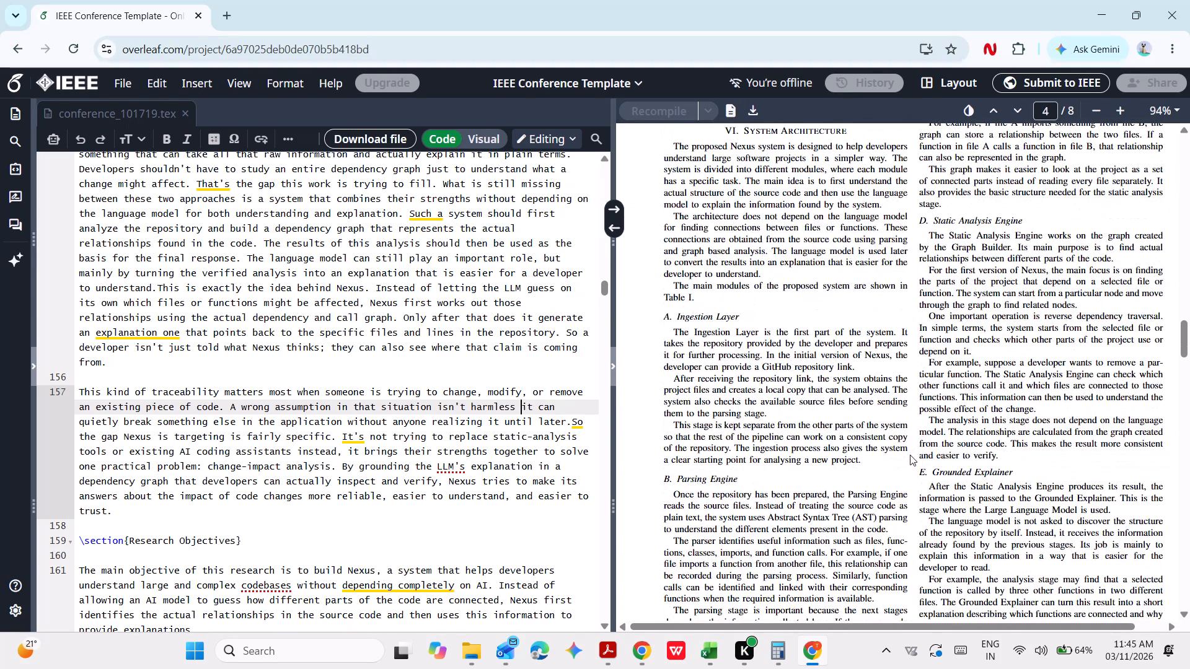
scroll(910, 455, down, 6)
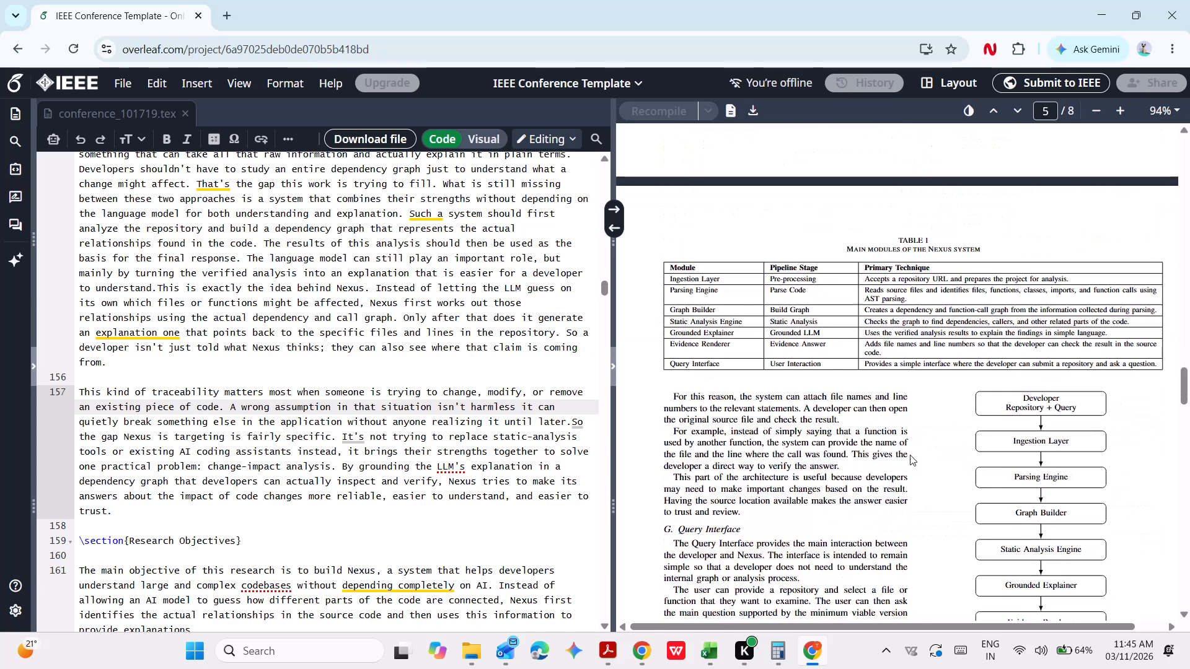
scroll(910, 455, down, 3)
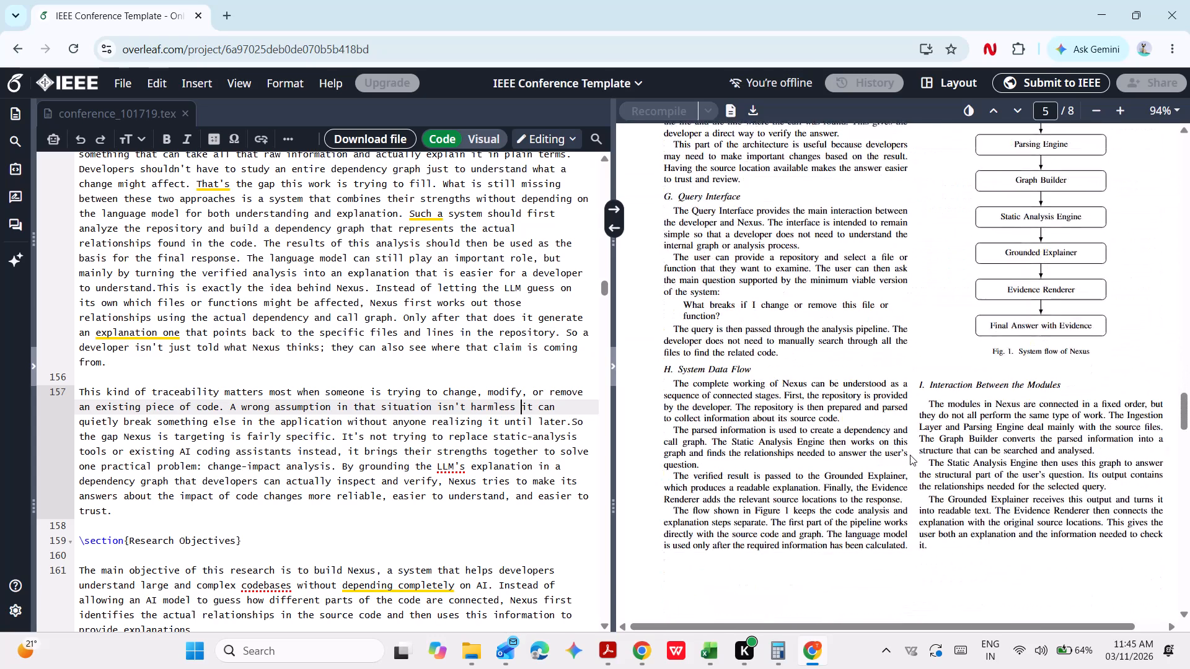
scroll(910, 455, down, 5)
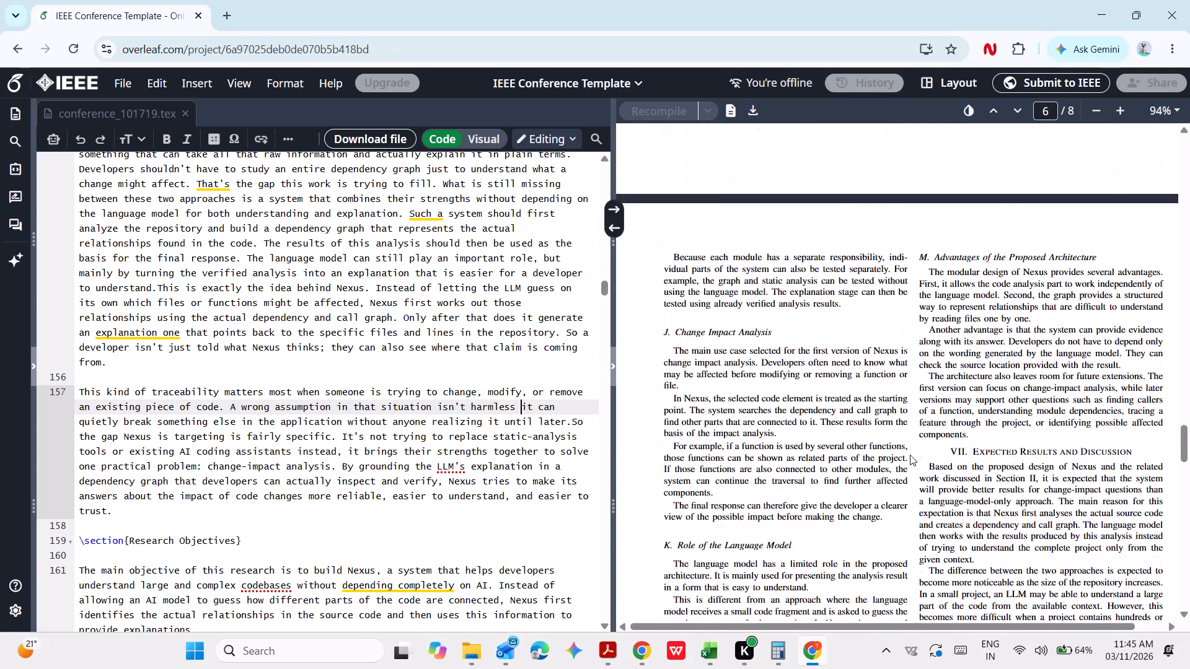
scroll(910, 455, down, 5)
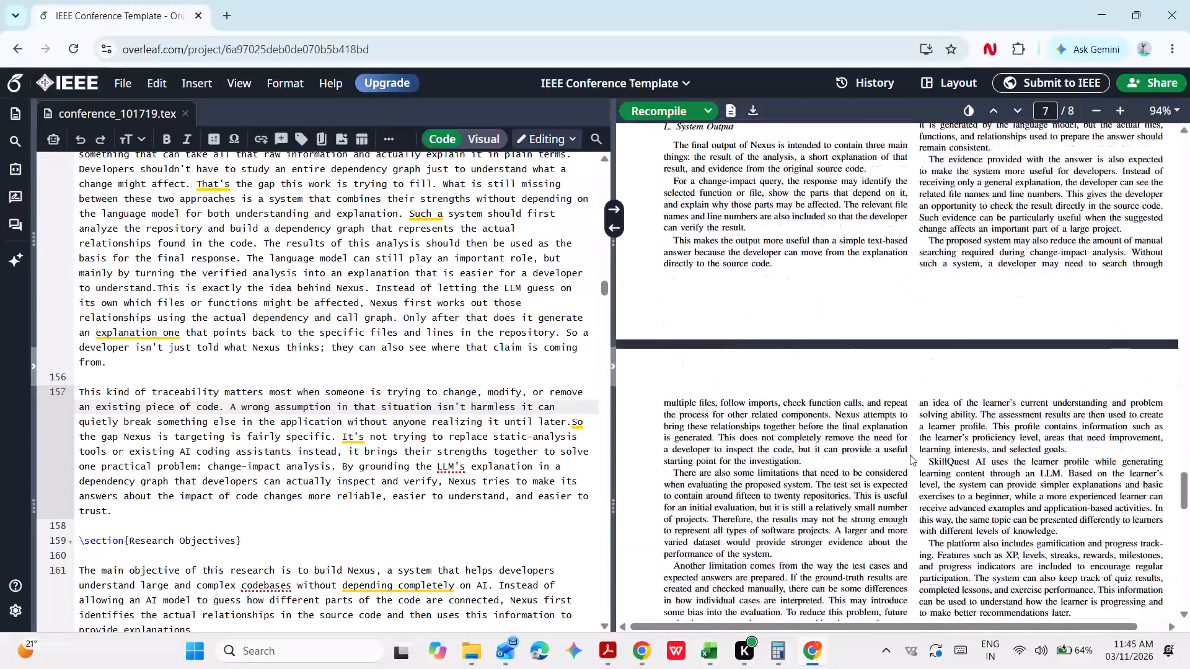
scroll(910, 455, down, 10)
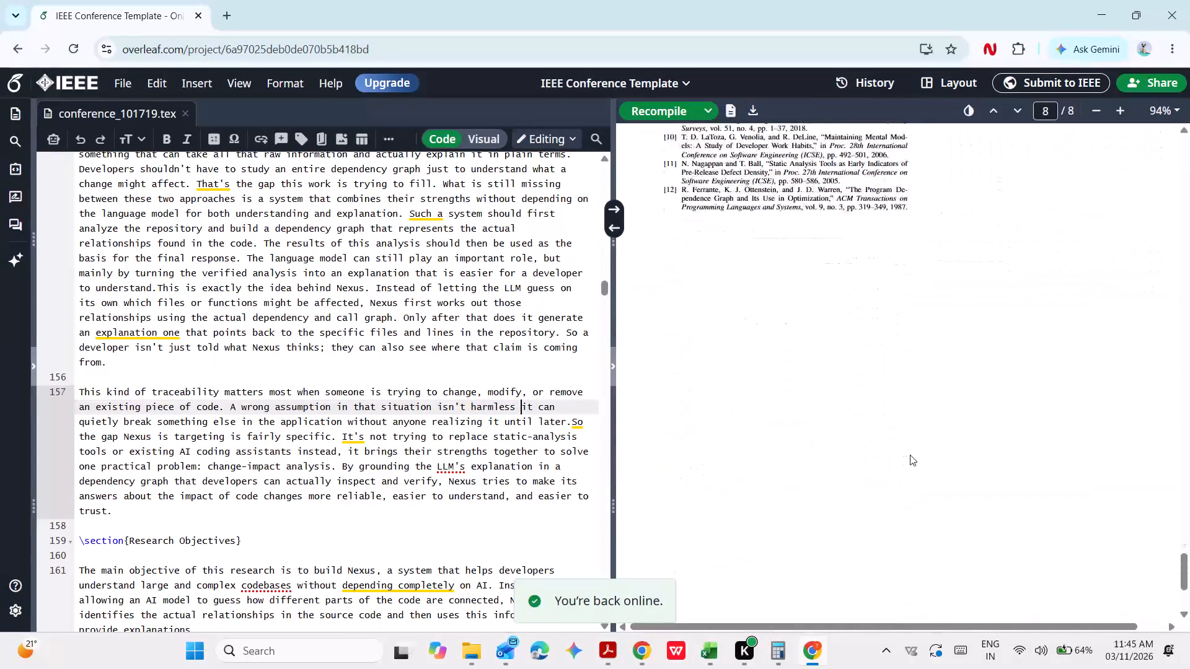
scroll(910, 455, up, 5)
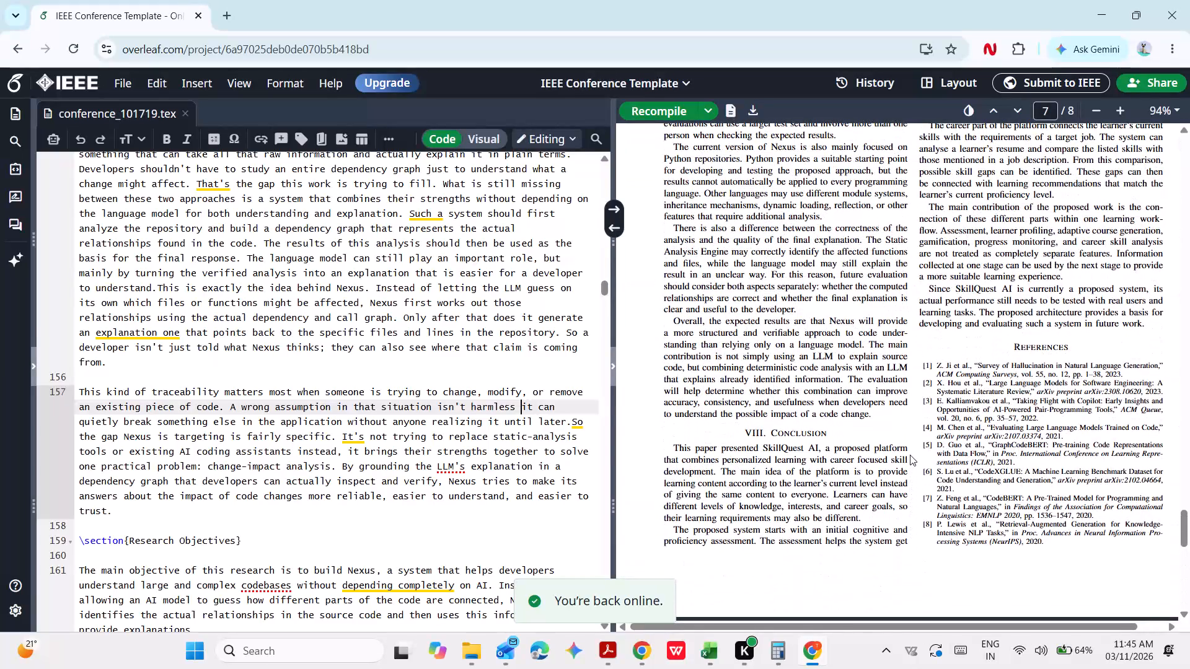
Recompile the paper's PDF with the edited source.
click(663, 109)
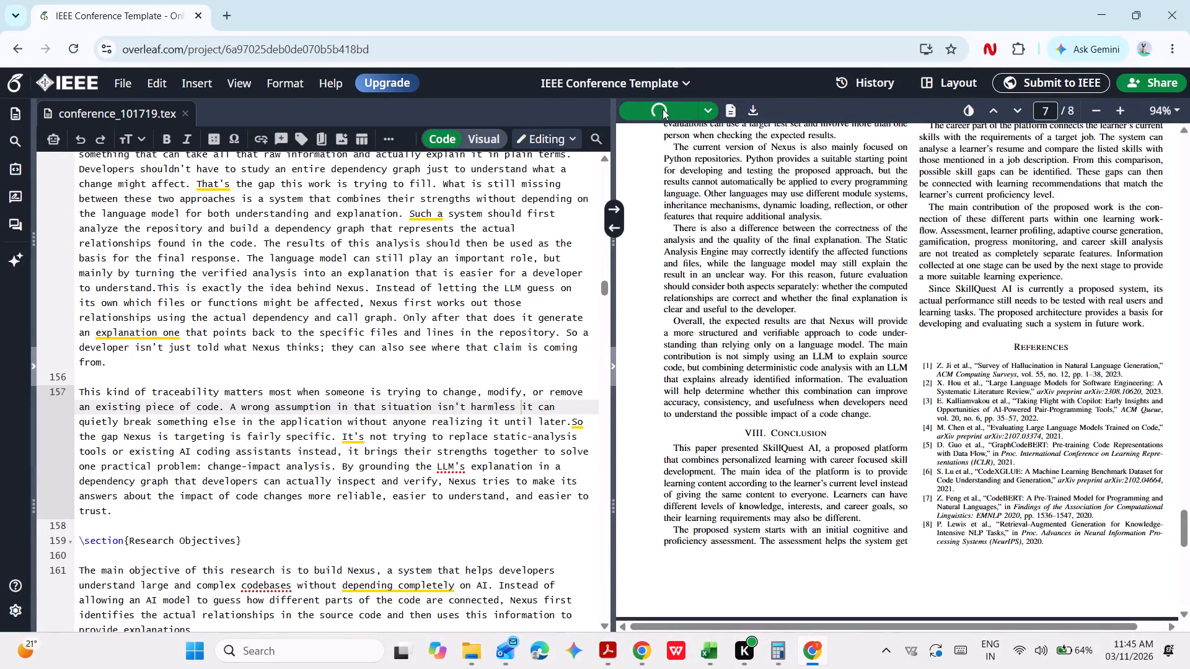
Review the recompiled PDF from the last page back to the title page and on to the Related Work section.
scroll(919, 355, down, 5)
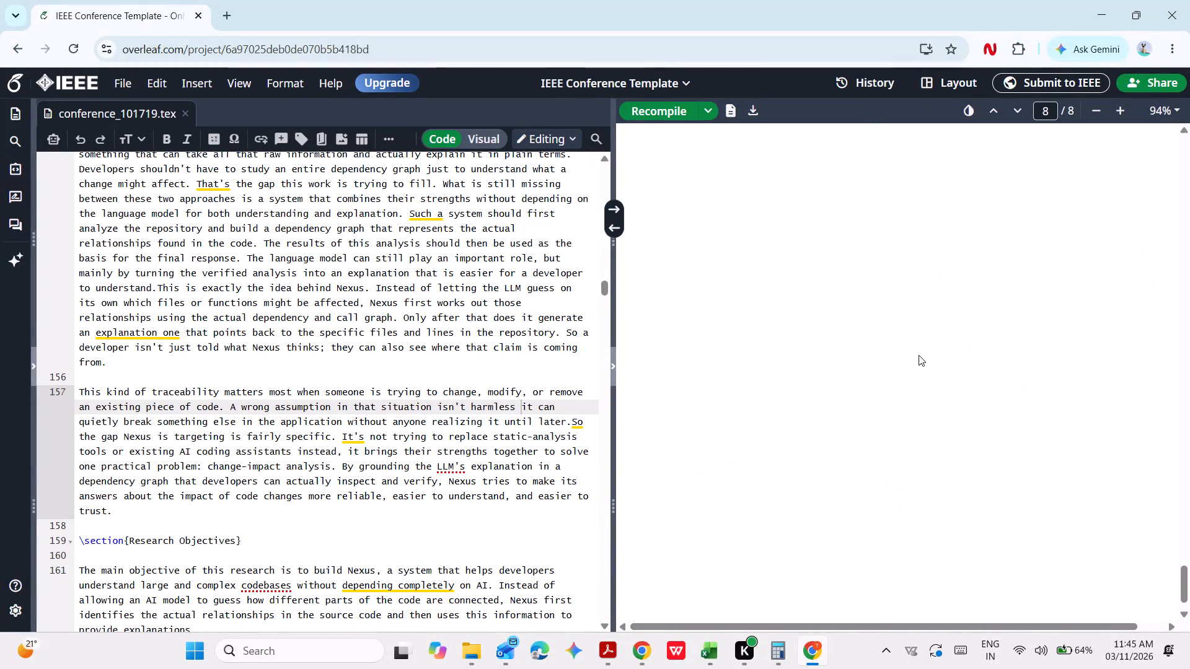
scroll(919, 355, up, 14)
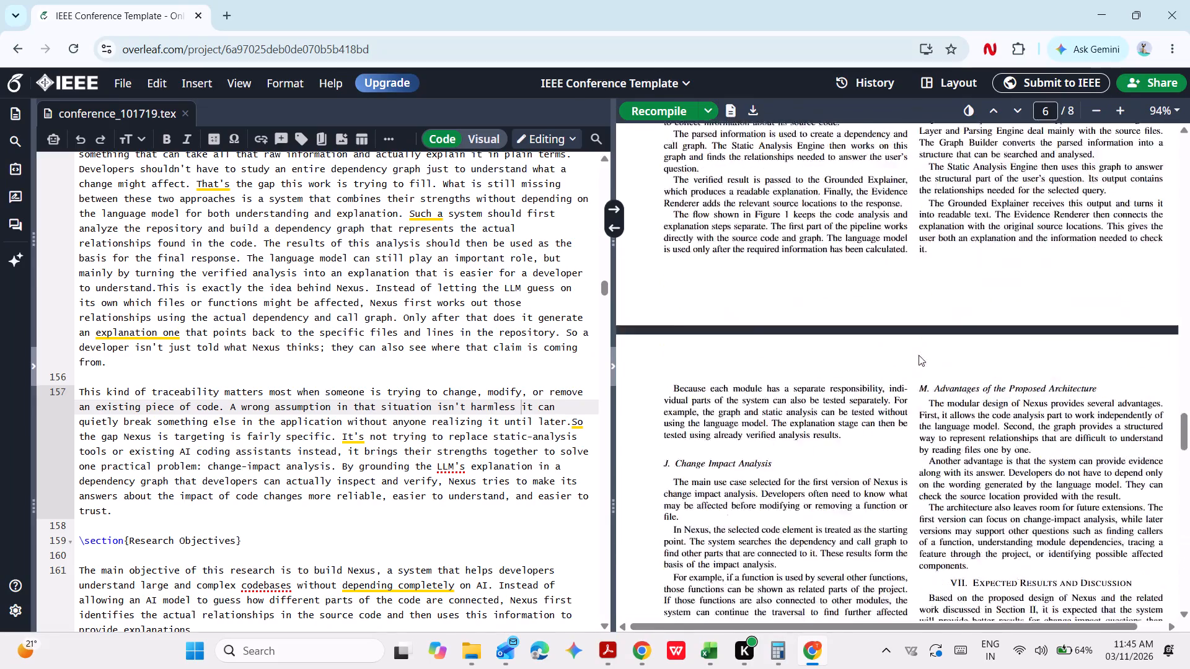
scroll(919, 355, up, 18)
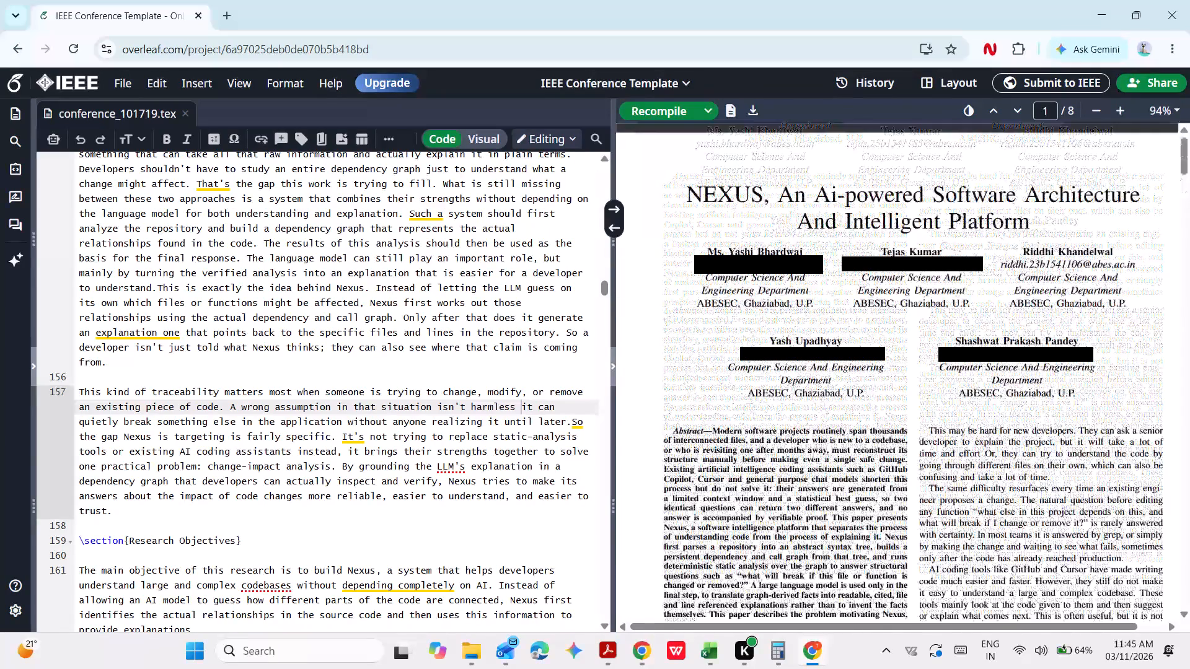
scroll(919, 355, down, 8)
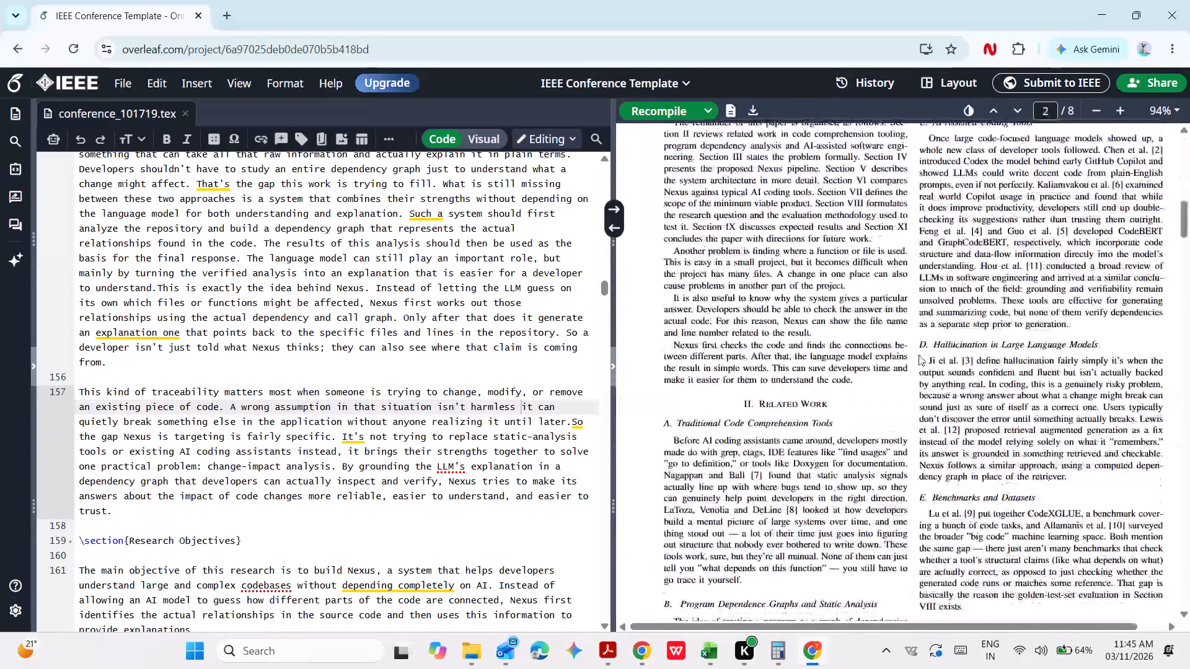
right_click(919, 355)
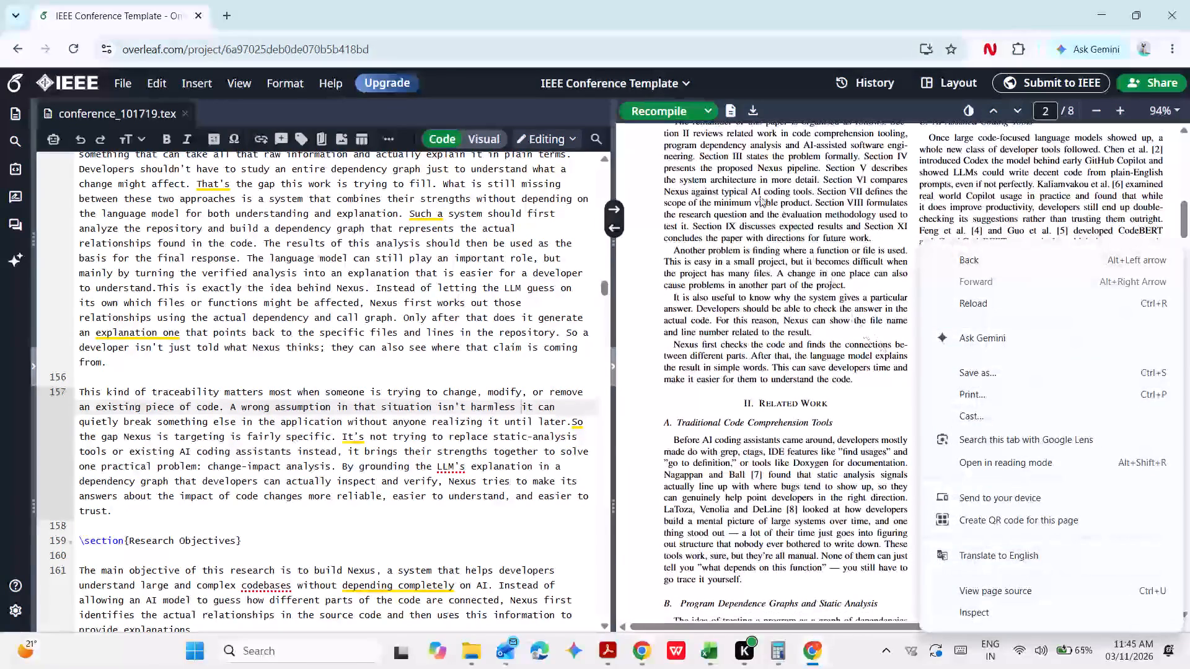
Recompile the paper's PDF once more.
click(646, 107)
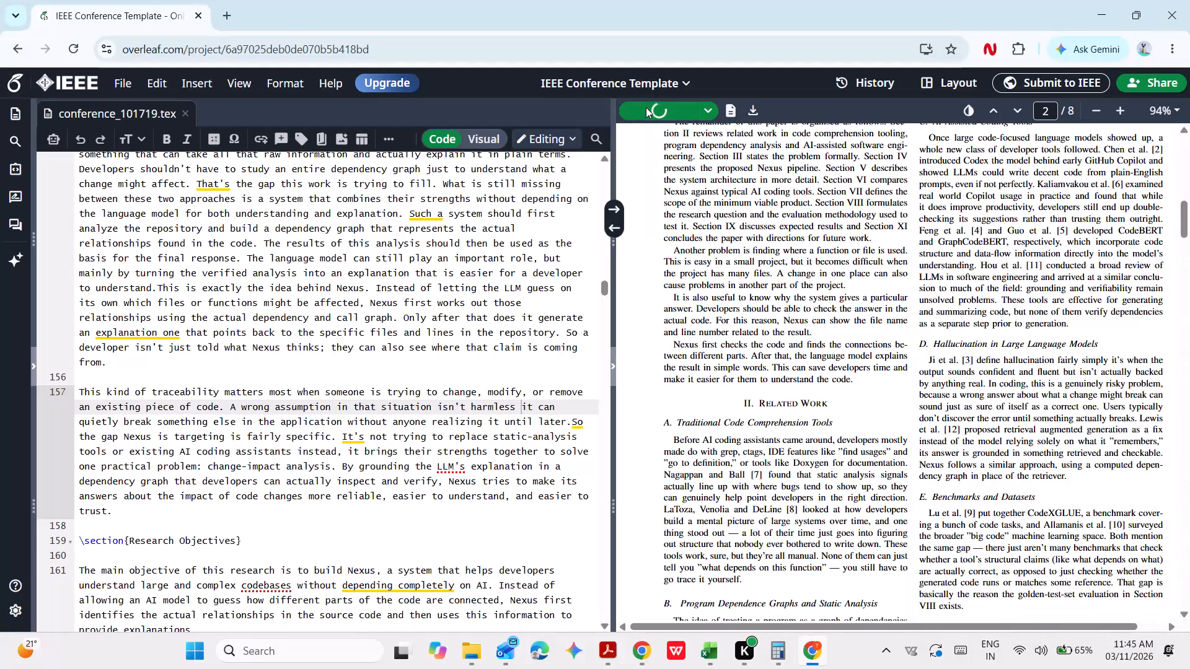
Examine the remaining source and the PDF pages covering the system architecture, conclusion and references.
scroll(646, 107, down, 3)
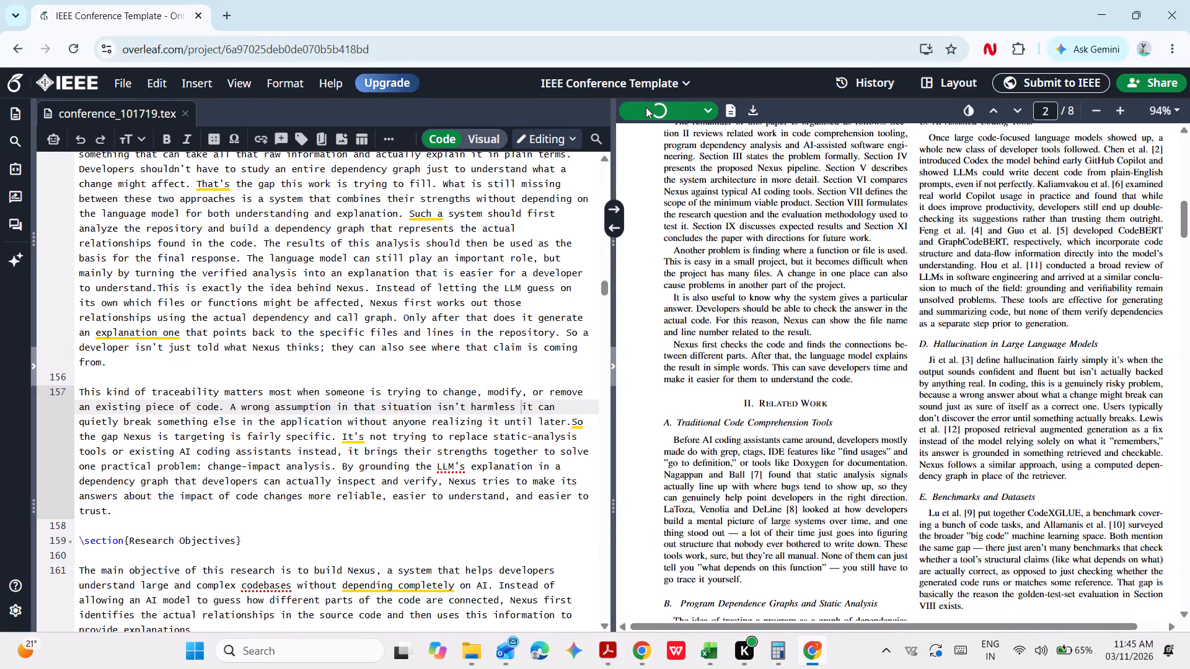
scroll(439, 199, down, 17)
scroll(439, 199, down, 5)
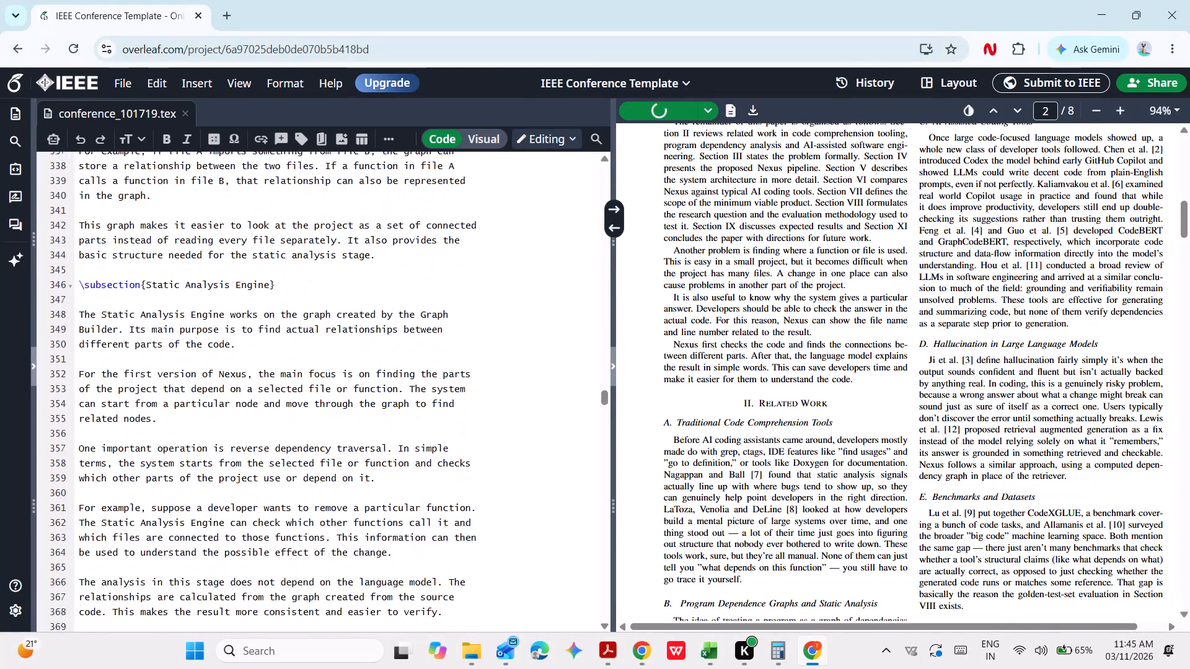
scroll(439, 199, down, 8)
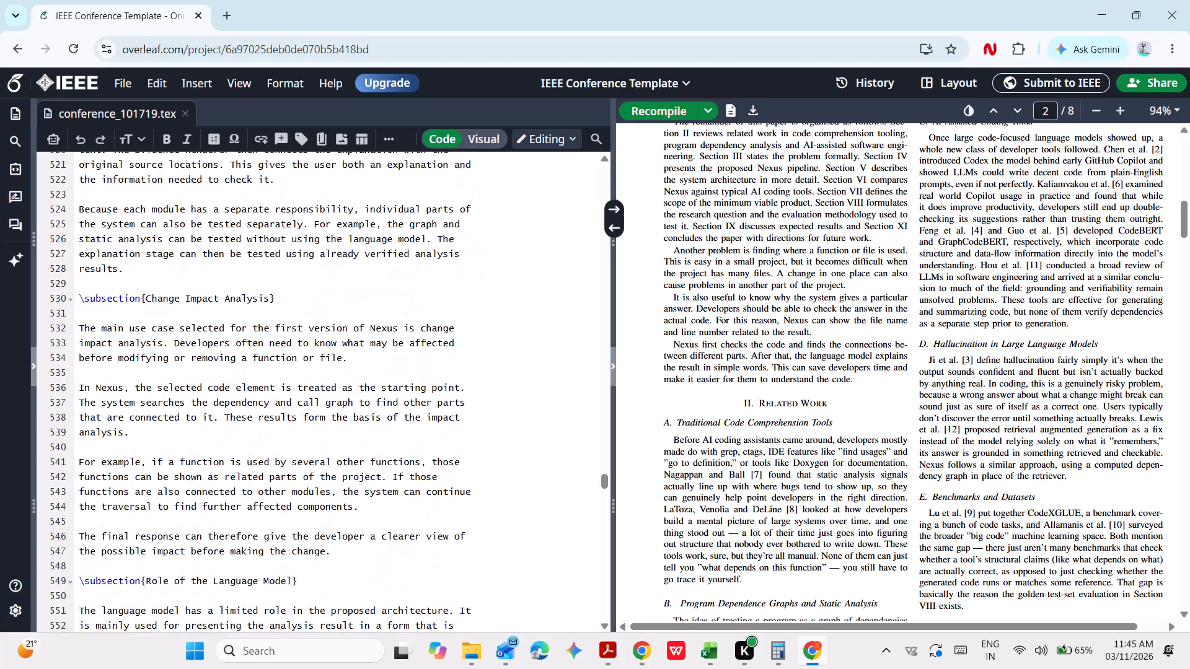
scroll(967, 461, down, 14)
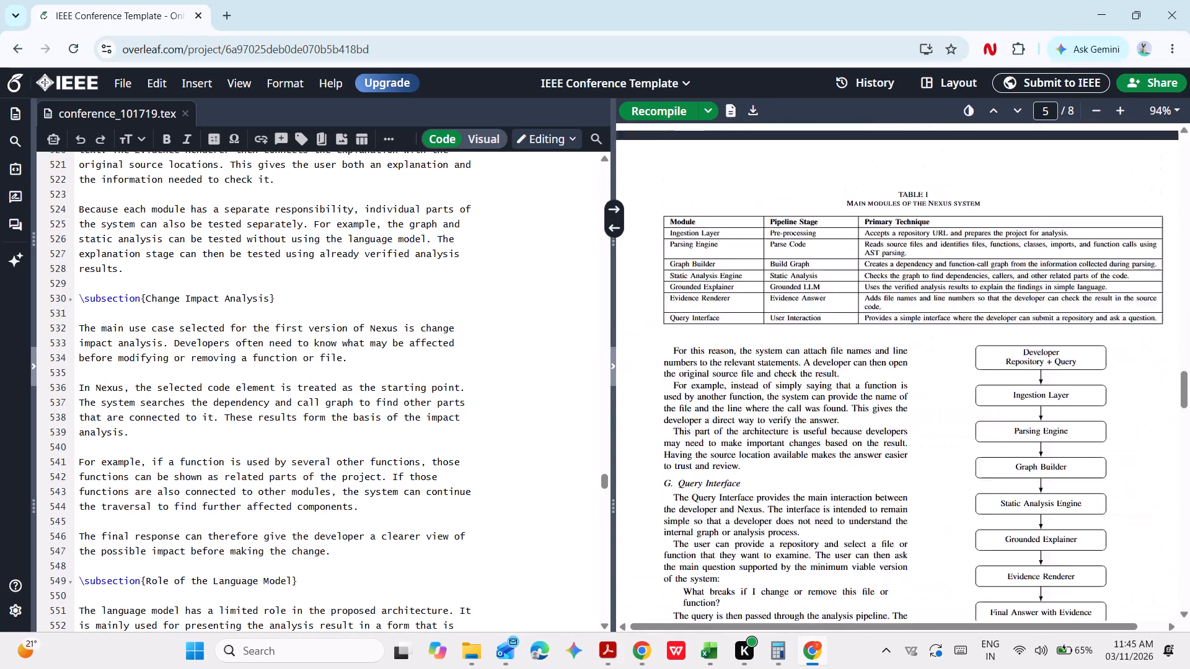
scroll(967, 461, down, 5)
scroll(967, 461, up, 1)
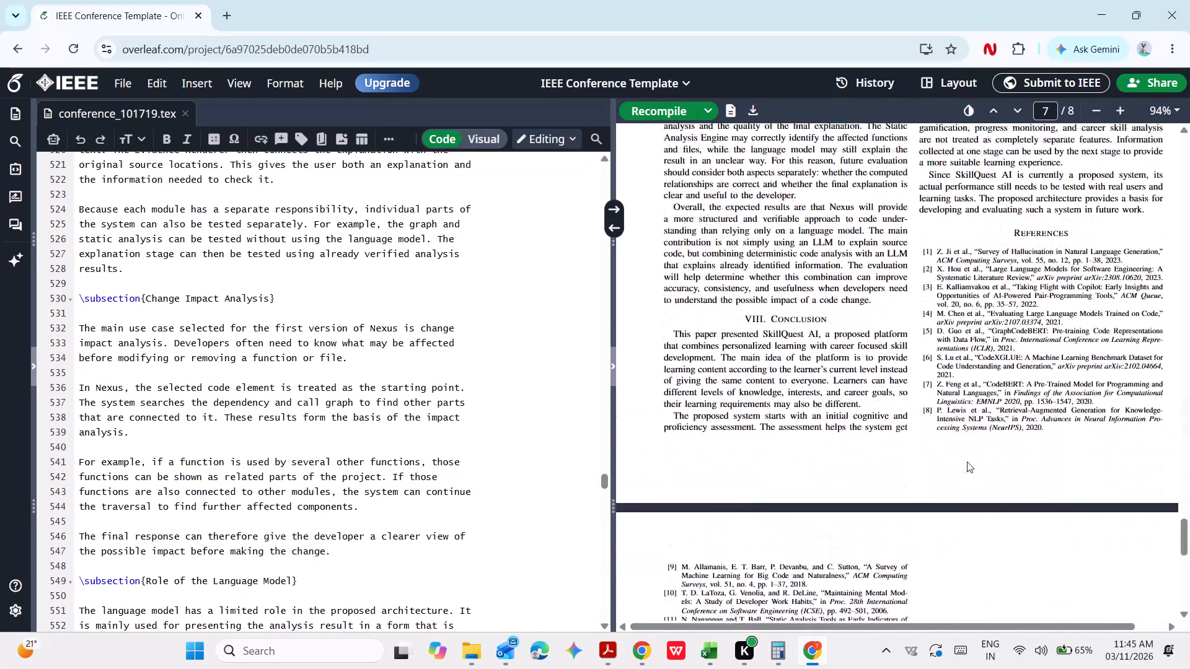
scroll(967, 461, up, 1)
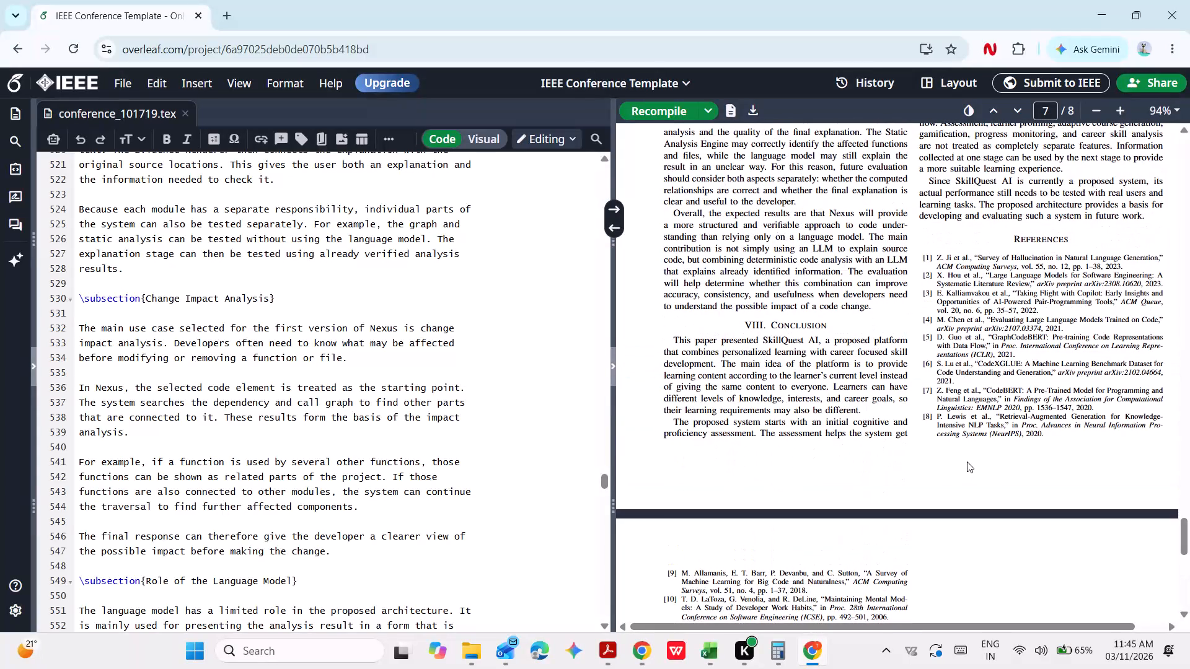
scroll(967, 461, down, 2)
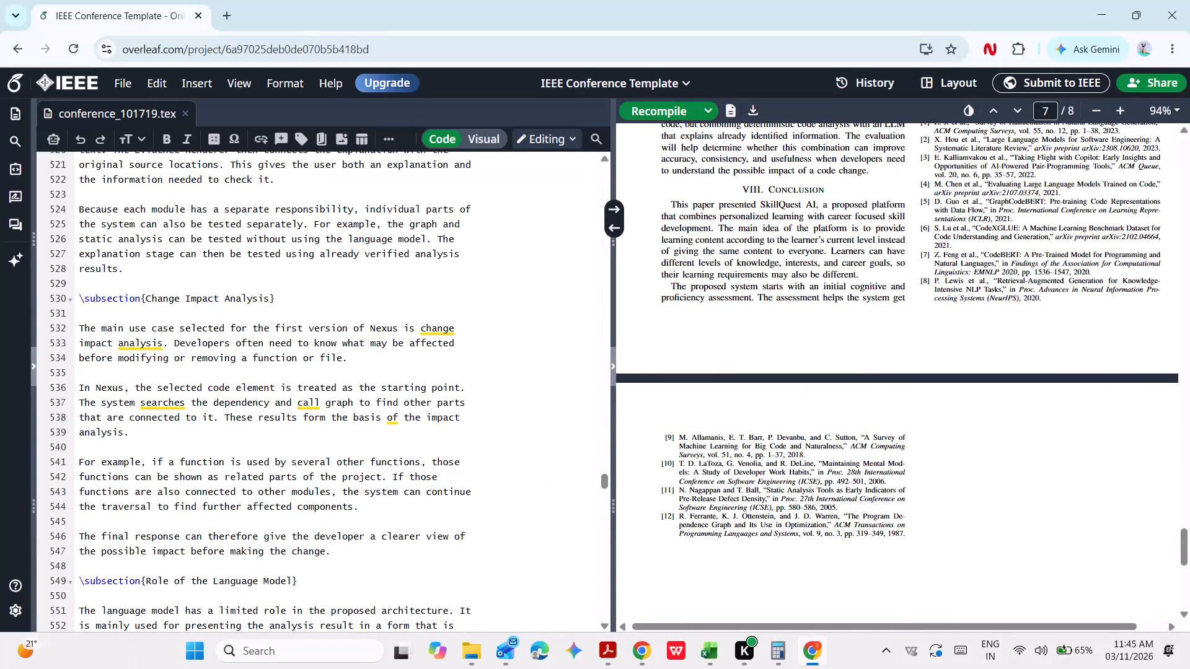
scroll(305, 494, down, 5)
scroll(305, 494, up, 7)
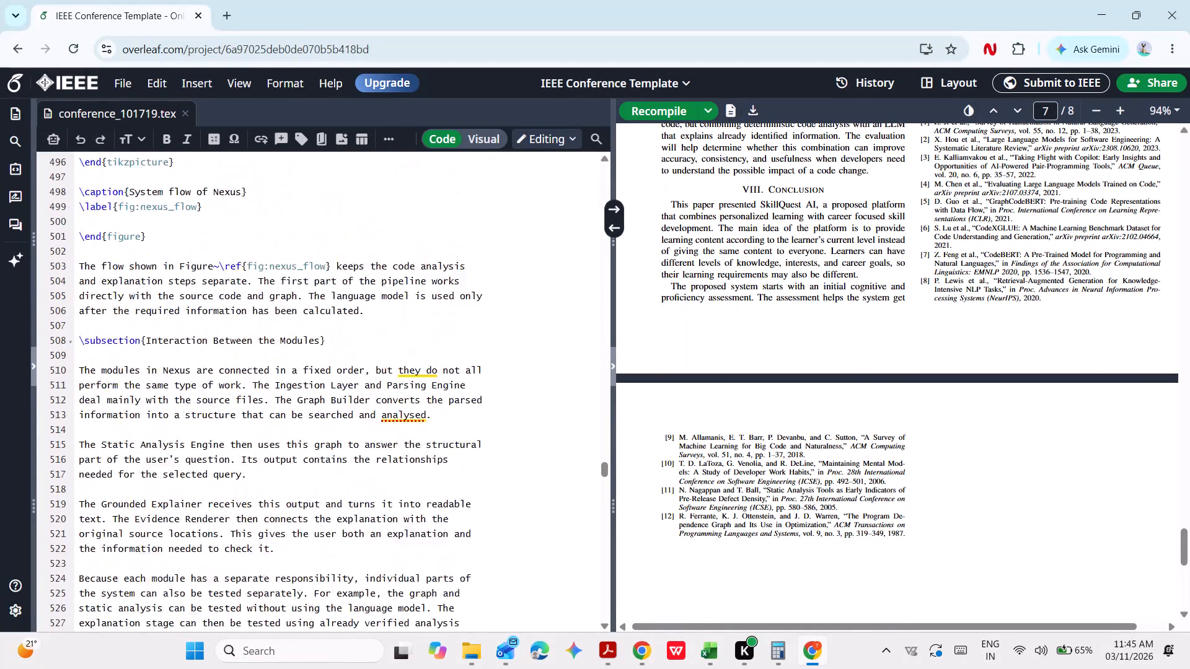
scroll(305, 494, up, 1)
scroll(692, 385, up, 14)
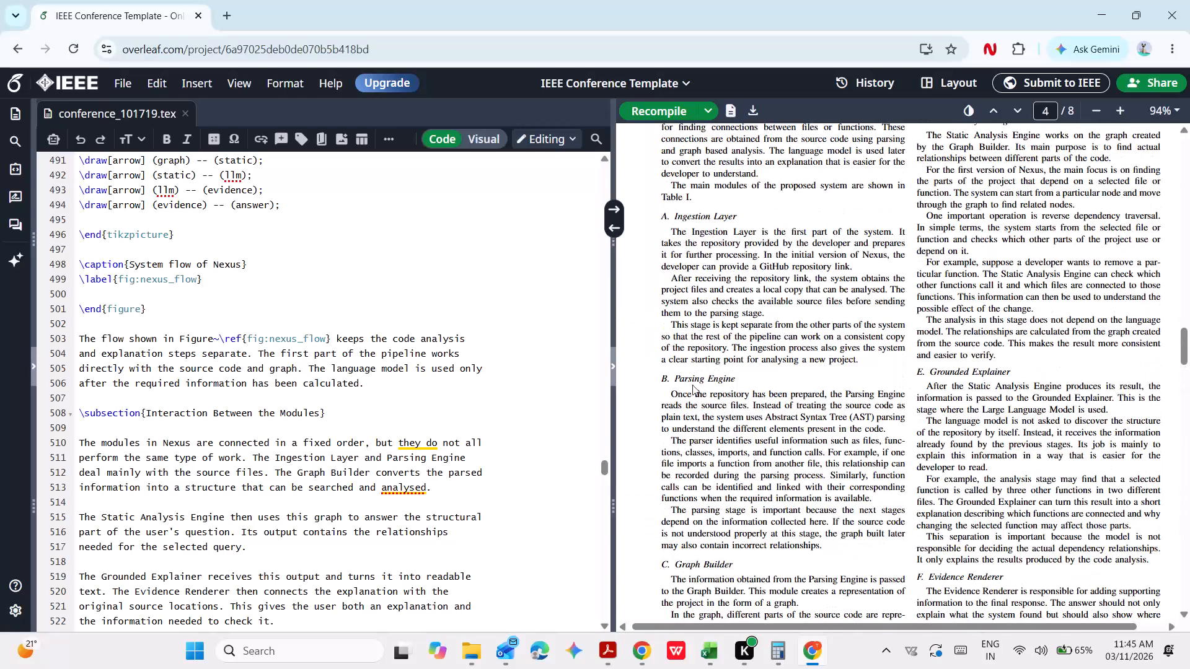
Delete the source of the "Main modules of the Nexus system" table from its Module header row through \end{table*}.
scroll(692, 385, down, 4)
double_click(801, 418)
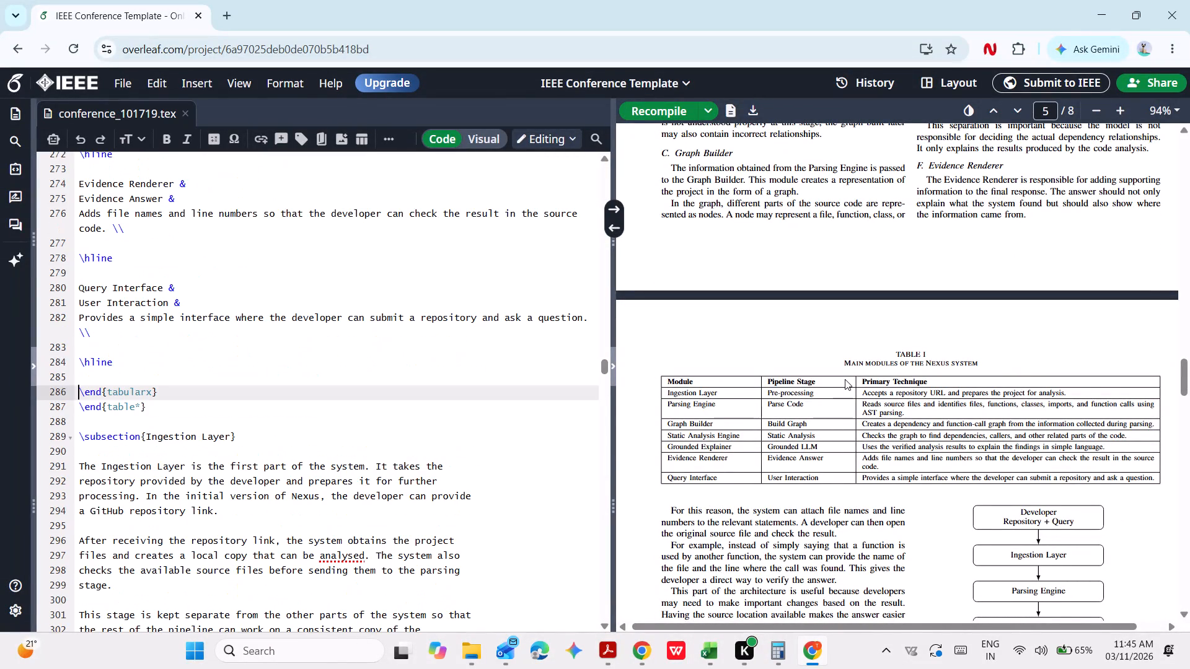
click(845, 379)
scroll(361, 454, up, 1)
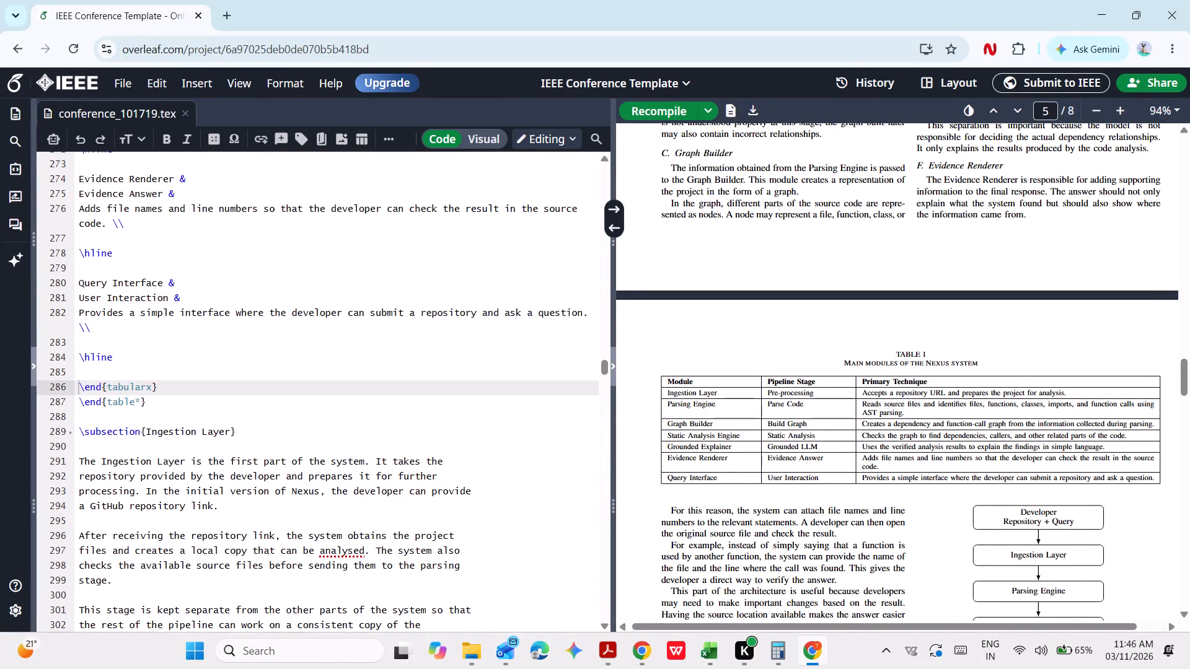
scroll(361, 454, up, 2)
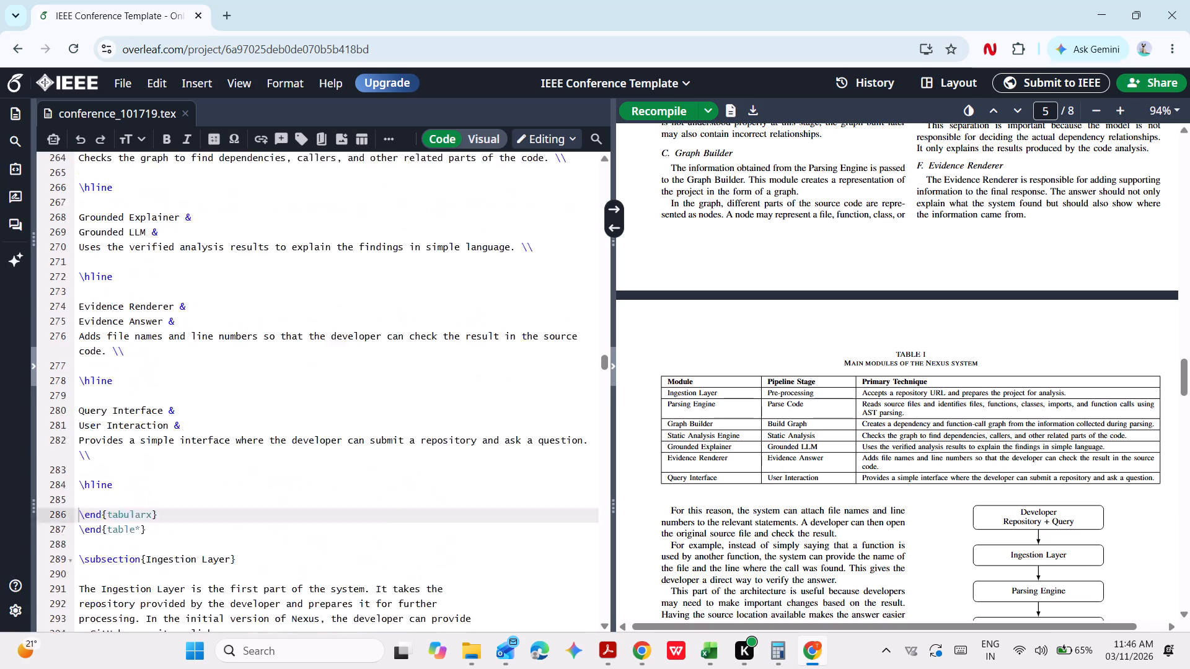
scroll(361, 454, up, 1)
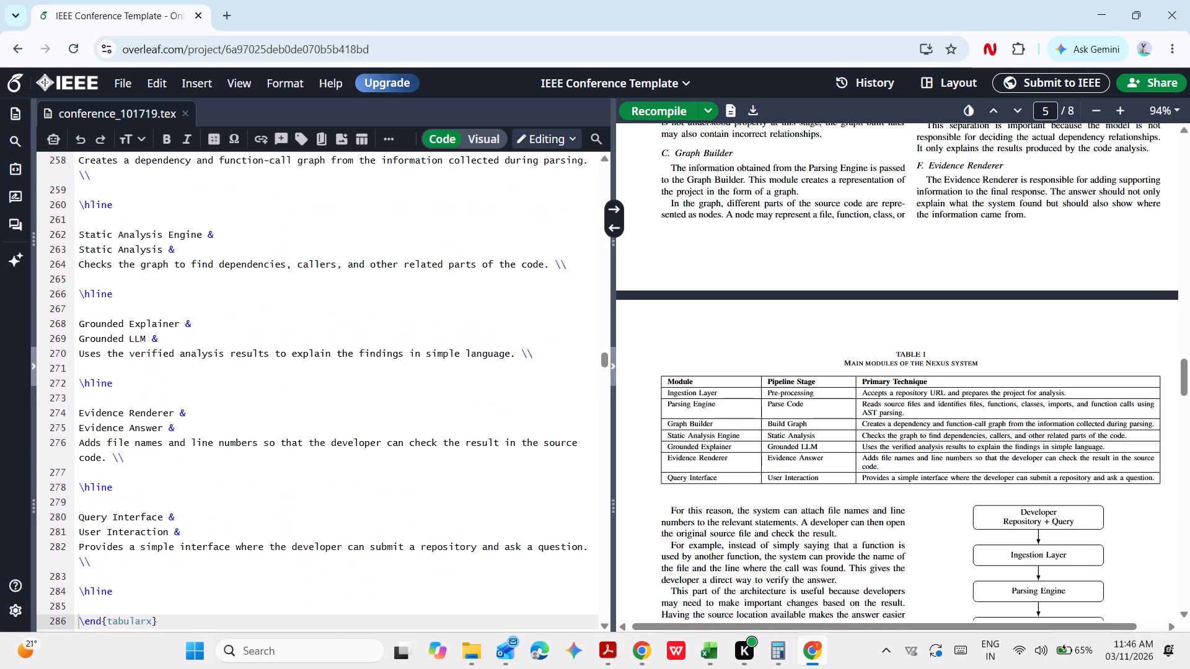
scroll(361, 454, up, 2)
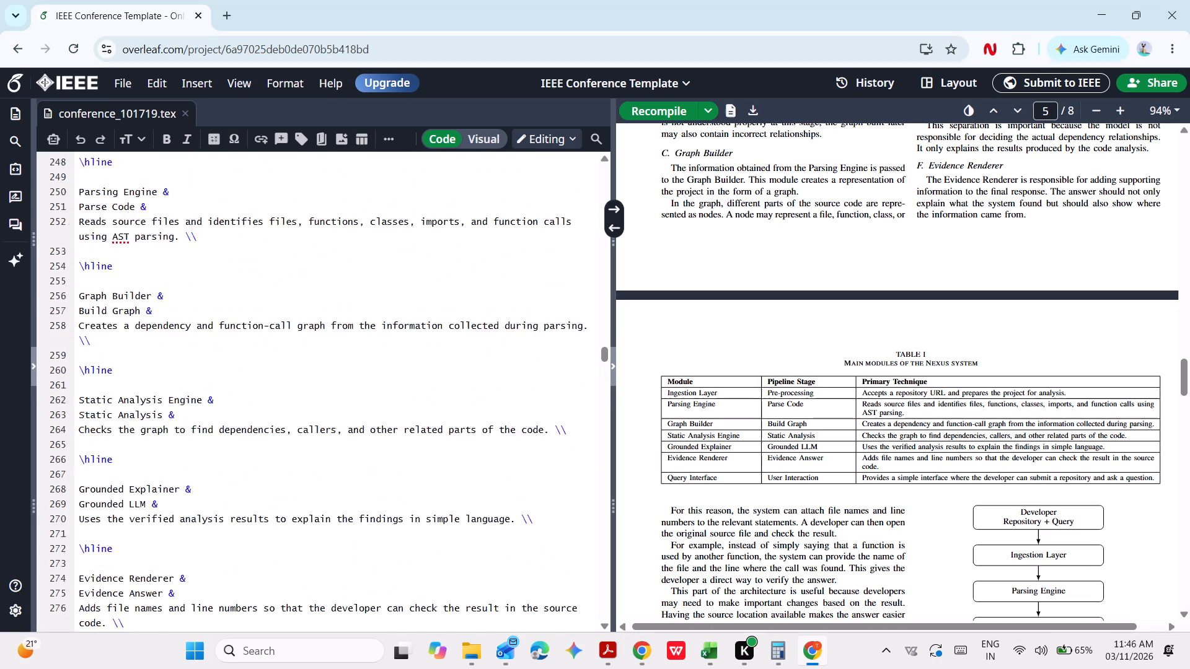
scroll(361, 454, up, 3)
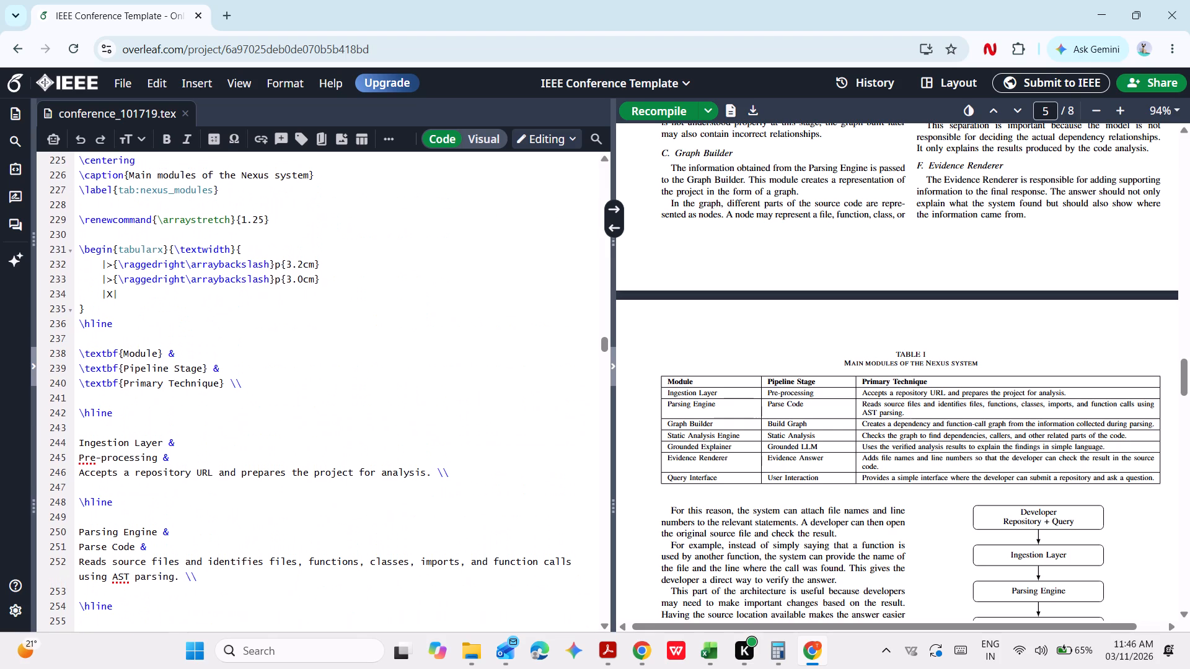
scroll(361, 454, down, 1)
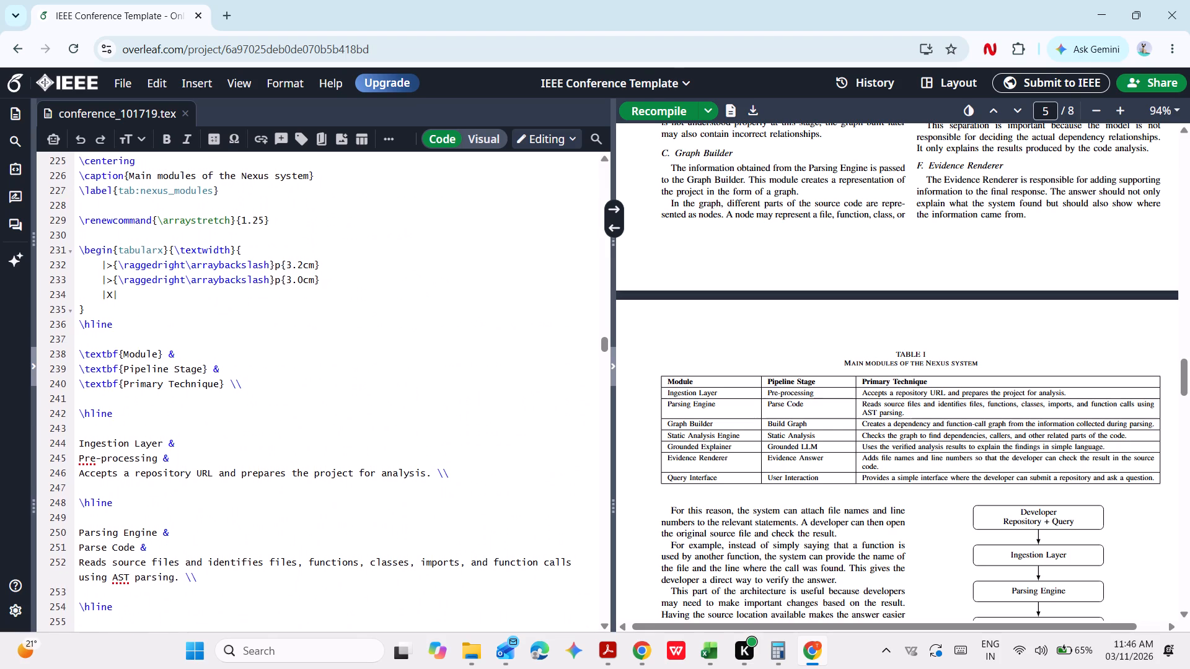
scroll(361, 454, down, 1)
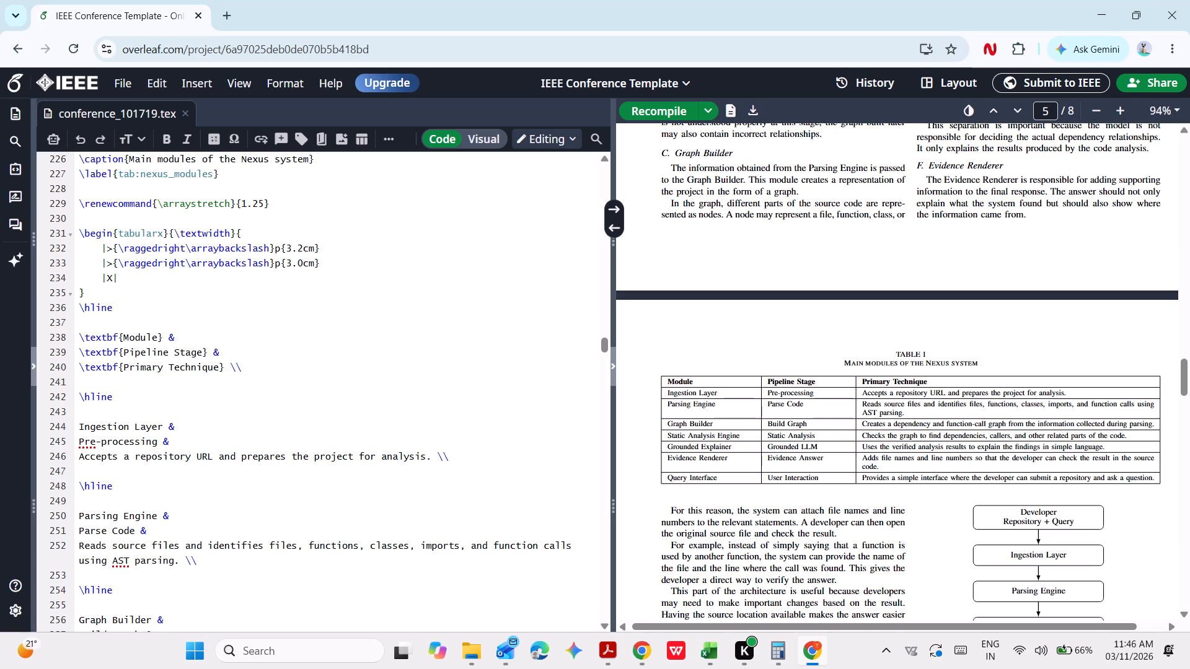
drag(77, 336, 173, 530)
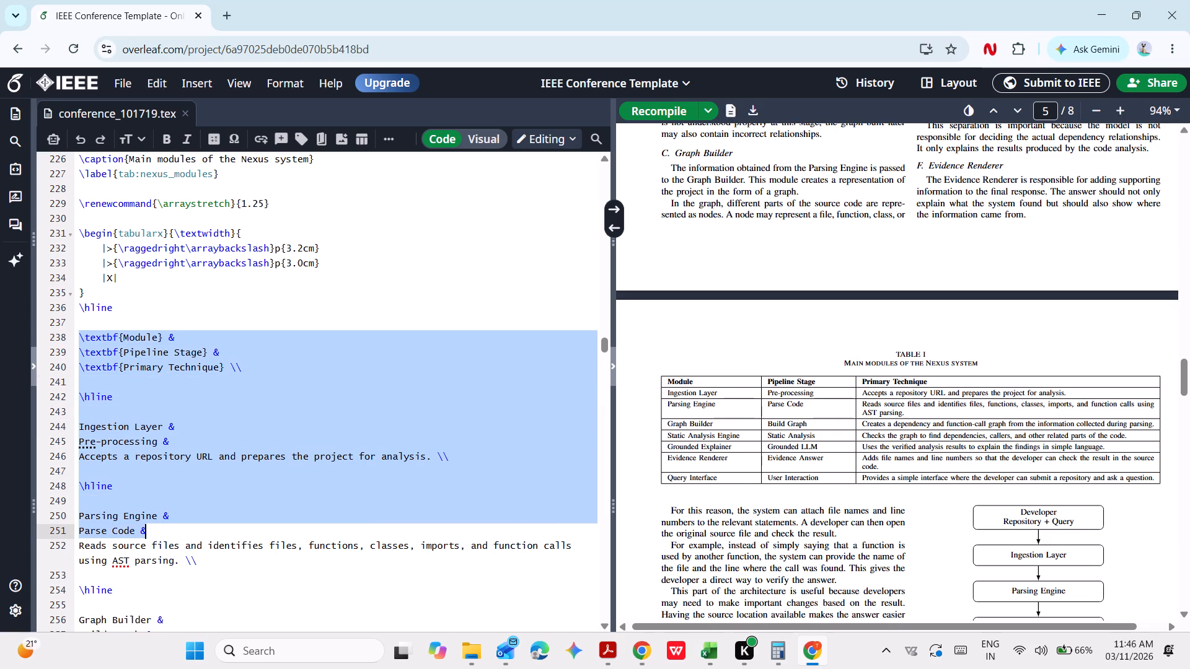
drag(173, 530, 203, 641)
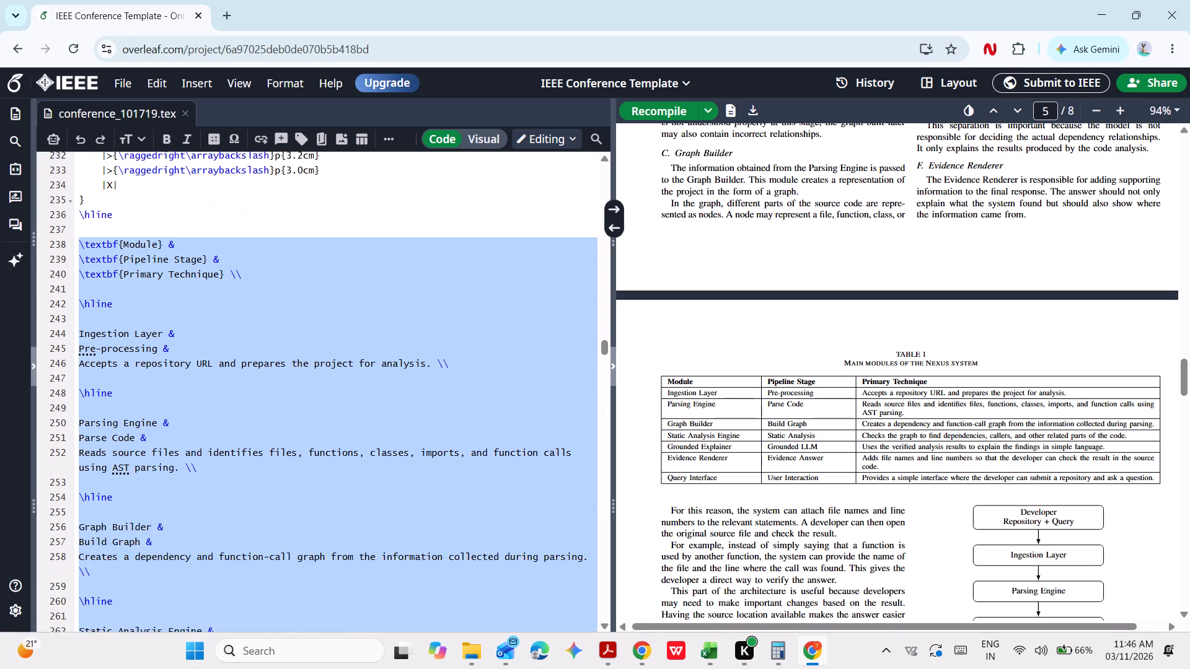
drag(203, 641, 202, 638)
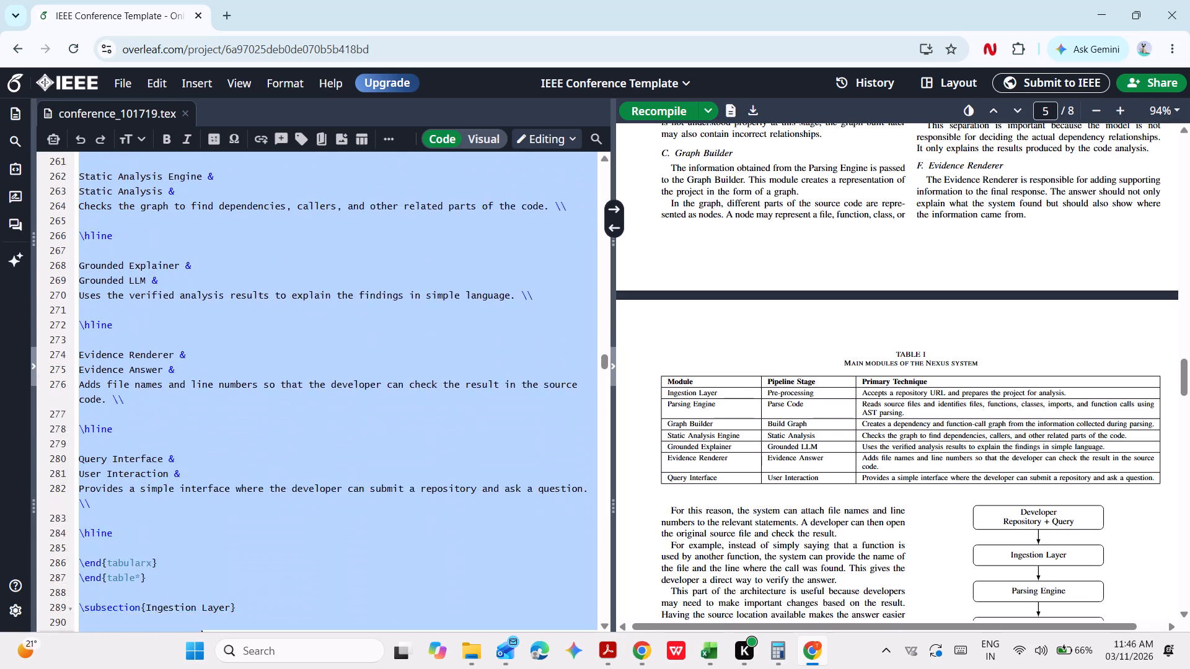
drag(202, 638, 208, 541)
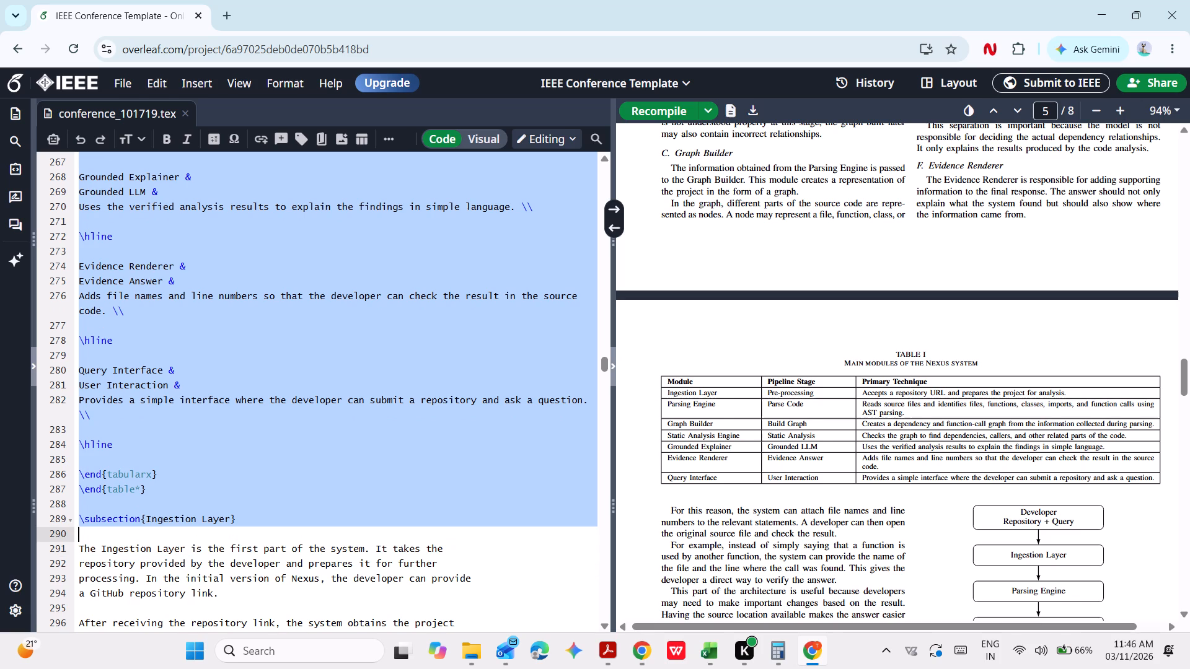
drag(208, 541, 199, 482)
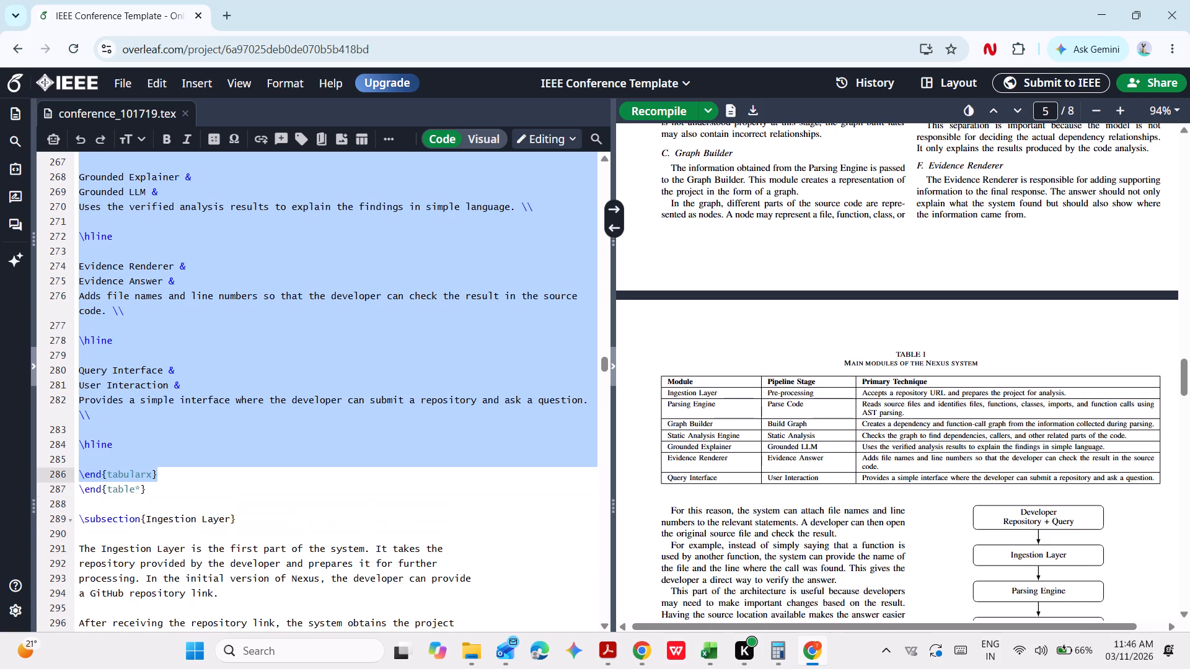
drag(199, 482, 199, 486)
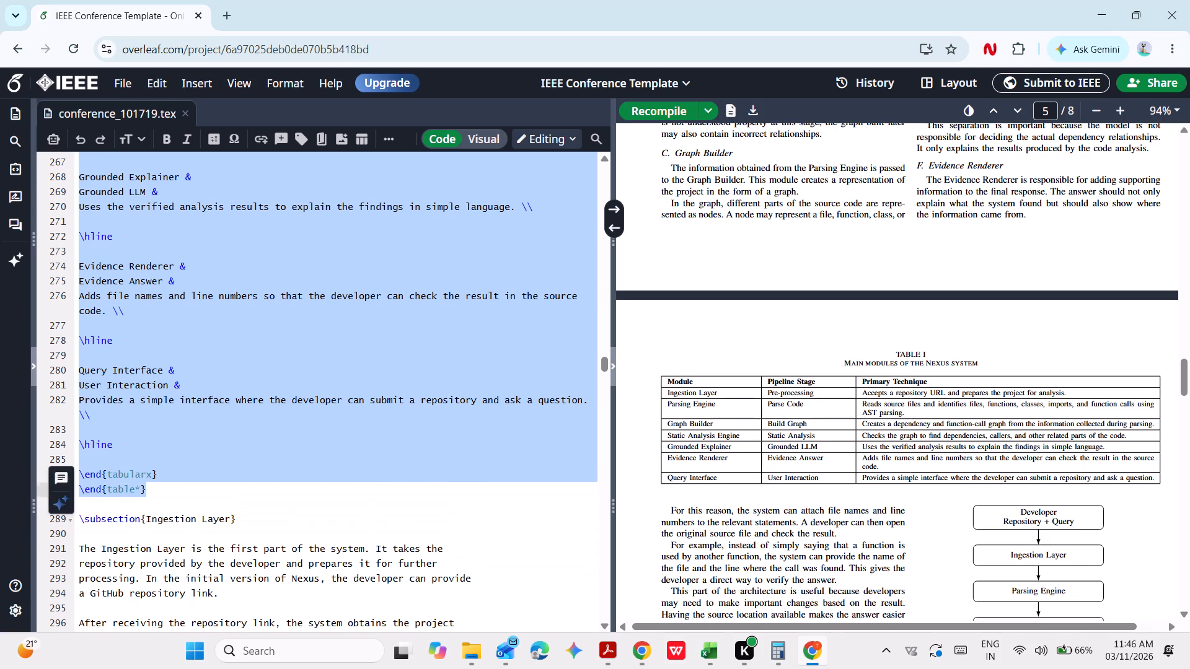
key(BackSpace)
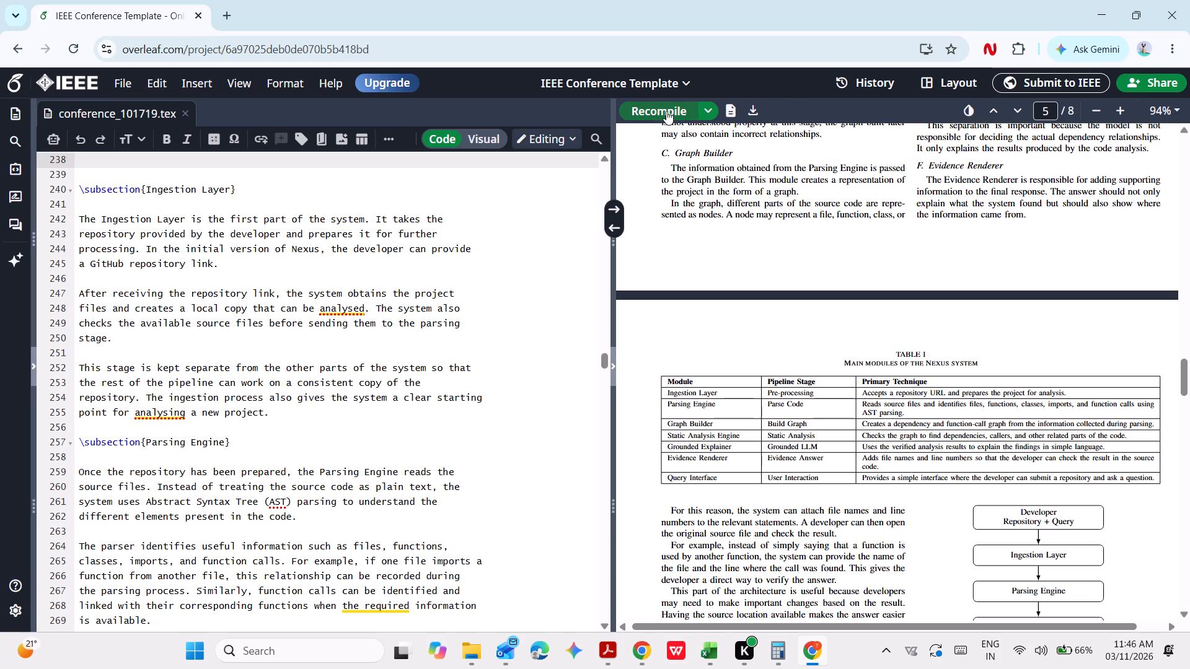
Recompile the paper with the table content removed from the source.
click(671, 108)
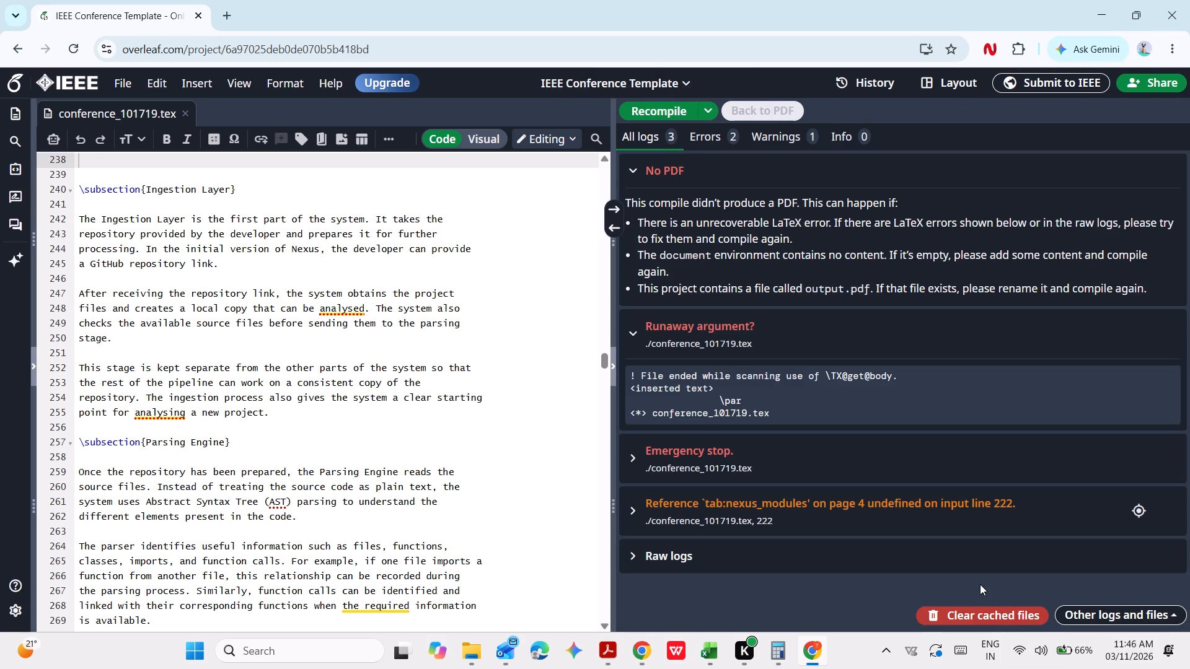
click(669, 119)
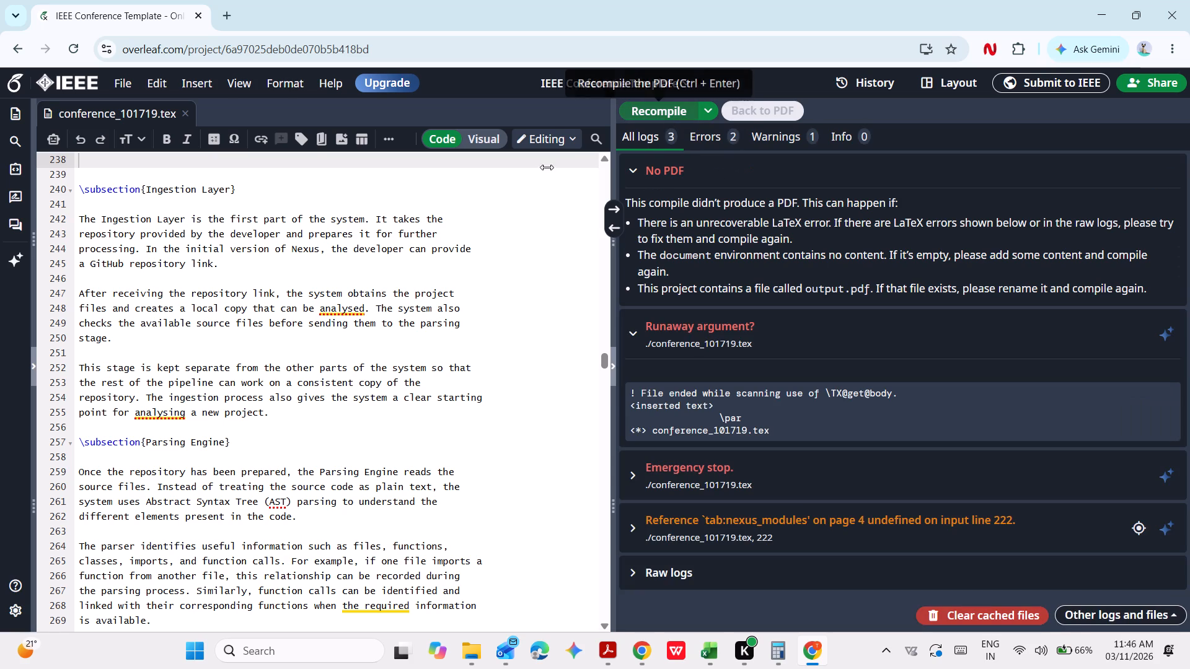
Undo the deletion of the Nexus modules table's rows and closing lines.
scroll(438, 231, up, 3)
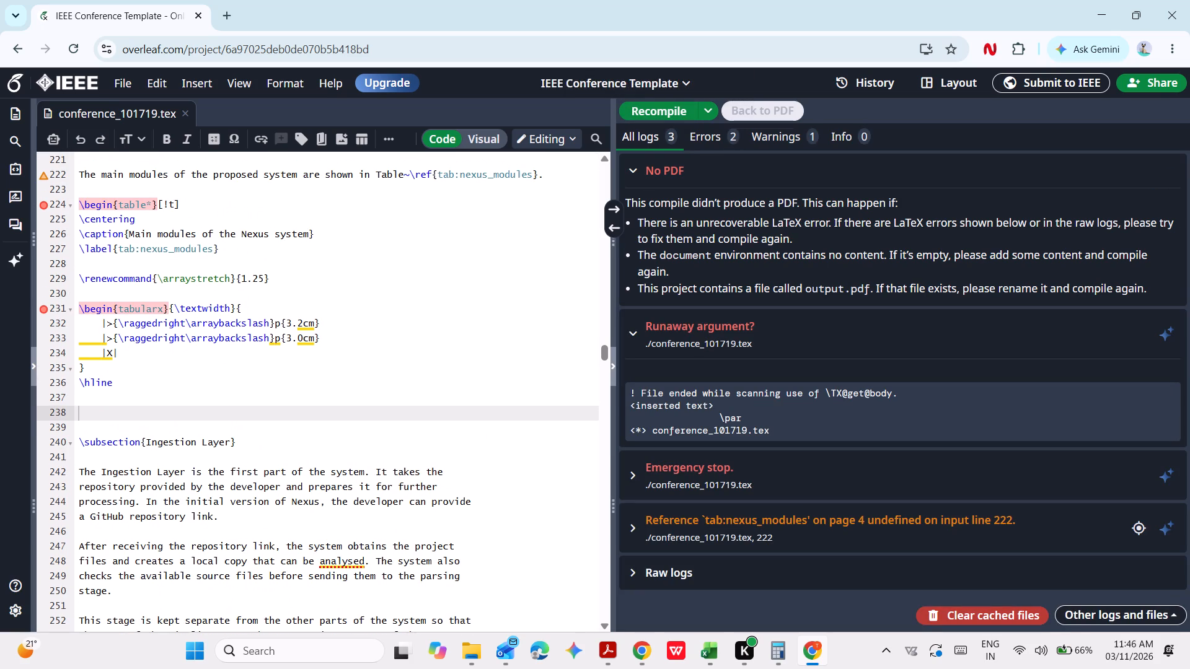
scroll(438, 231, up, 1)
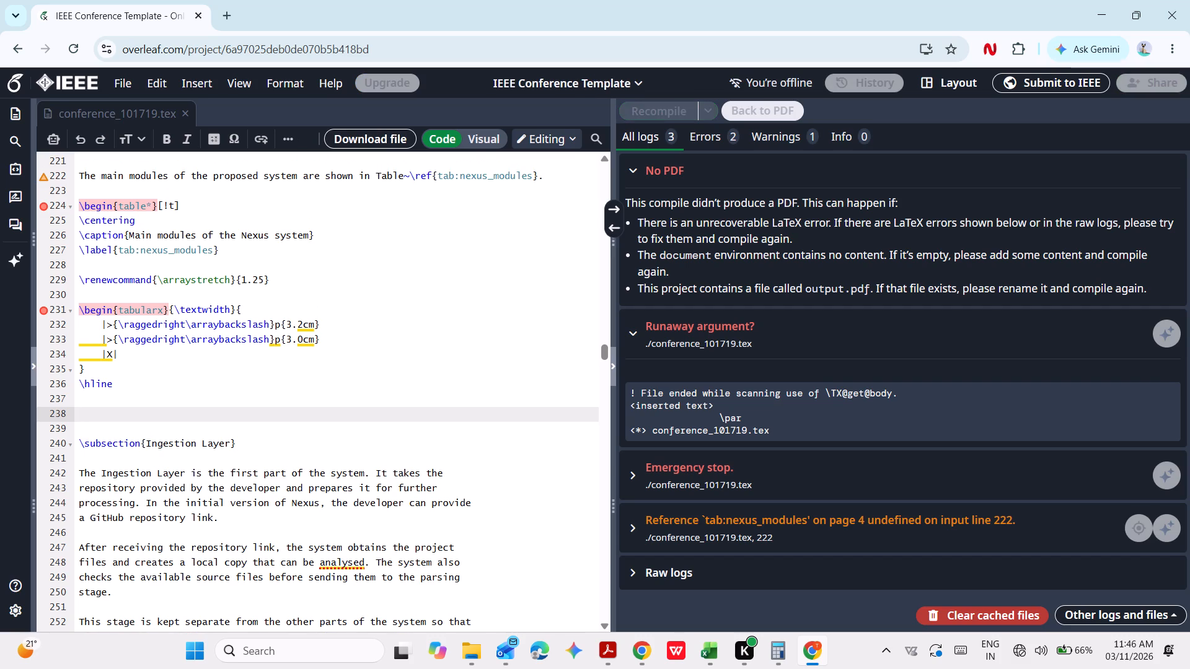
scroll(438, 231, up, 1)
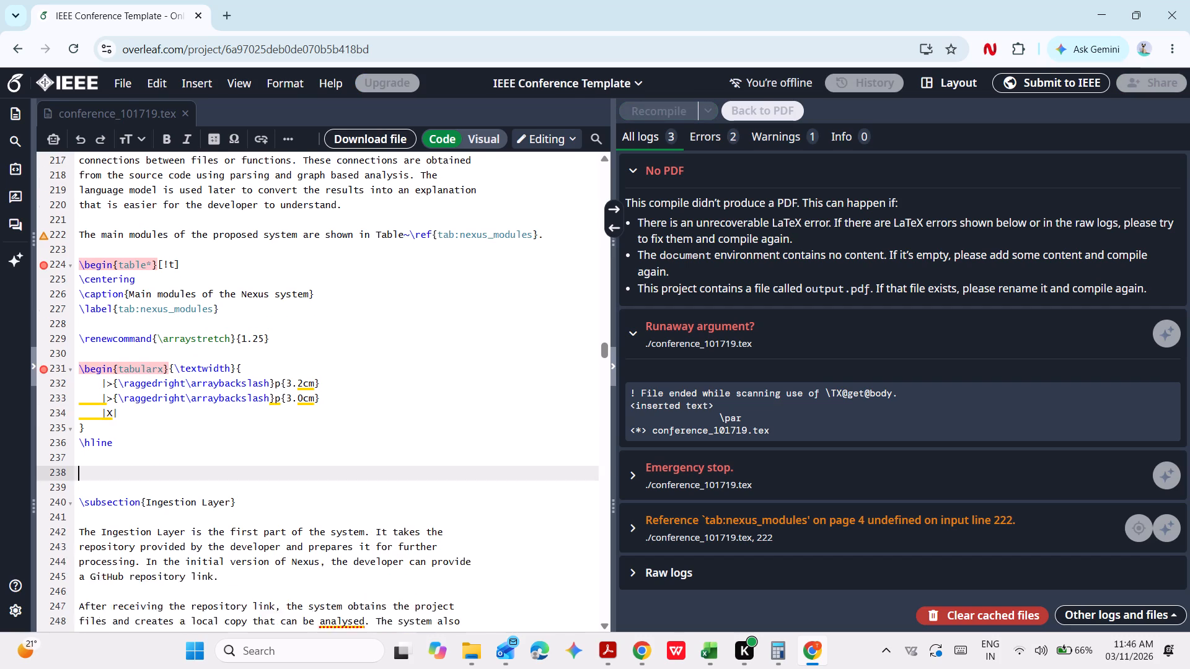
scroll(438, 231, up, 1)
key(ctrl+z)
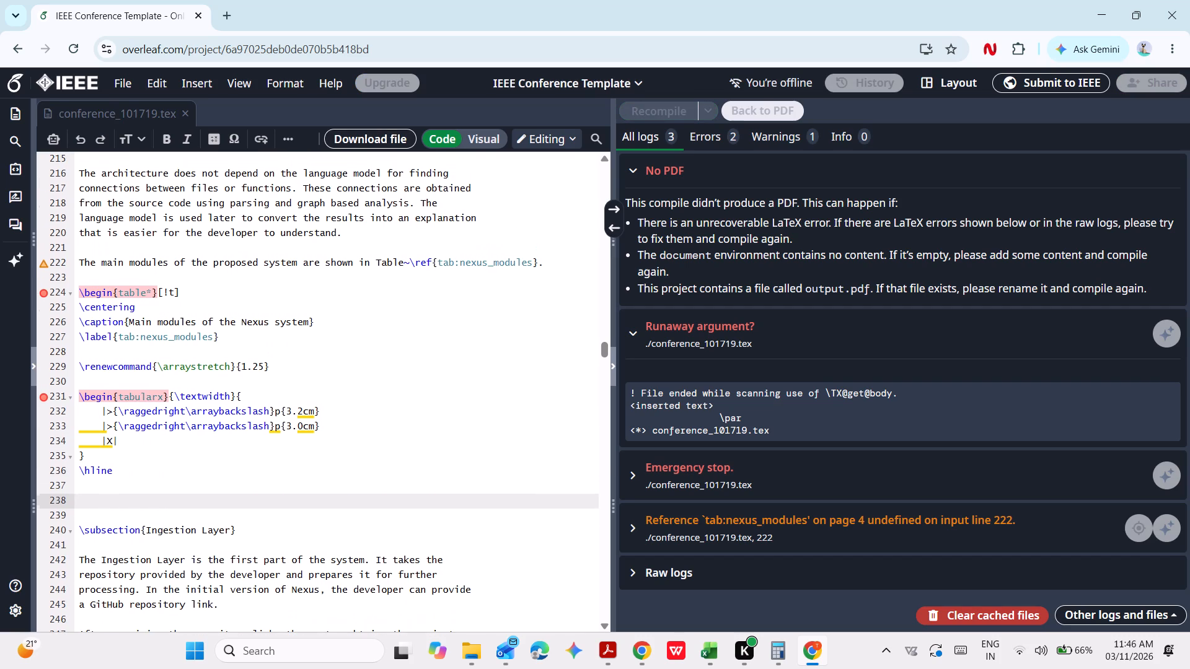
Delete the entire "Main modules of the Nexus system" table source, from \begin{table*}[!t] through \end{table*}.
scroll(0, 445, up, 3)
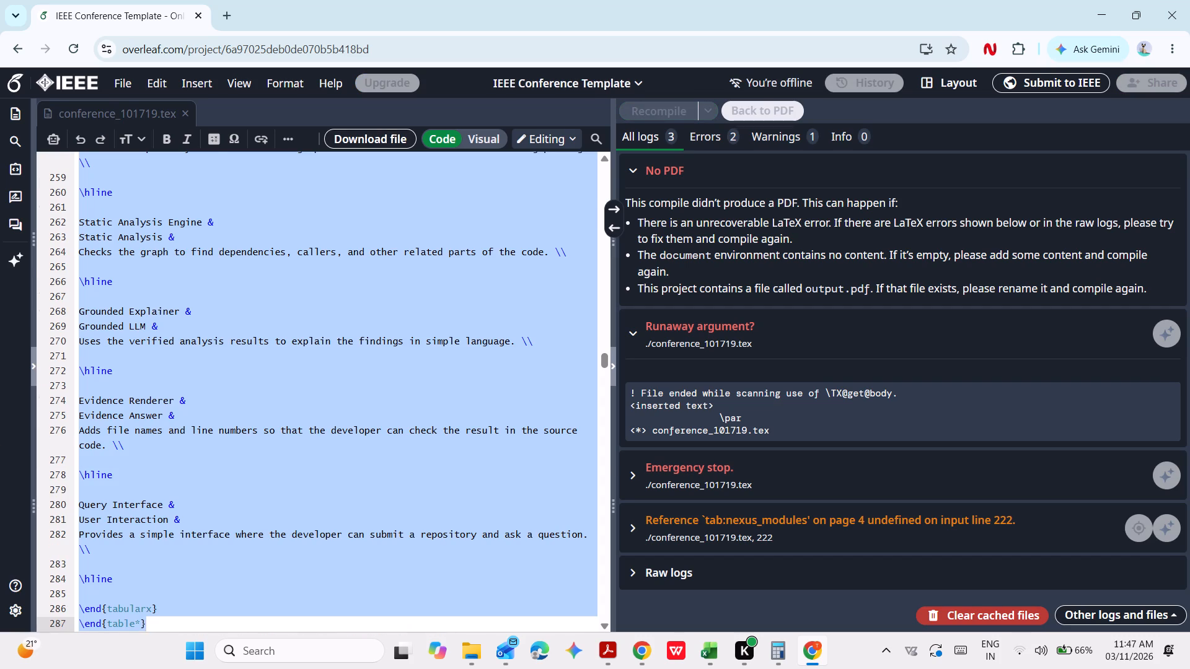
scroll(249, 235, up, 7)
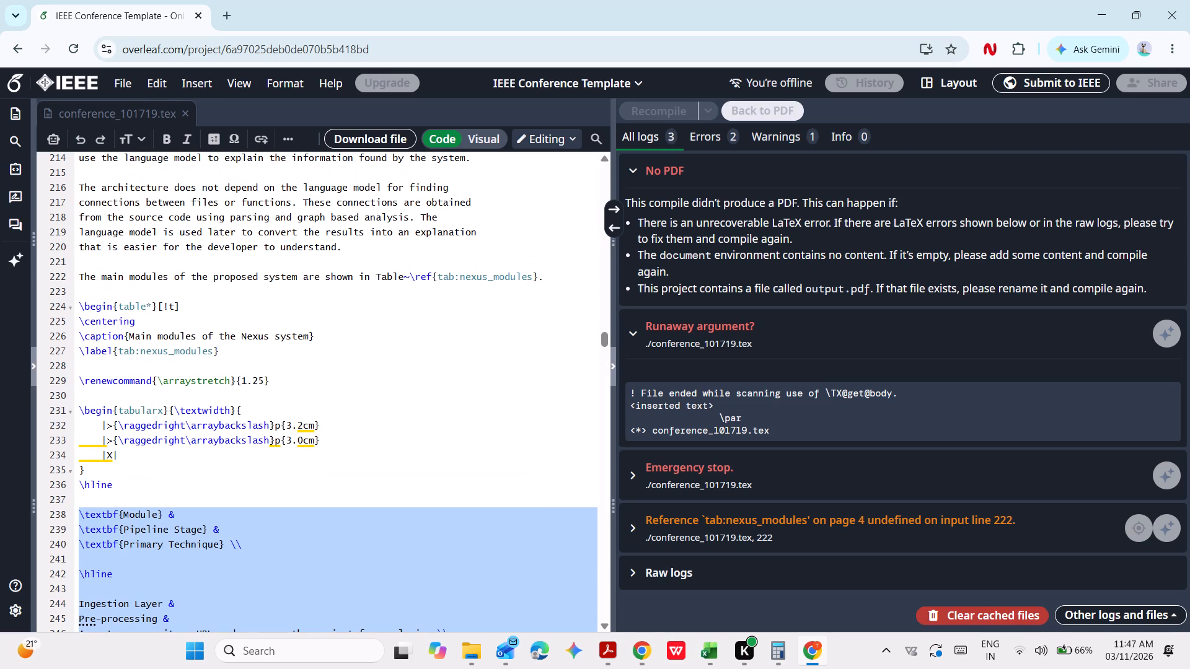
click(127, 408)
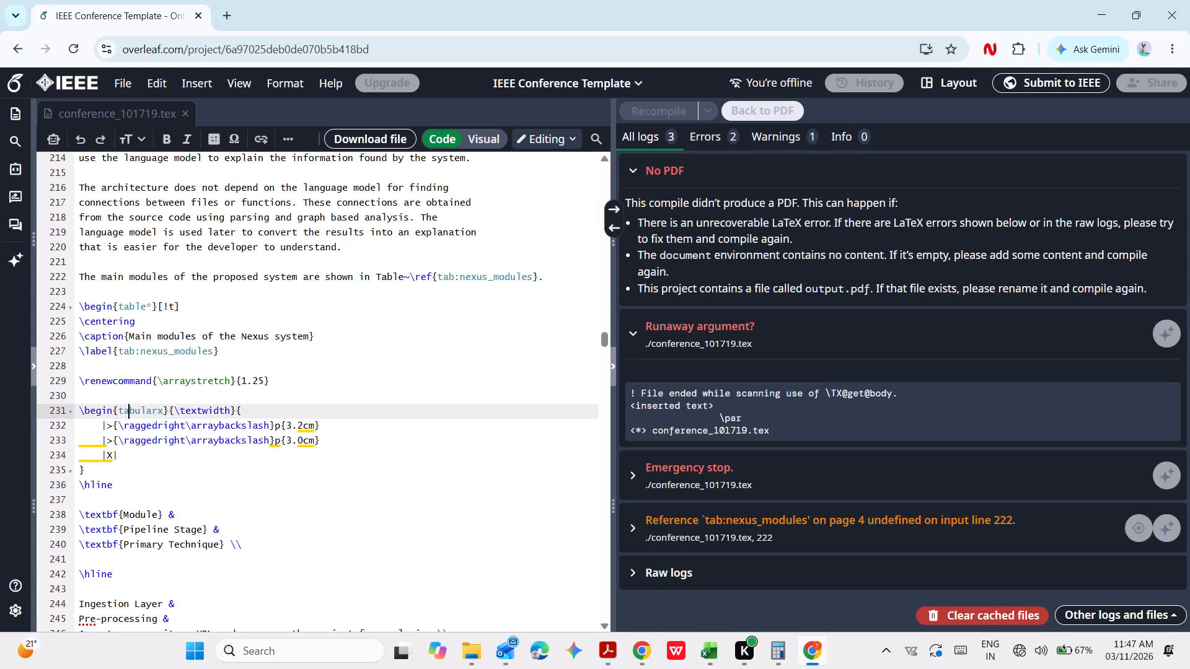
click(81, 409)
drag(81, 409, 125, 468)
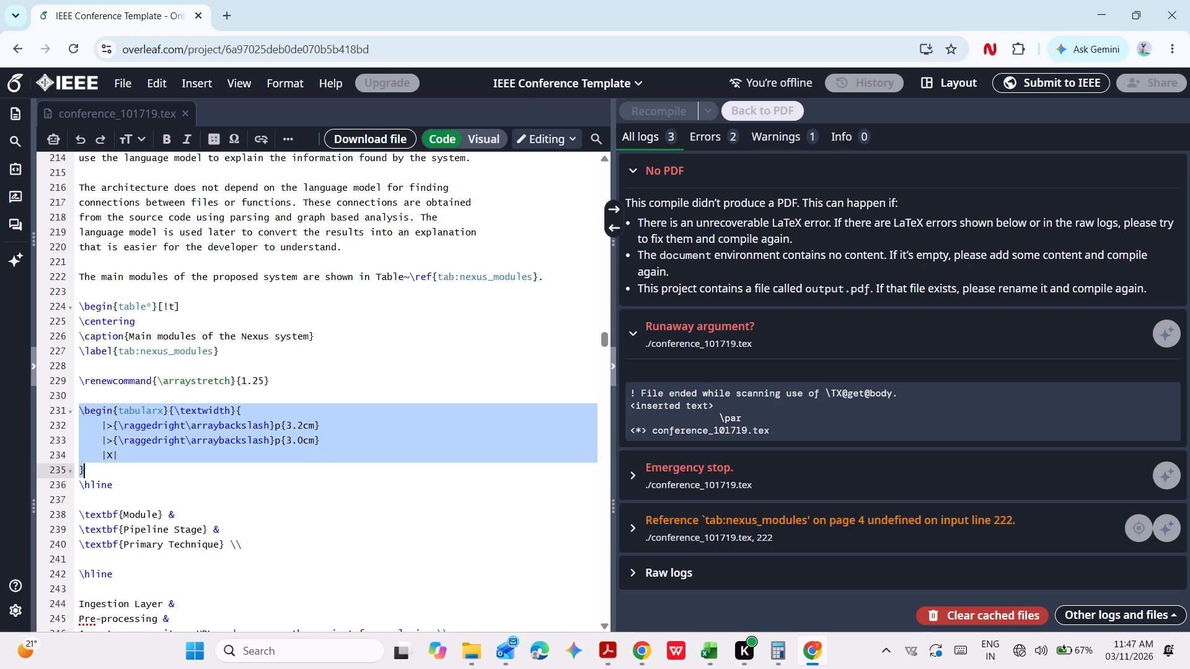
drag(125, 468, 125, 466)
click(79, 311)
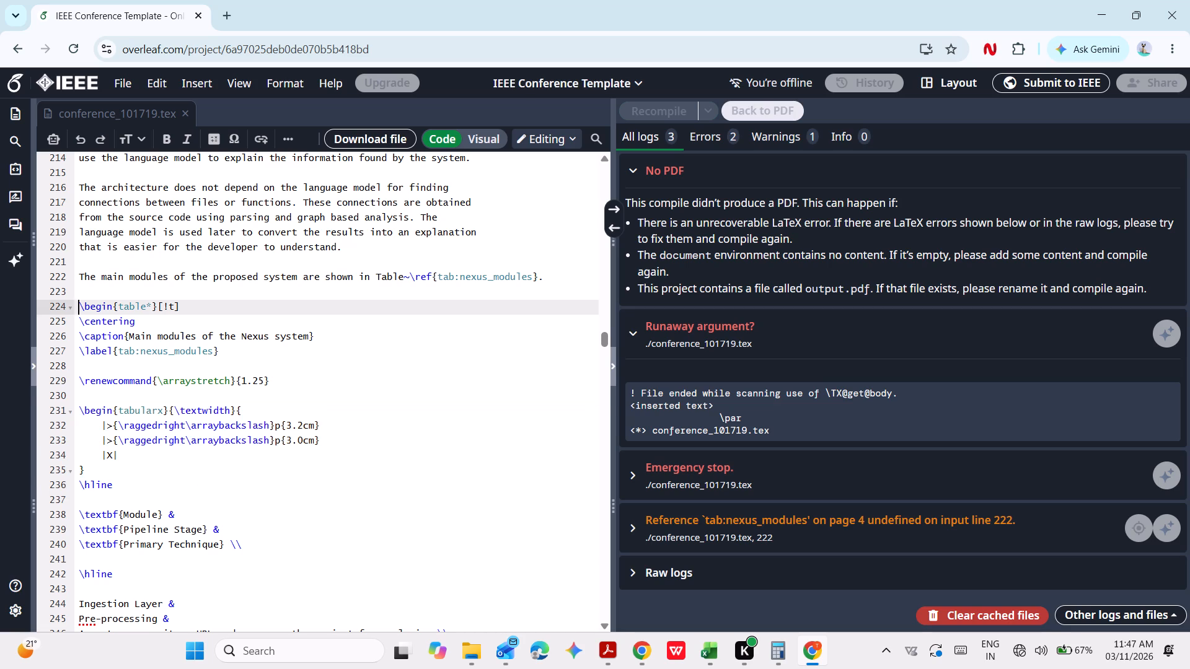
click(79, 311)
drag(79, 307, 139, 429)
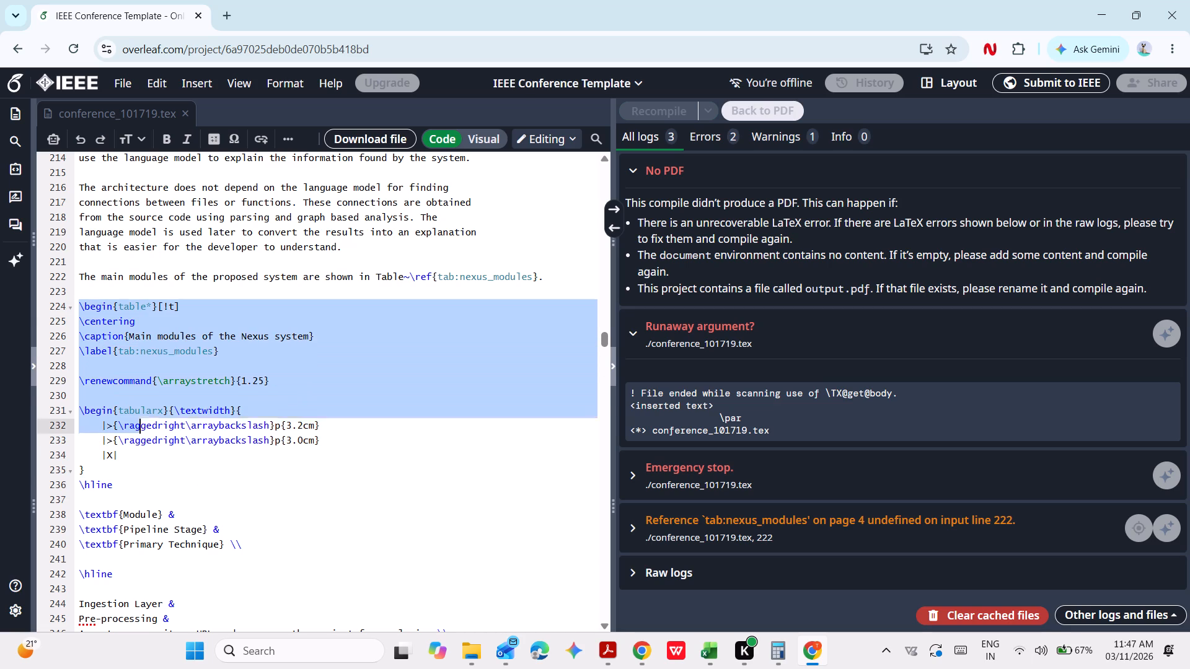
drag(139, 429, 172, 645)
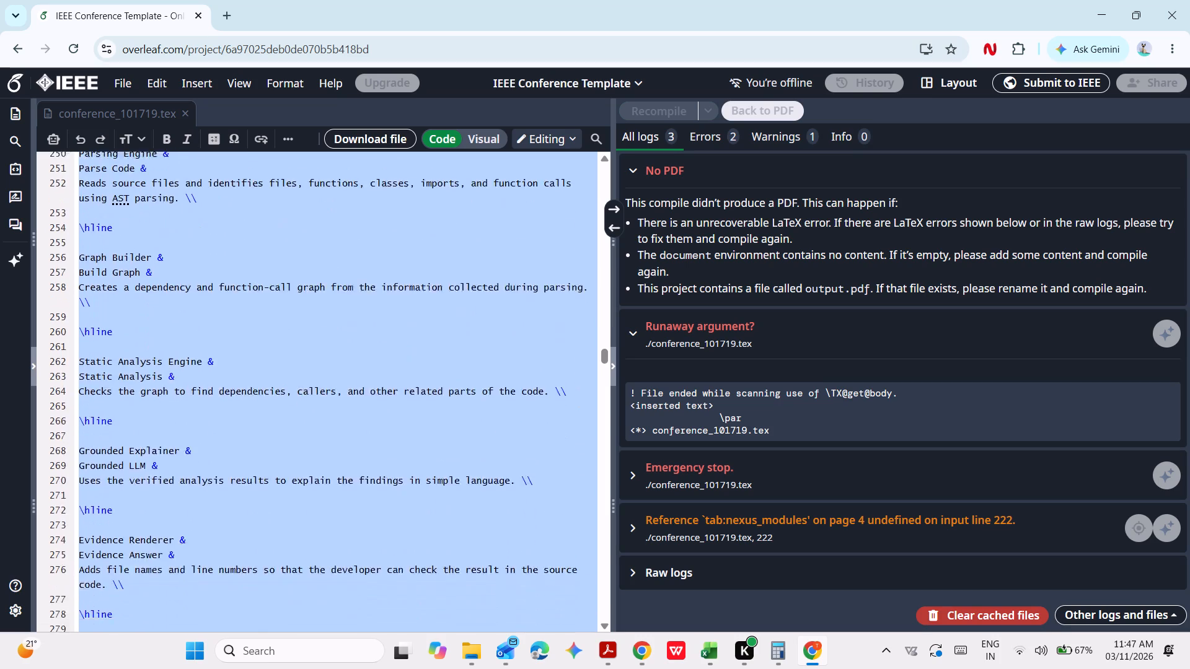
drag(172, 645, 213, 427)
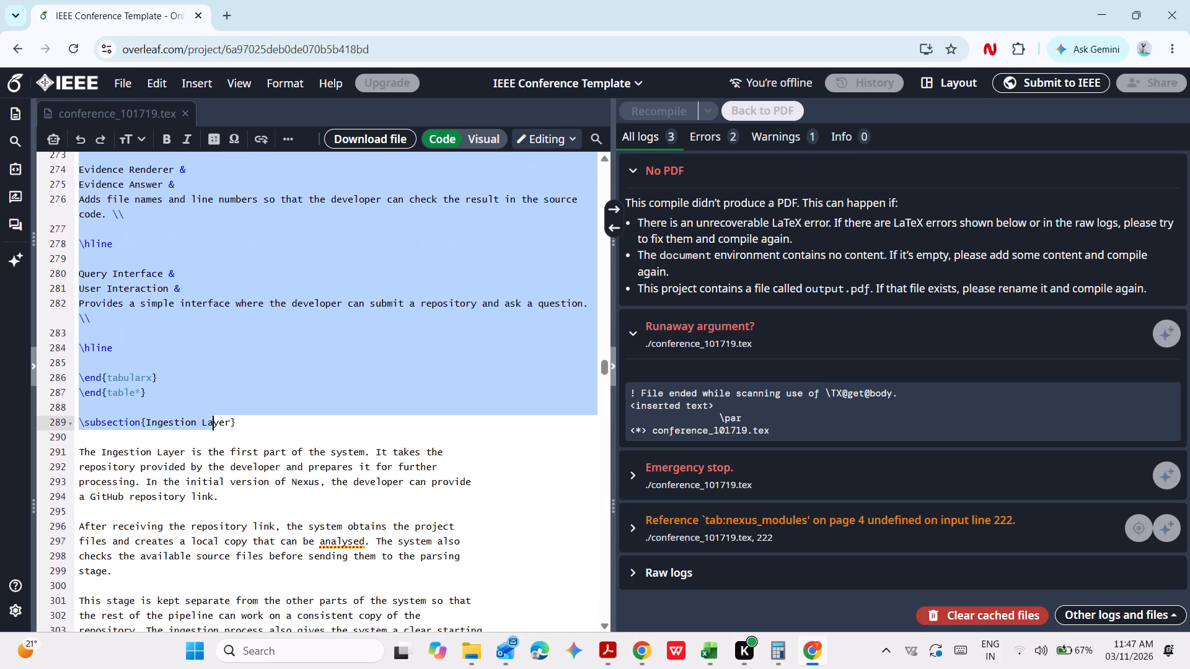
drag(213, 427, 245, 427)
drag(245, 427, 244, 409)
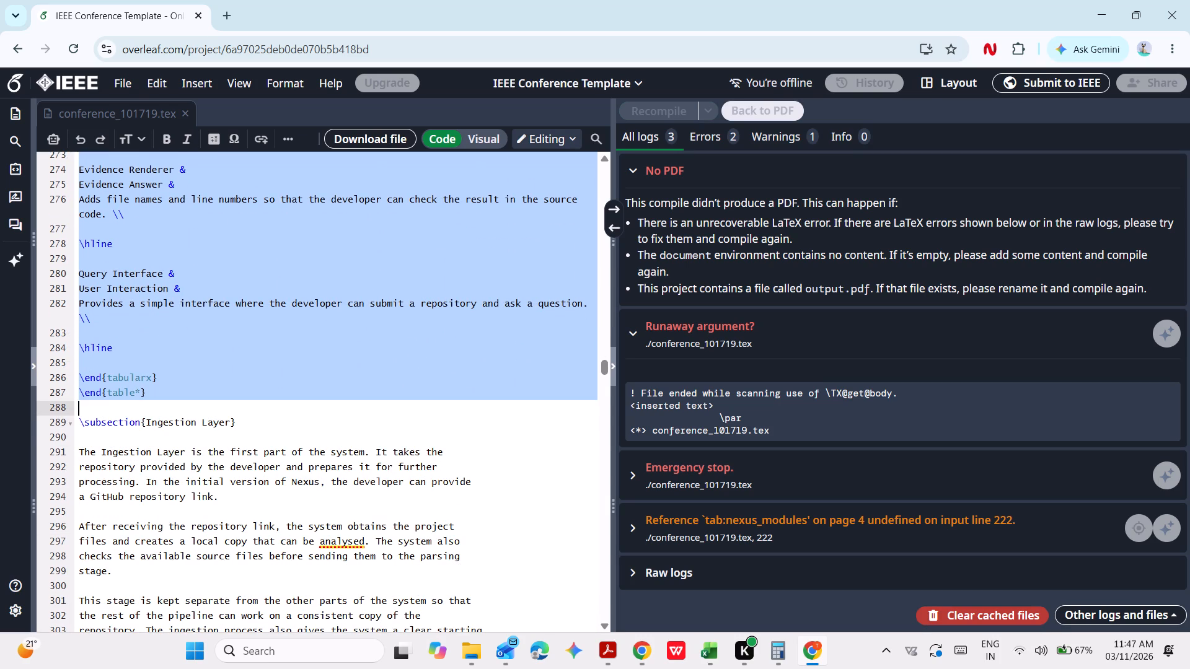
drag(244, 409, 245, 391)
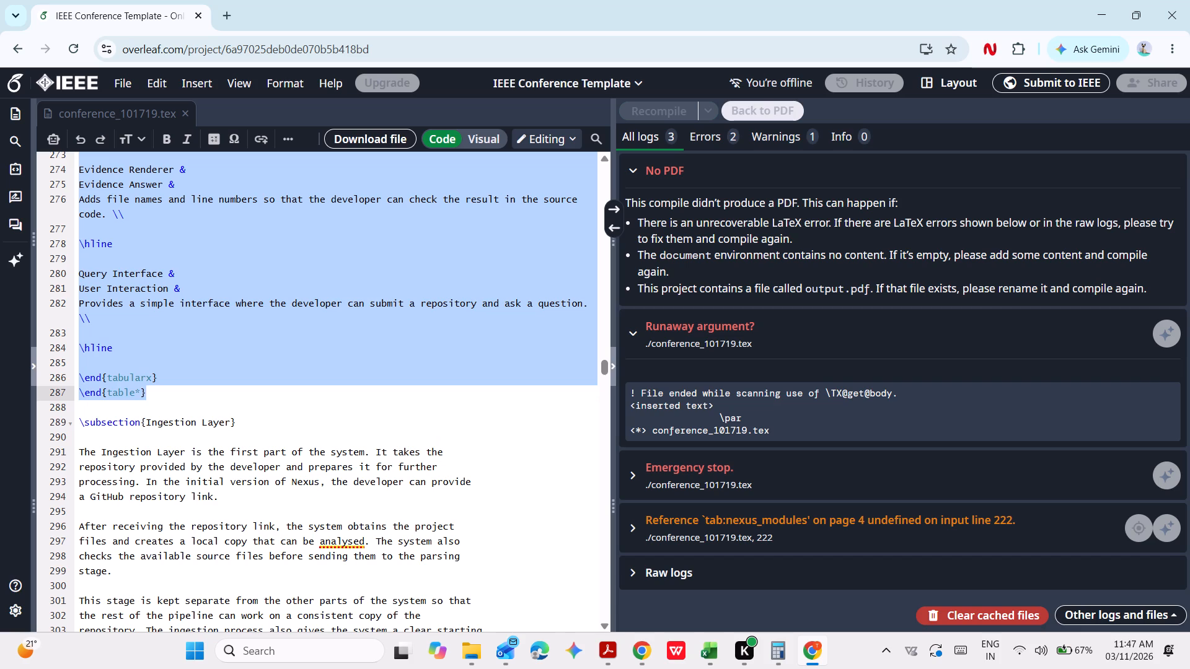
scroll(245, 391, up, 9)
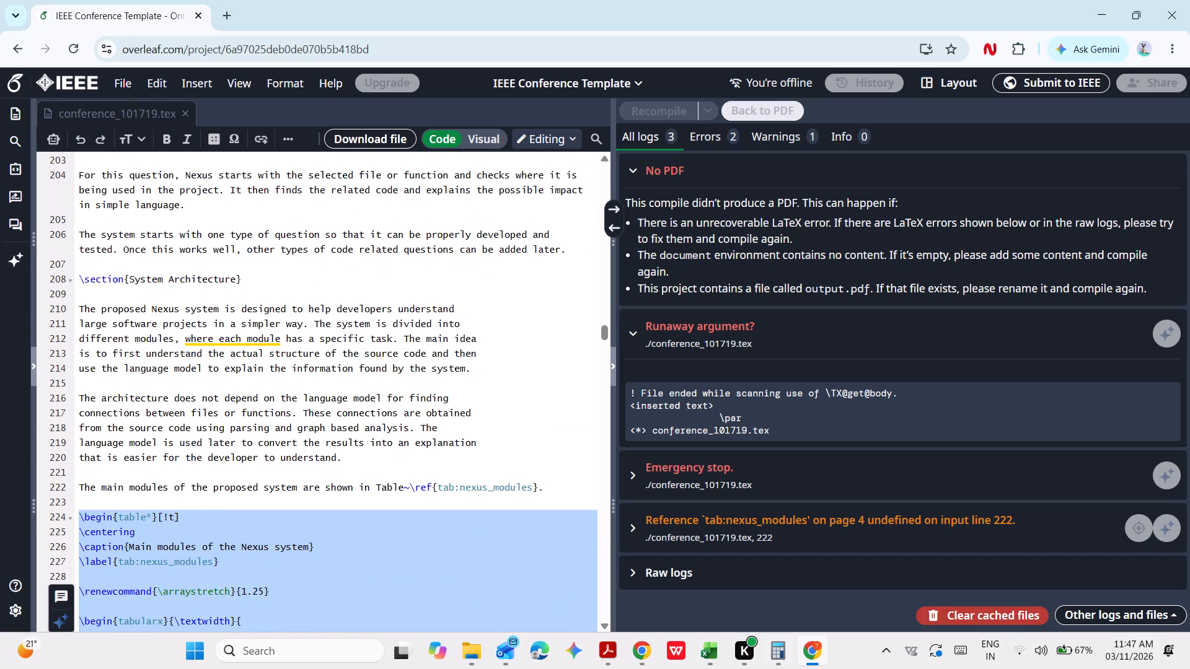
key(BackSpace)
Remove "~\ref{tab:nexus_modules}." from the end of the sentence introducing the main modules, leaving it ending in "Table".
click(546, 489)
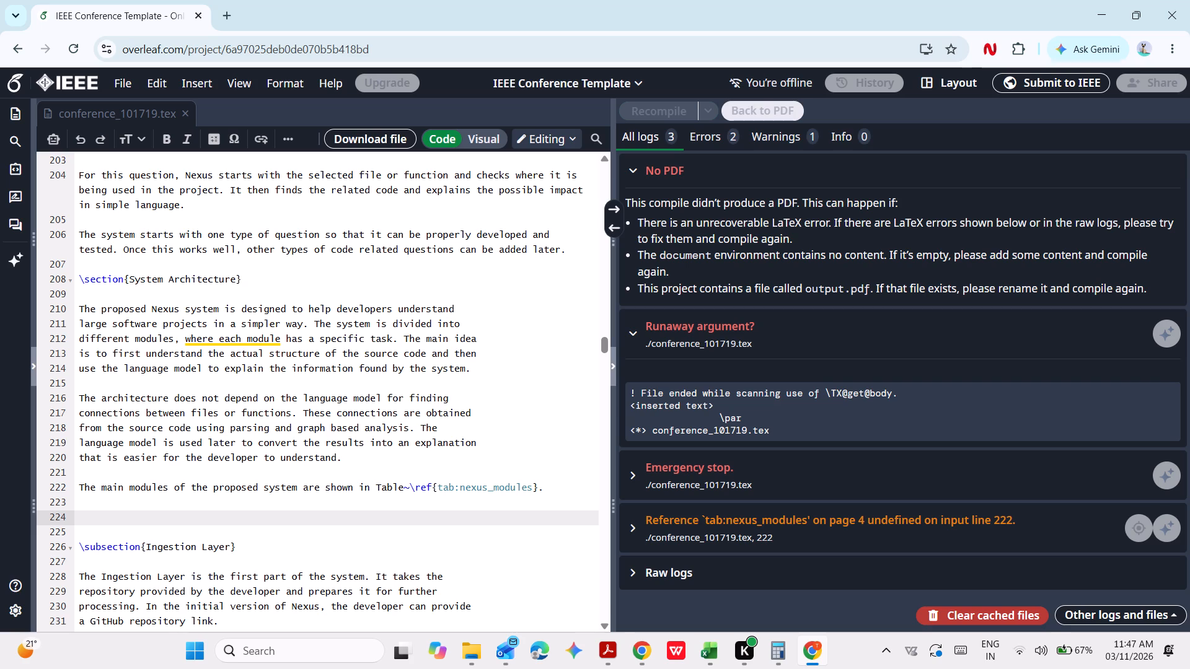
key(BackSpace)
key(BackSpace)
key(BackSpace)
key(BackSpace)
key(BackSpace)
key(BackSpace)
key(BackSpace)
key(BackSpace)
key(BackSpace)
key(BackSpace)
key(BackSpace)
key(BackSpace)
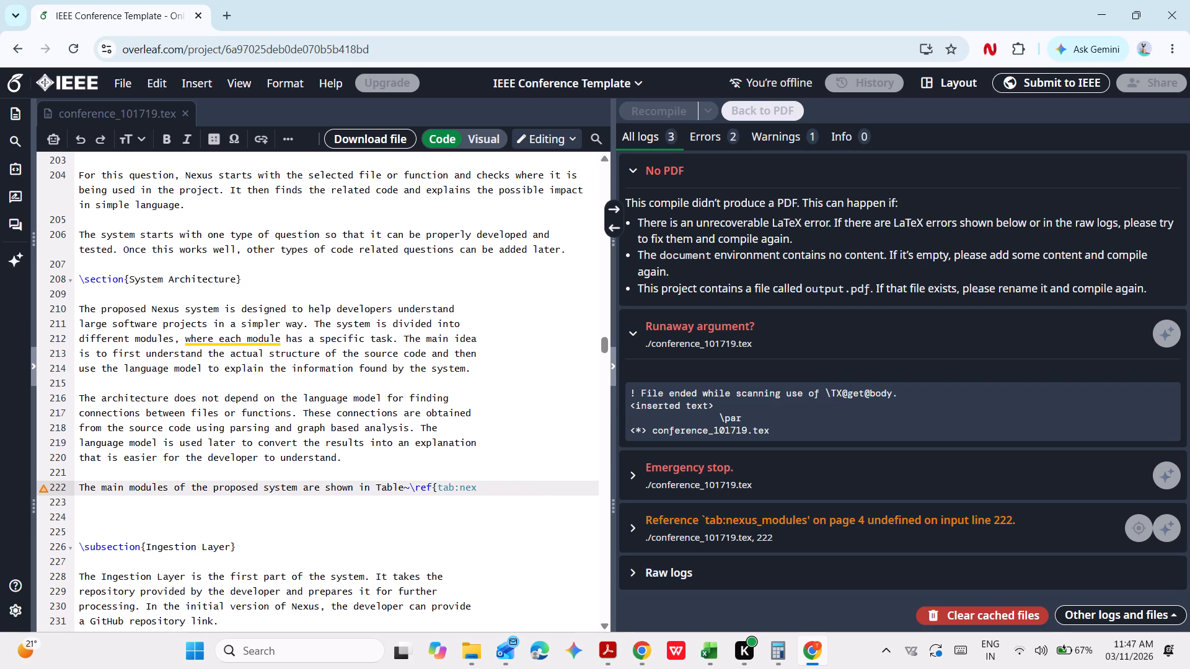
key(BackSpace)
key(BackSpace)
key(BackSpace)
key(BackSpace)
key(BackSpace)
key(BackSpace)
key(BackSpace)
key(BackSpace)
key(BackSpace)
key(BackSpace)
key(BackSpace)
key(BackSpace)
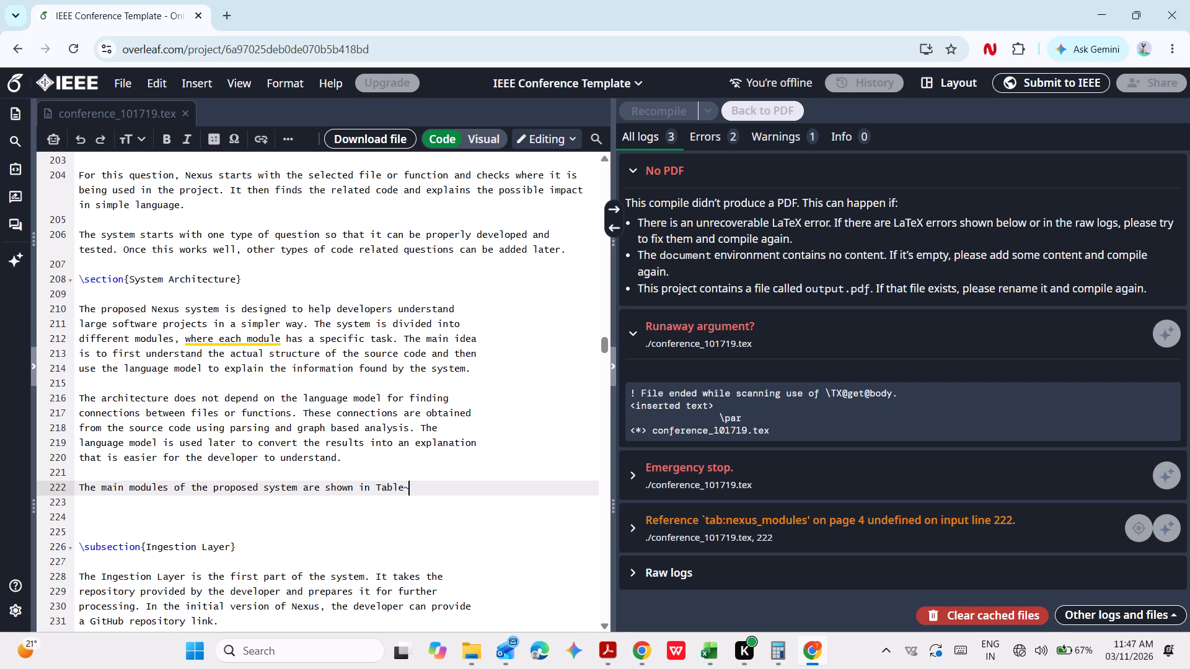
key(BackSpace)
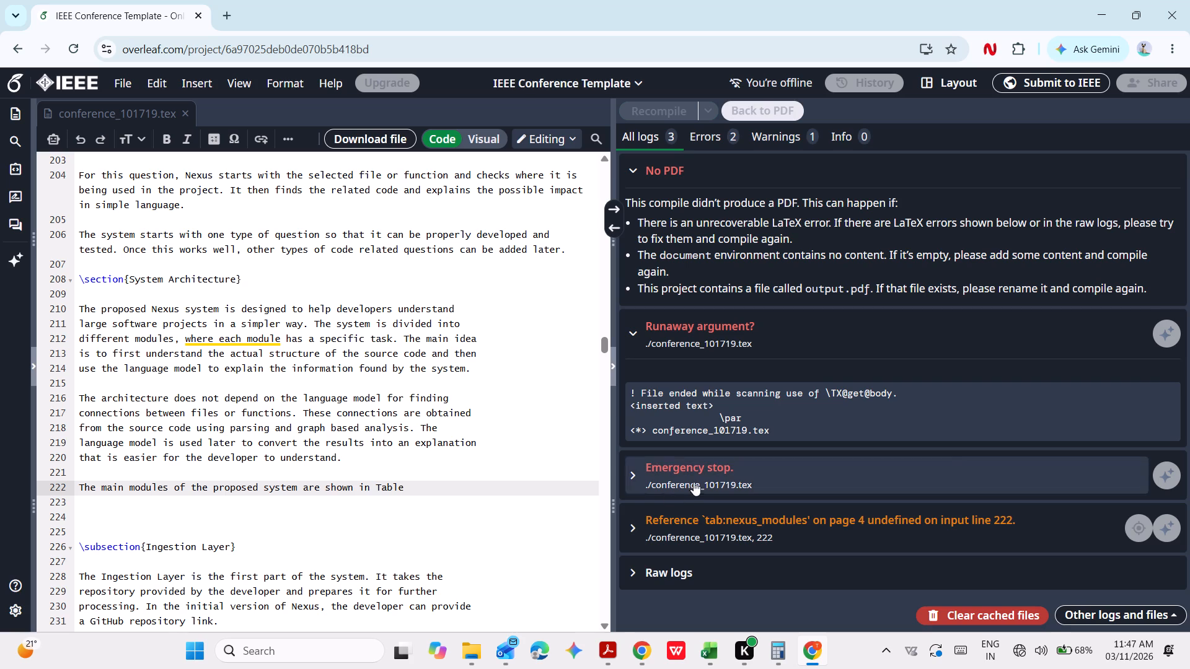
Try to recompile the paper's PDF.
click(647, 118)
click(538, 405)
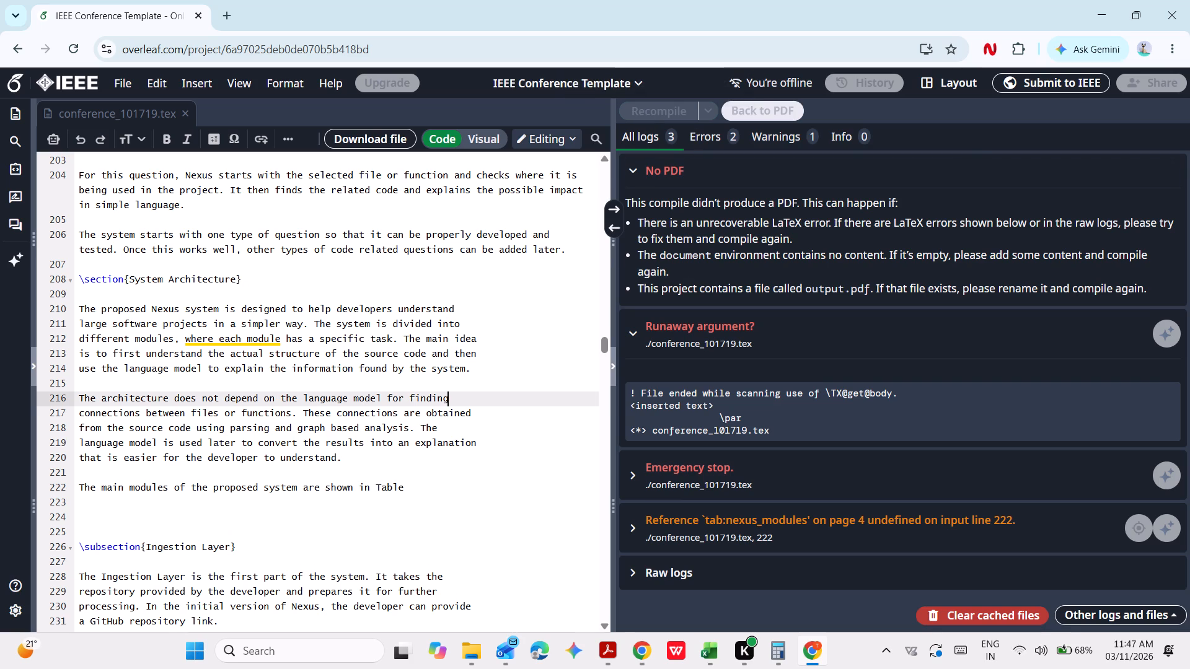
Delete the unfinished sentence "The main modules of the proposed system are shown in Table" and its line above the Ingestion Layer subsection.
click(444, 492)
key(BackSpace)
key(BackSpace)
key(BackSpace)
key(BackSpace)
key(BackSpace)
key(BackSpace)
key(BackSpace)
key(BackSpace)
key(BackSpace)
key(BackSpace)
key(BackSpace)
key(BackSpace)
key(BackSpace)
key(BackSpace)
key(BackSpace)
key(BackSpace)
key(BackSpace)
key(BackSpace)
key(BackSpace)
key(BackSpace)
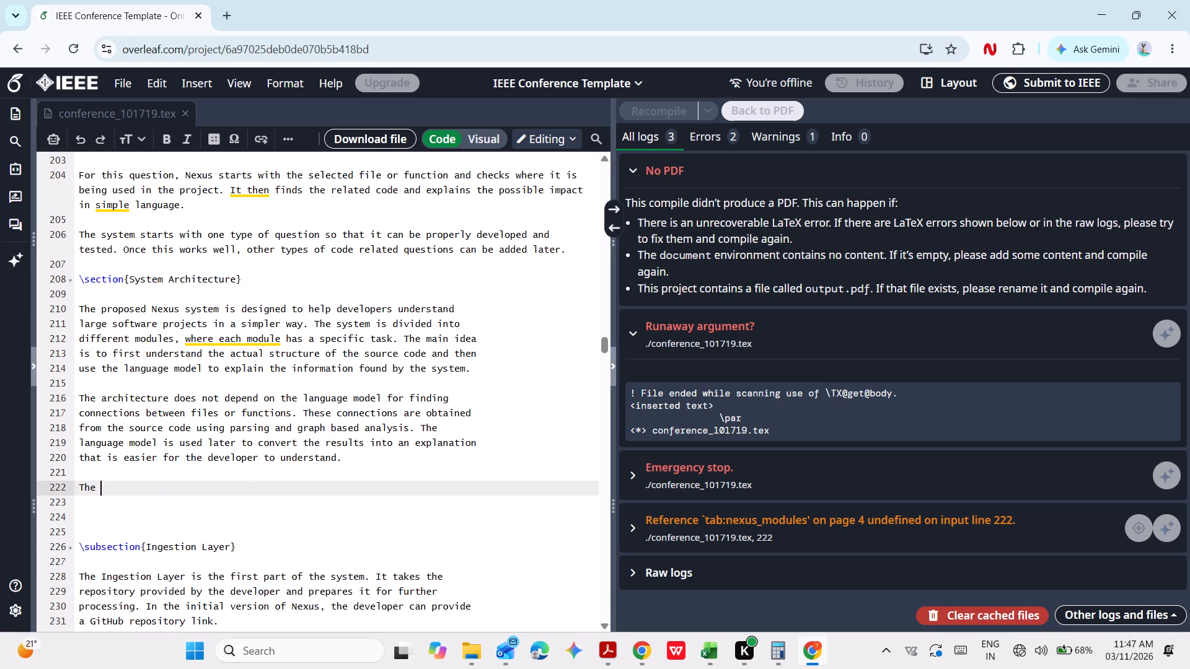
key(BackSpace)
key(BackSpace)
key(BackSpace)
key(BackSpace)
key(BackSpace)
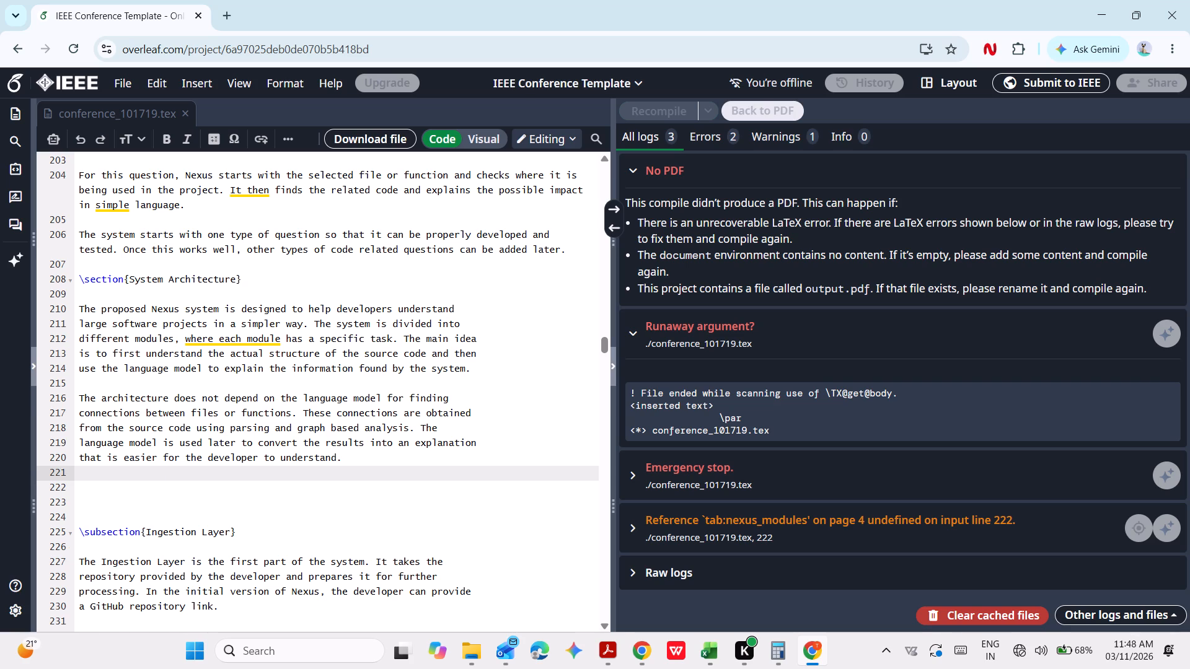
Try to clear the project's cached compile files.
click(942, 624)
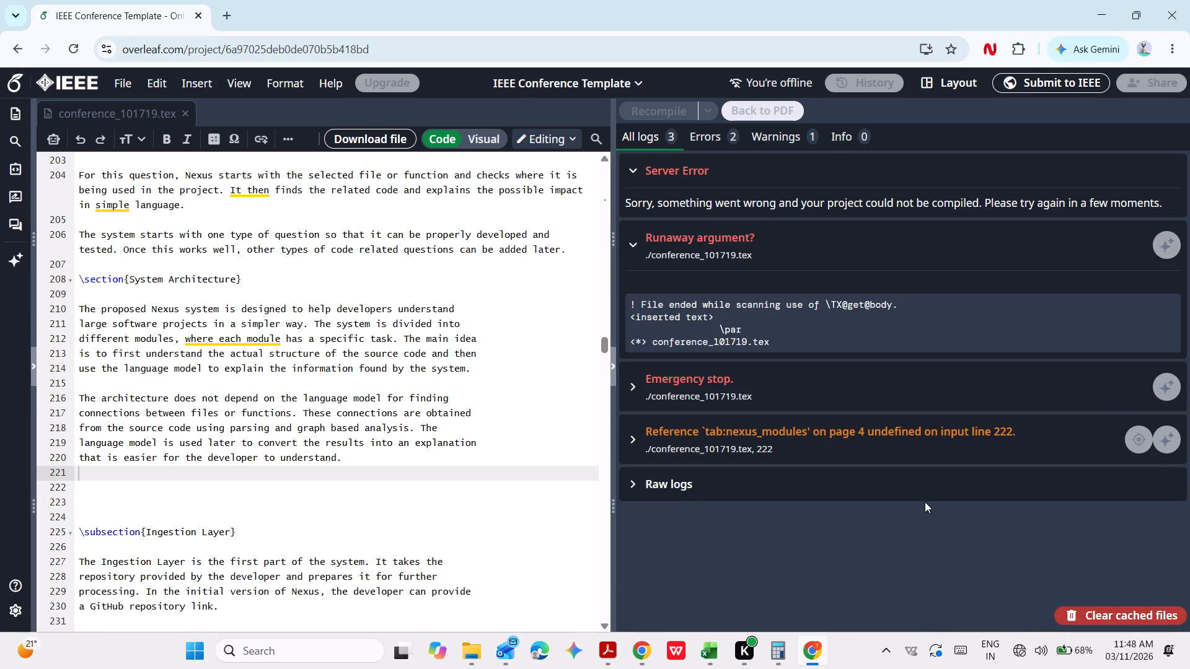
Copy the entire LaTeX source of conference_101719.tex to the clipboard, then clear the selection.
click(389, 390)
key(ctrl+a)
key(ctrl+c)
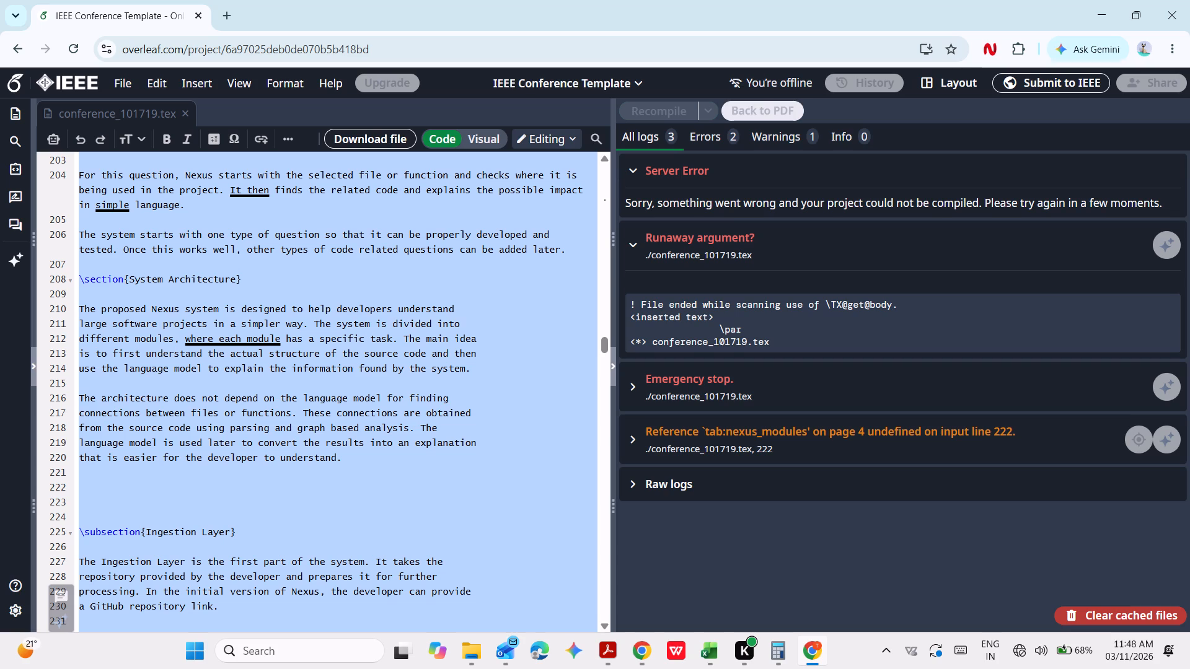
click(460, 306)
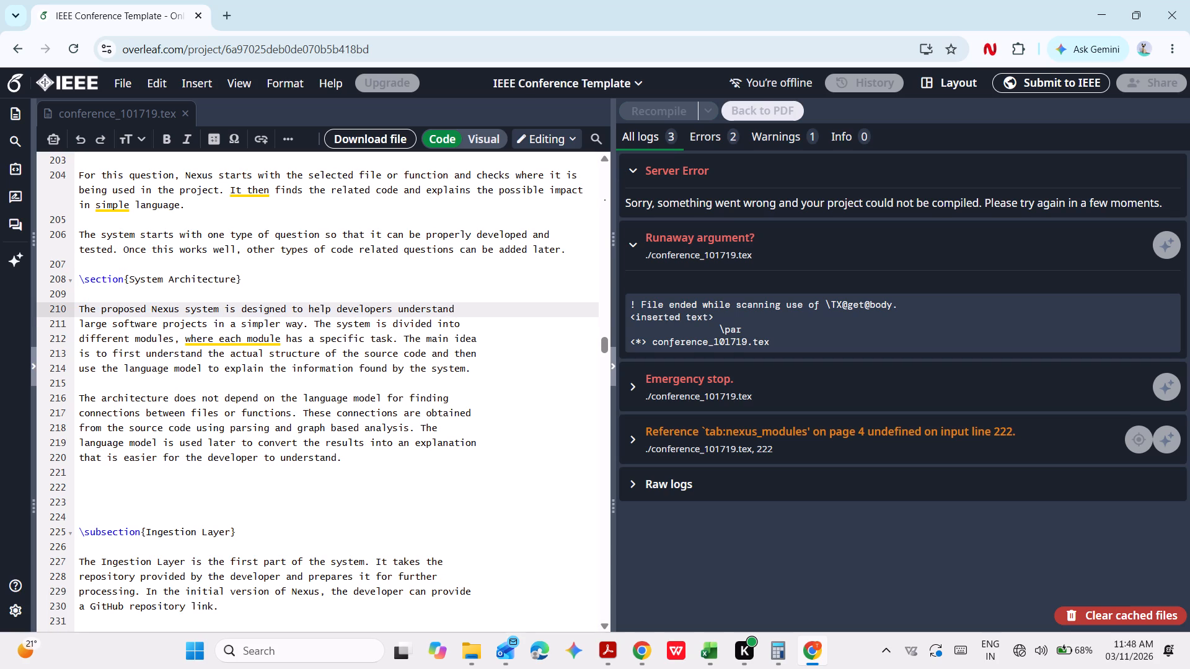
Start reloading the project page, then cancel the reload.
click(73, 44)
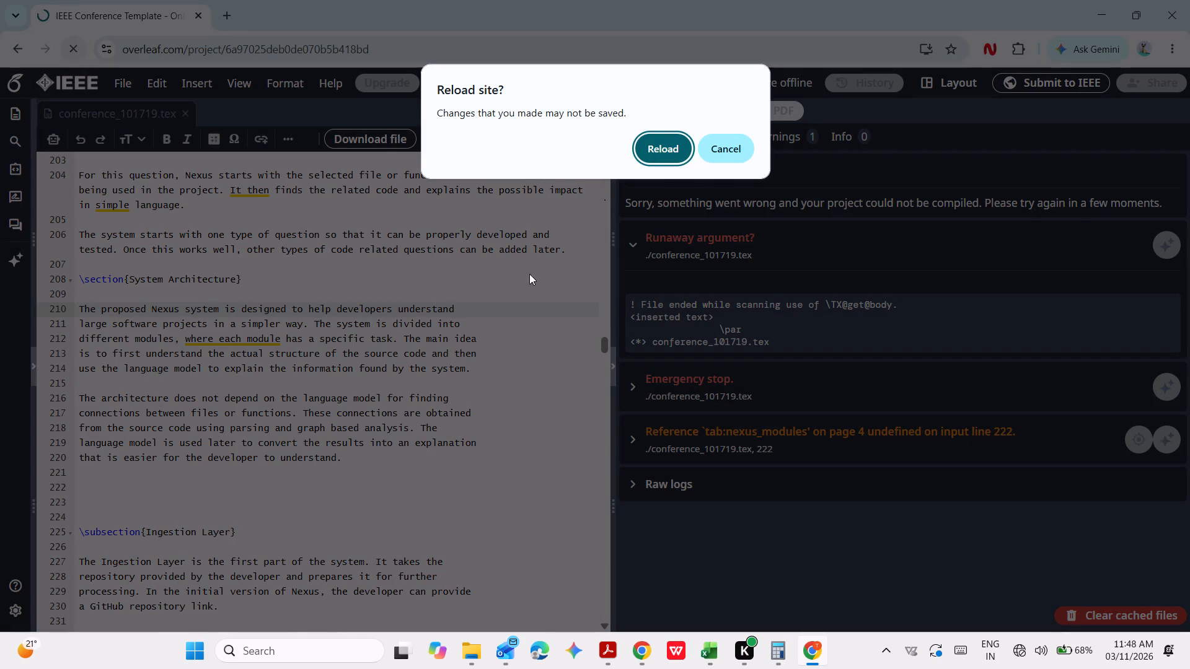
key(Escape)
Open the list of available Wi-Fi networks to restore the internet connection.
click(1015, 652)
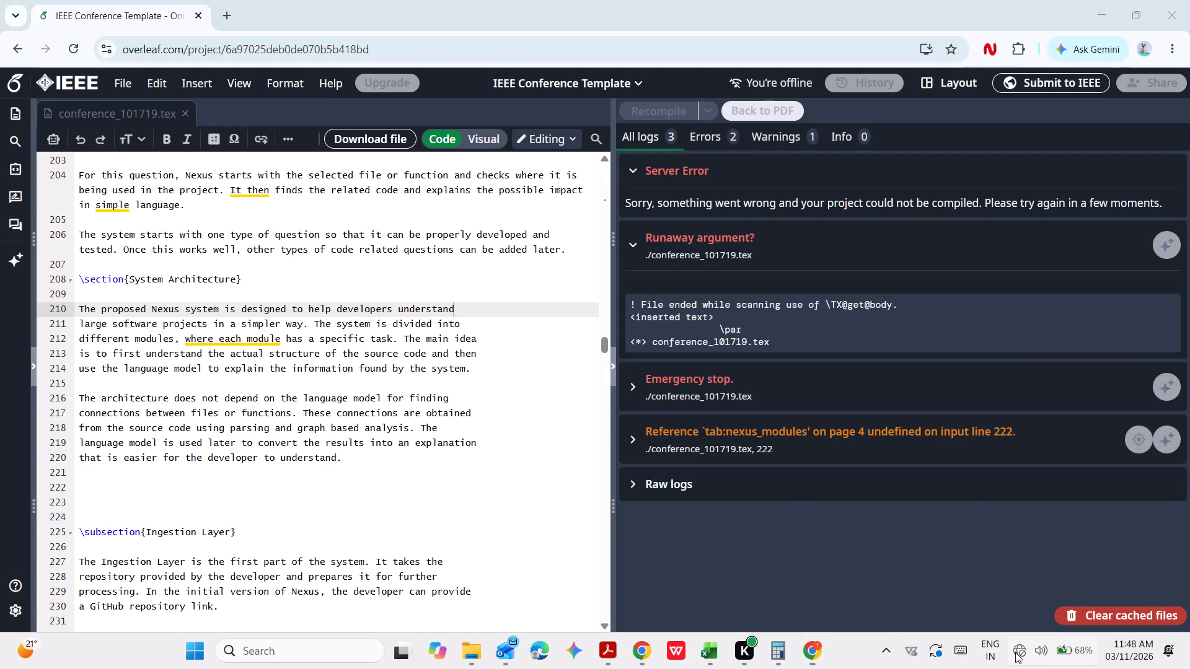
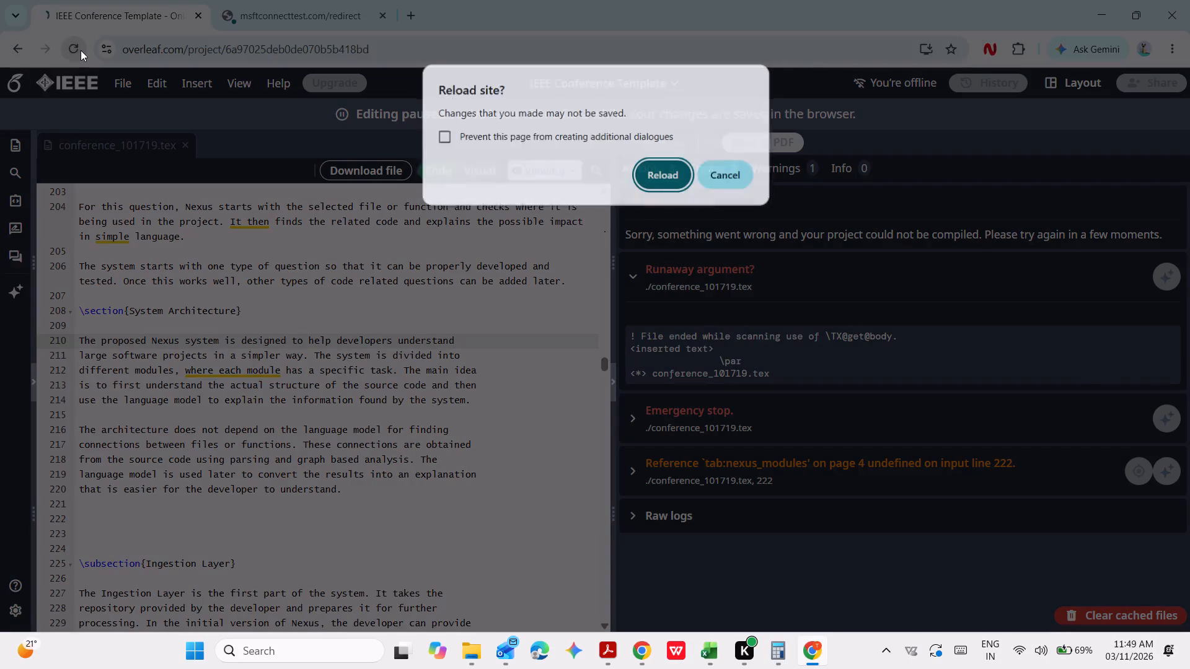
Reload the Overleaf project page, discarding any unsaved browser changes.
key(Return)
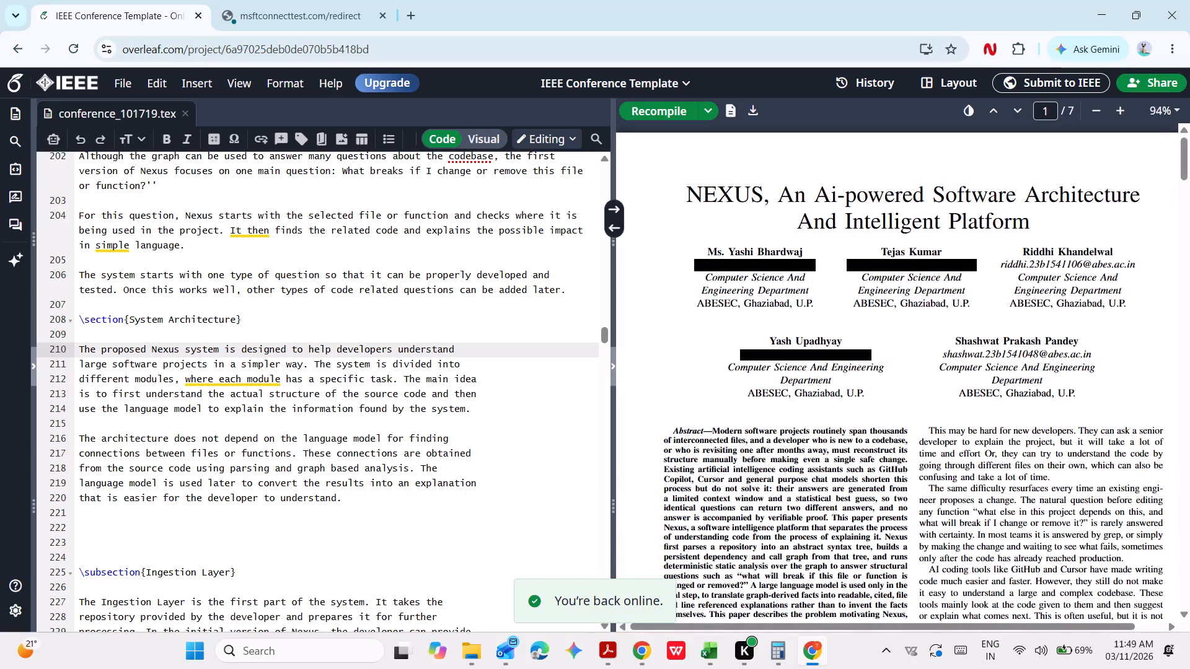
Look through the paper's PDF as far as the conclusion and references, and through the bibliography source.
scroll(843, 472, down, 5)
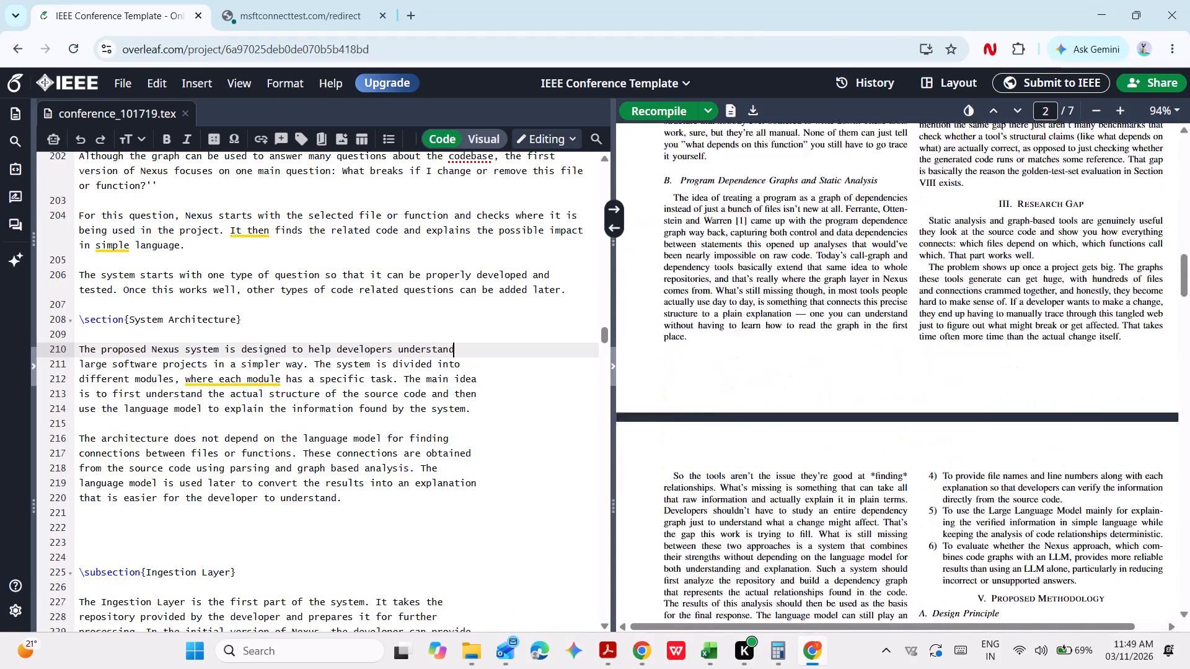
scroll(843, 472, down, 4)
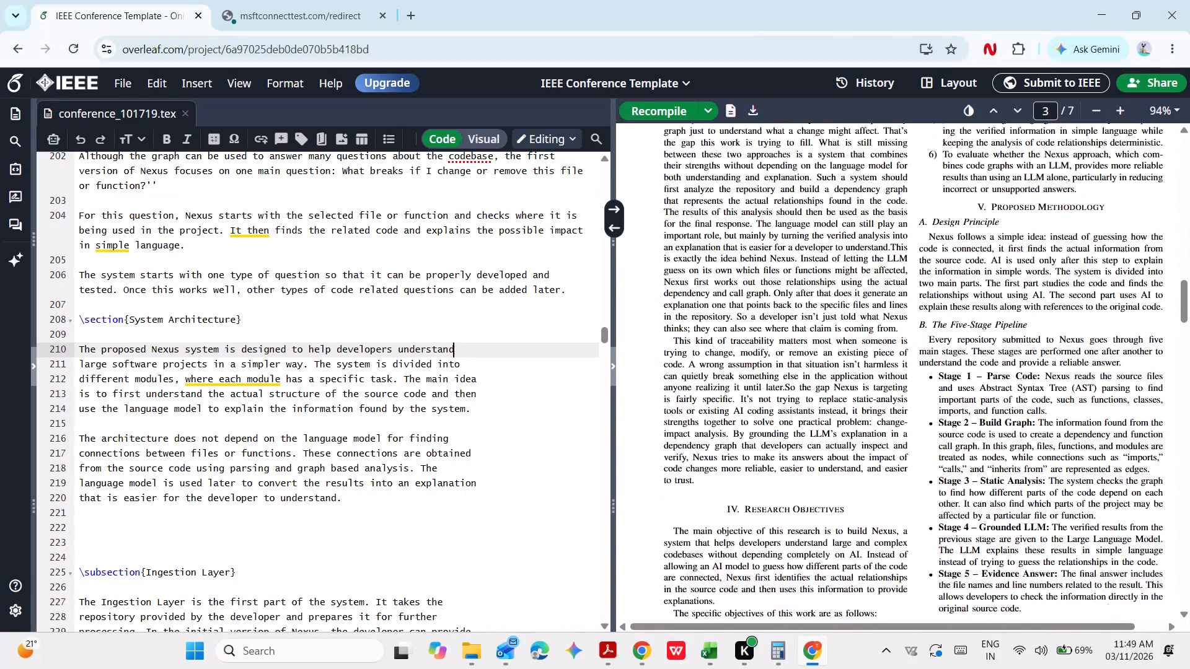
scroll(843, 472, down, 15)
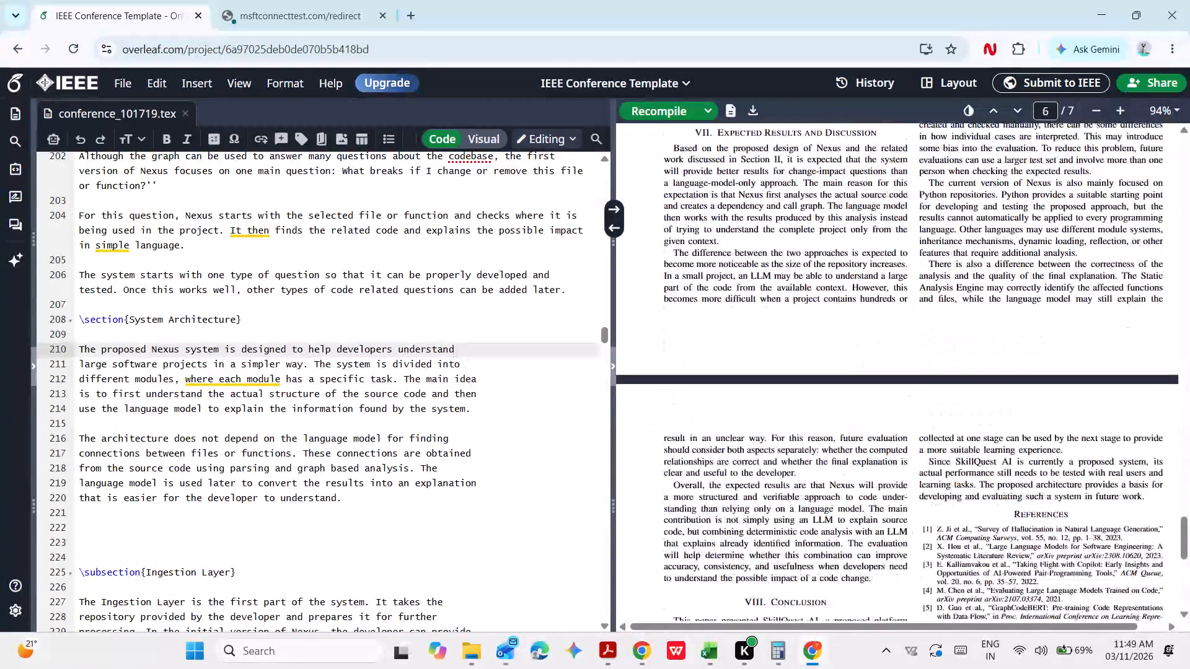
scroll(389, 668, down, 2)
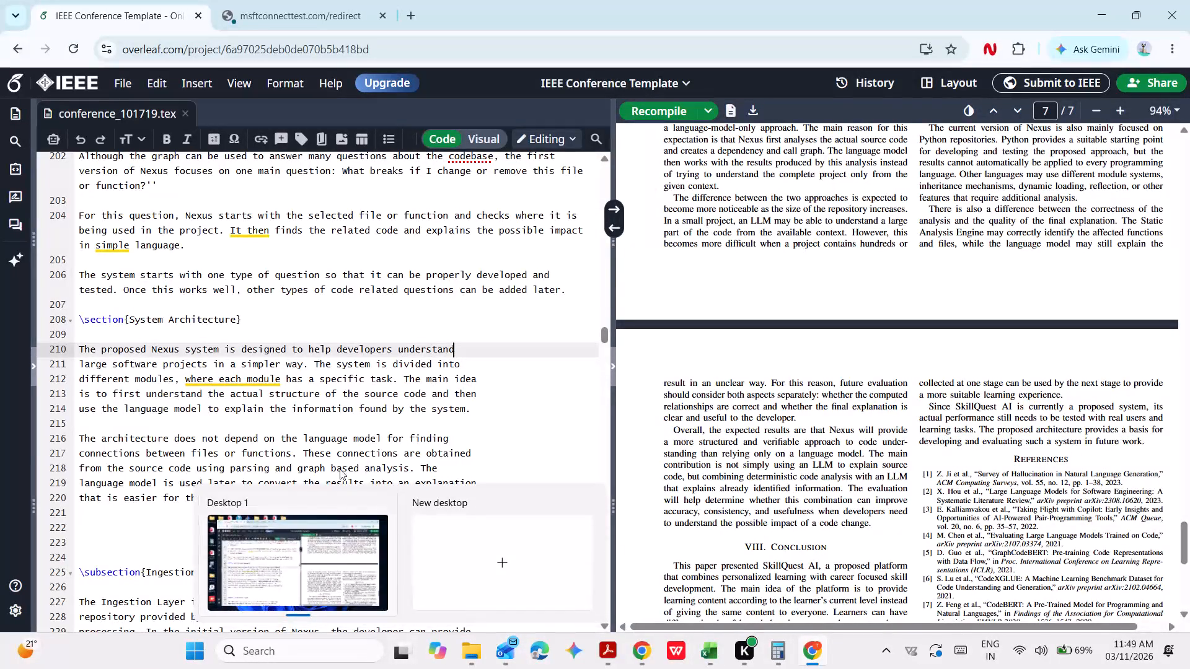
scroll(341, 448, down, 19)
scroll(341, 448, down, 6)
scroll(341, 448, up, 5)
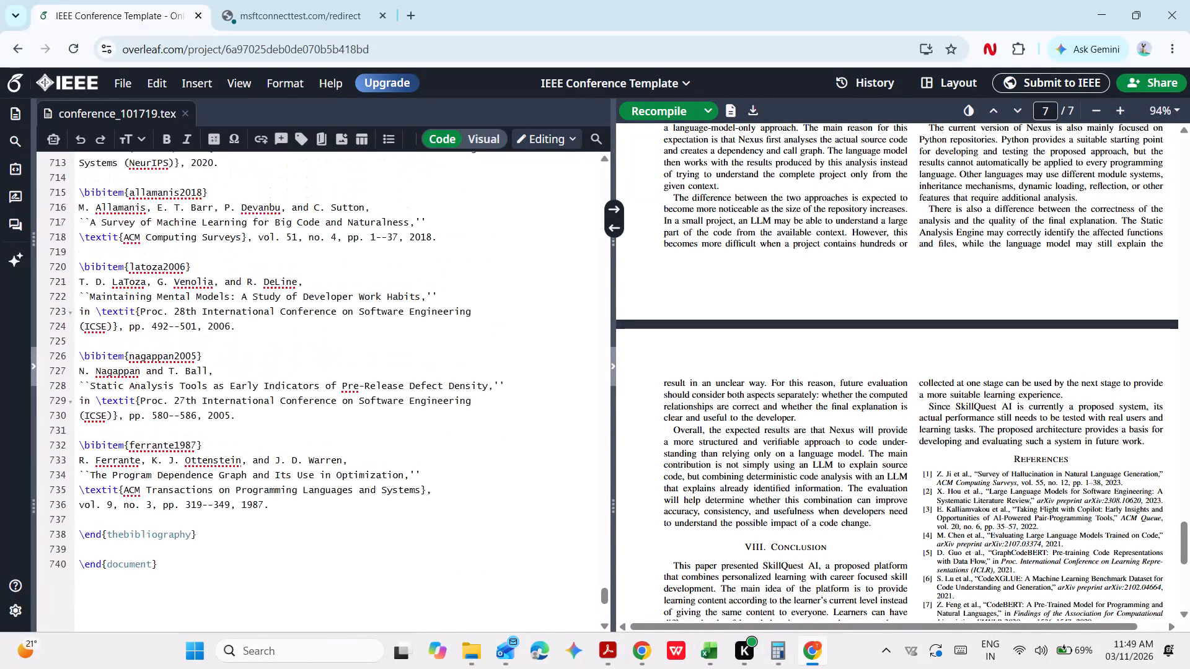
scroll(341, 448, up, 4)
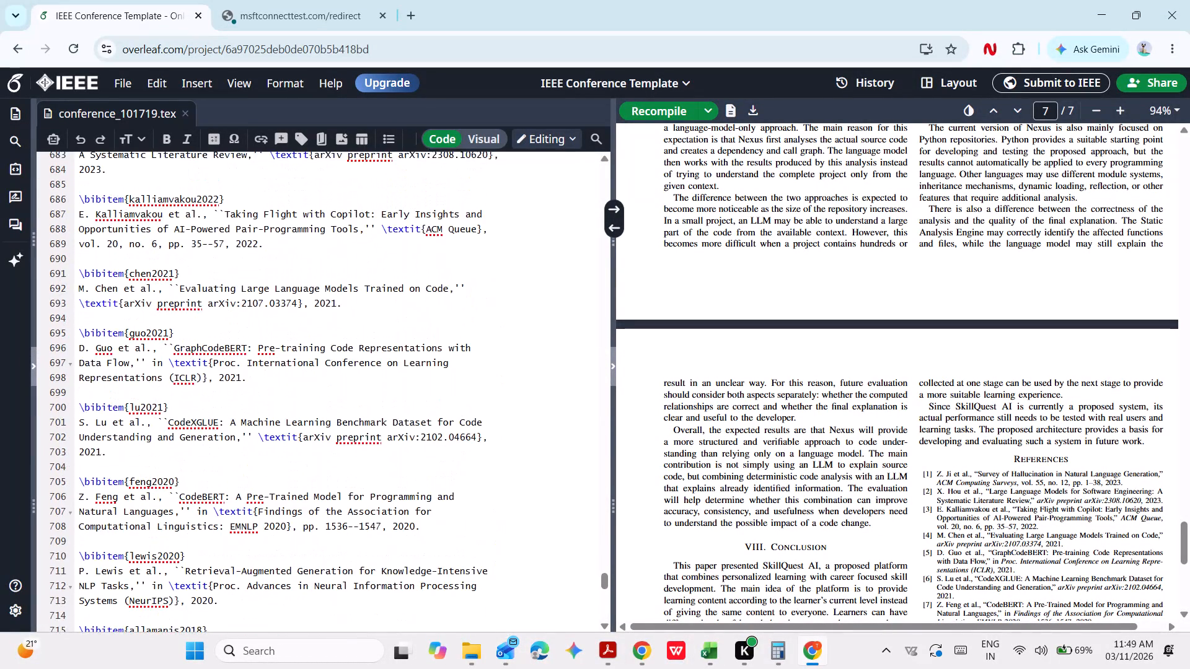
scroll(341, 448, up, 4)
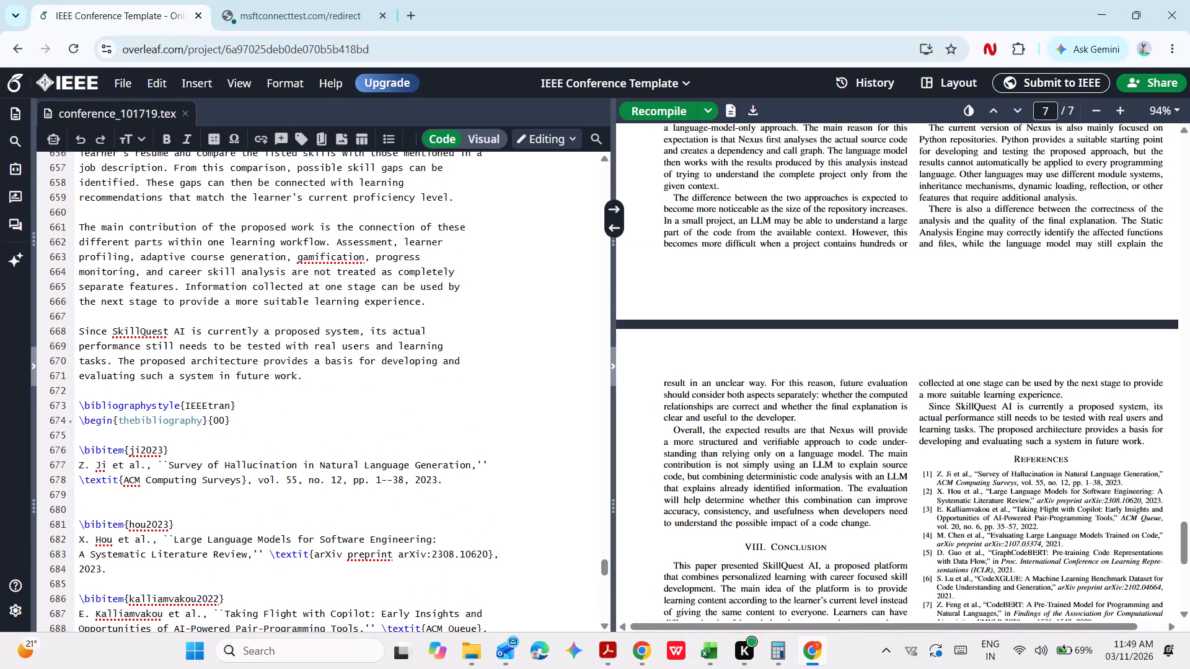
Copy the whole bibliography source, from \bibliographystyle{IEEEtran} through \end{thebibliography}, without the closing \end{document}.
scroll(90, 411, down, 1)
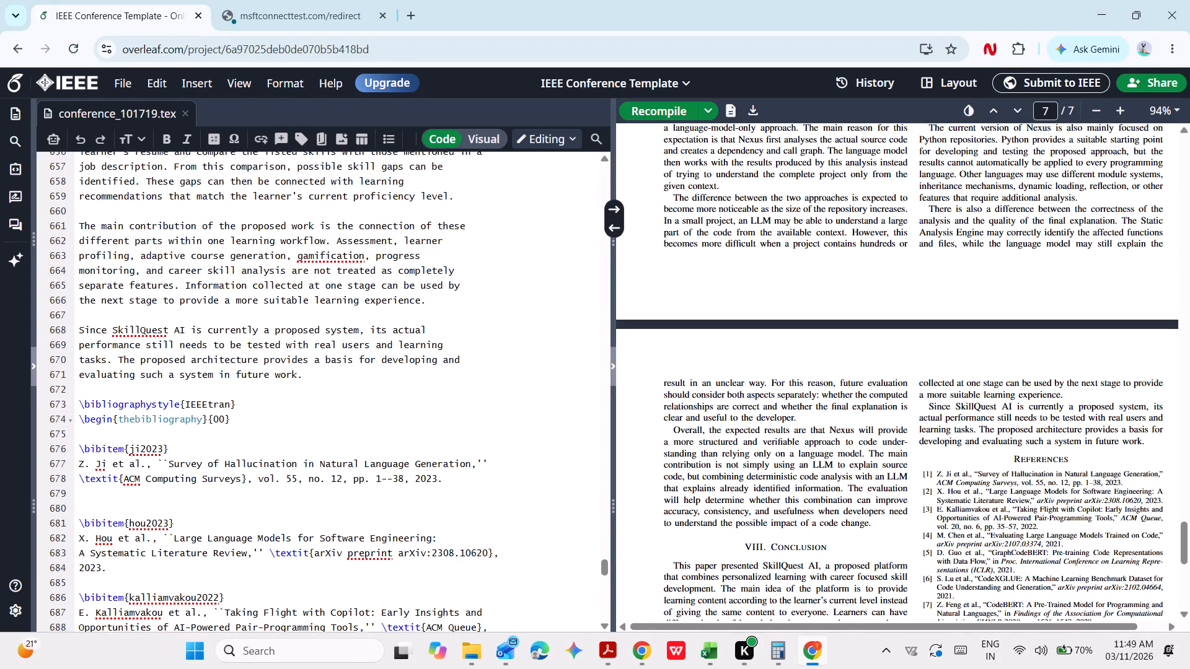
scroll(90, 411, down, 1)
drag(111, 414, 223, 636)
scroll(223, 636, up, 4)
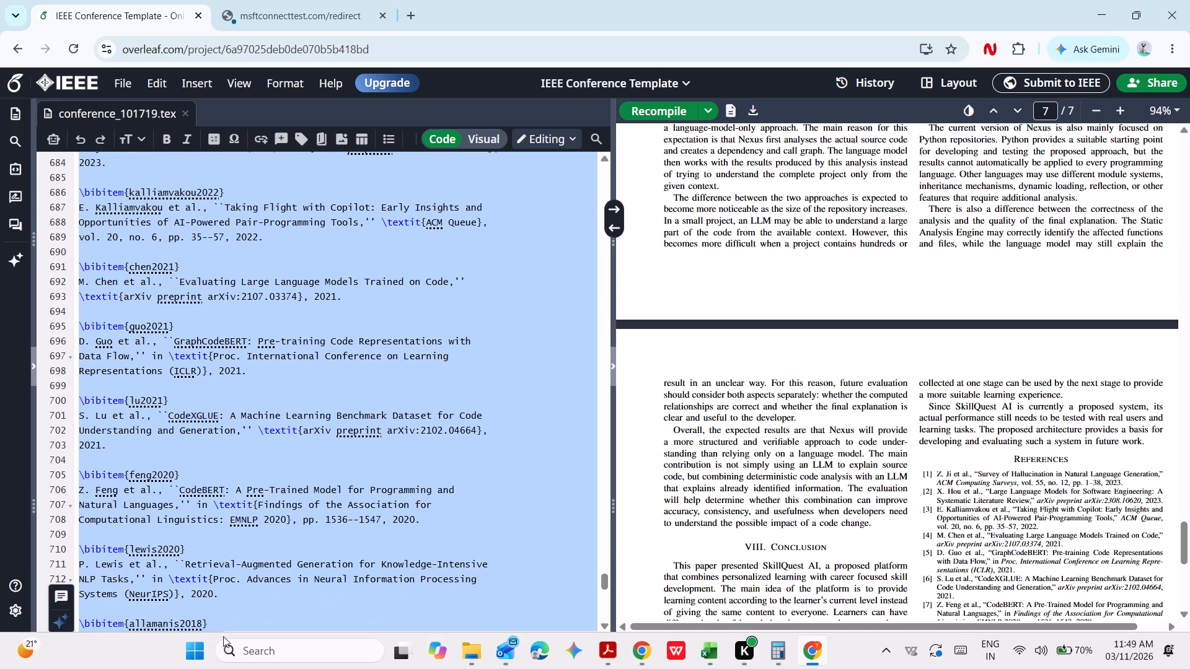
scroll(242, 408, up, 6)
scroll(242, 408, down, 1)
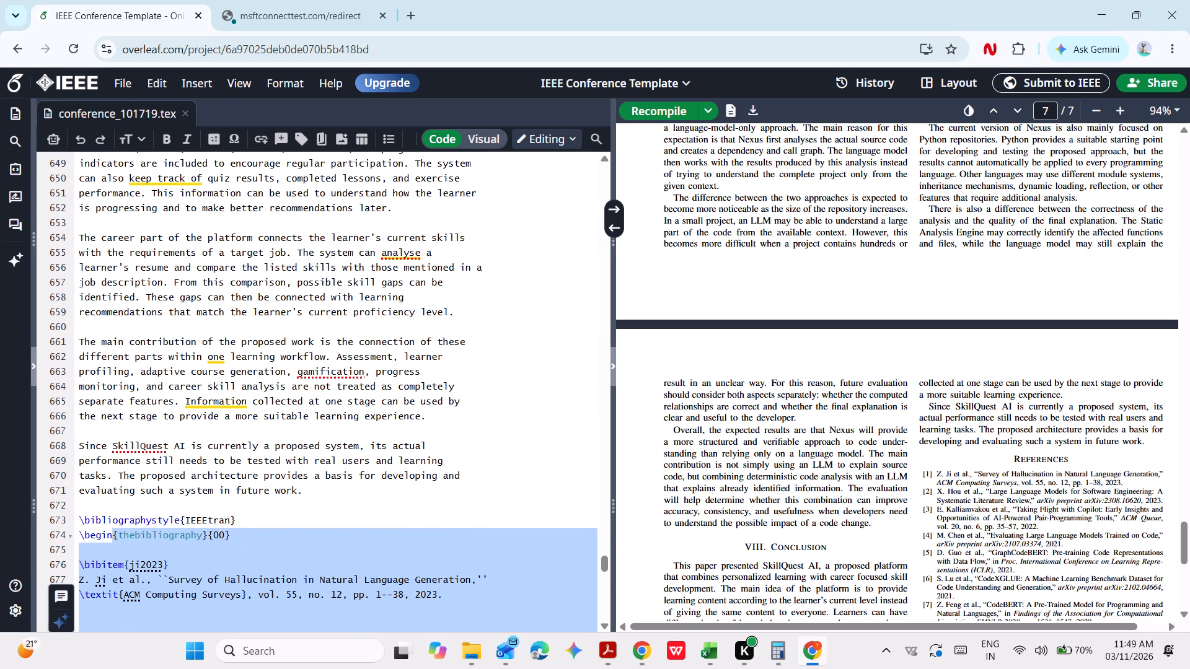
click(74, 516)
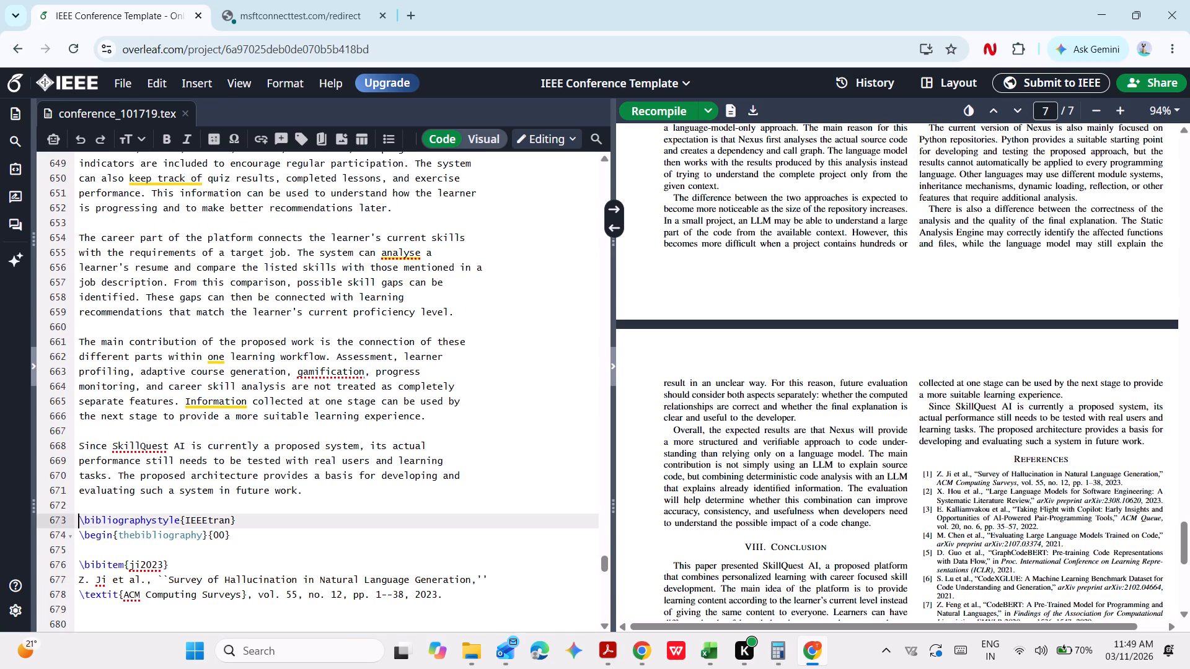
drag(74, 516, 169, 593)
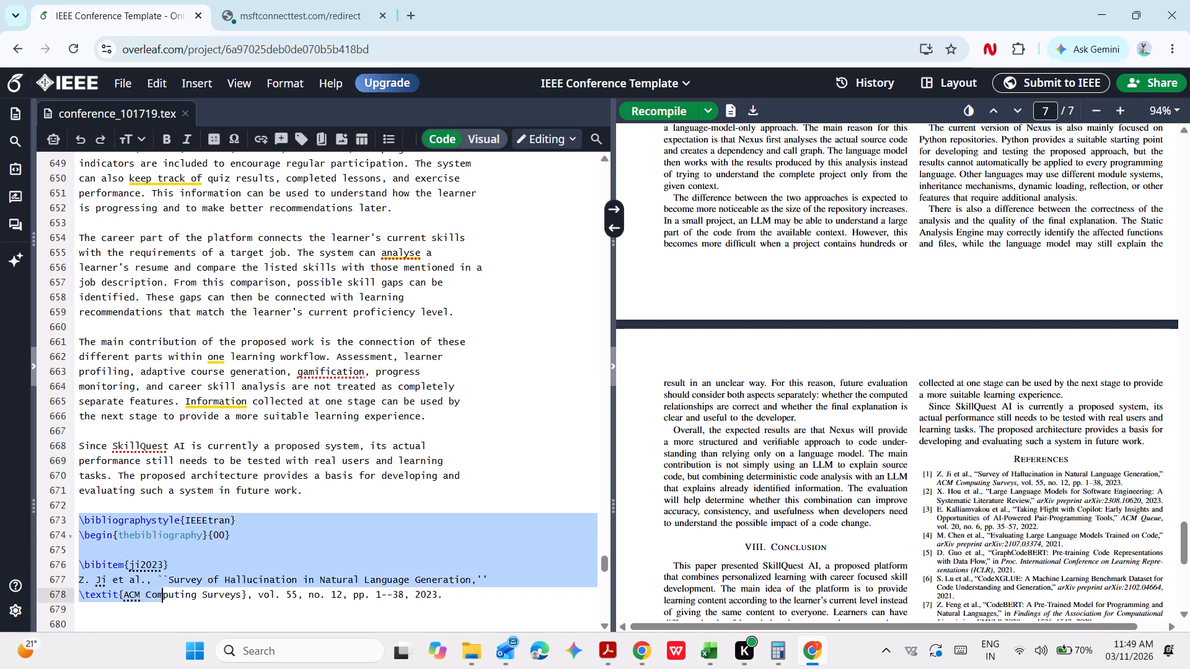
drag(169, 593, 244, 662)
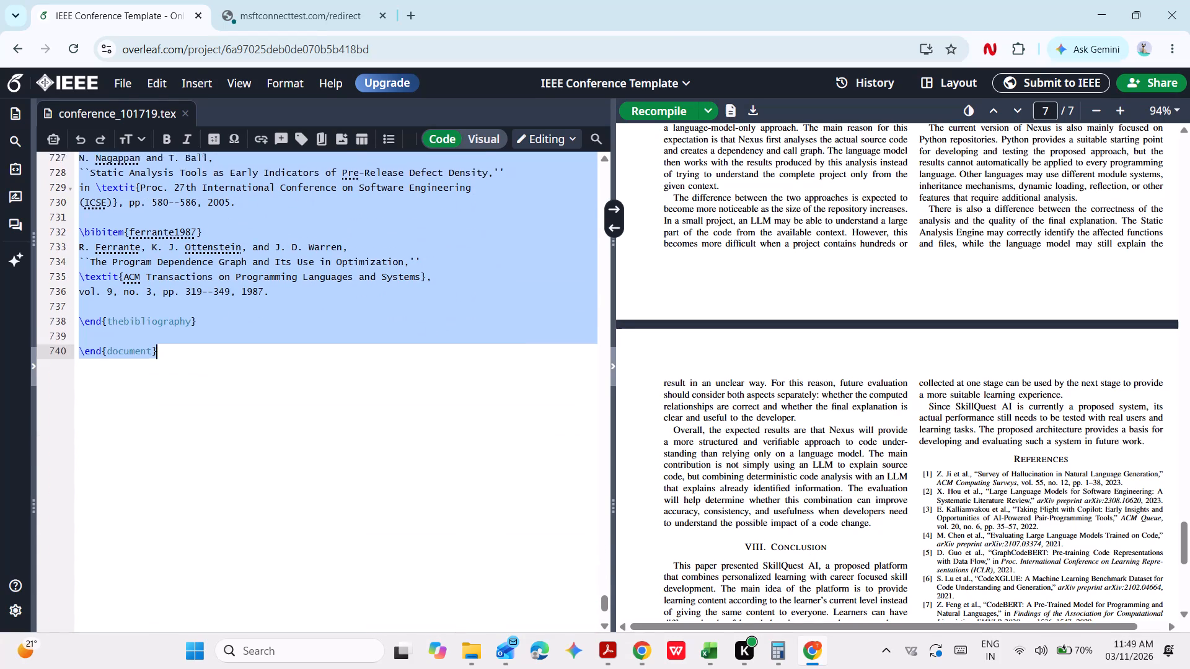
drag(244, 662, 208, 314)
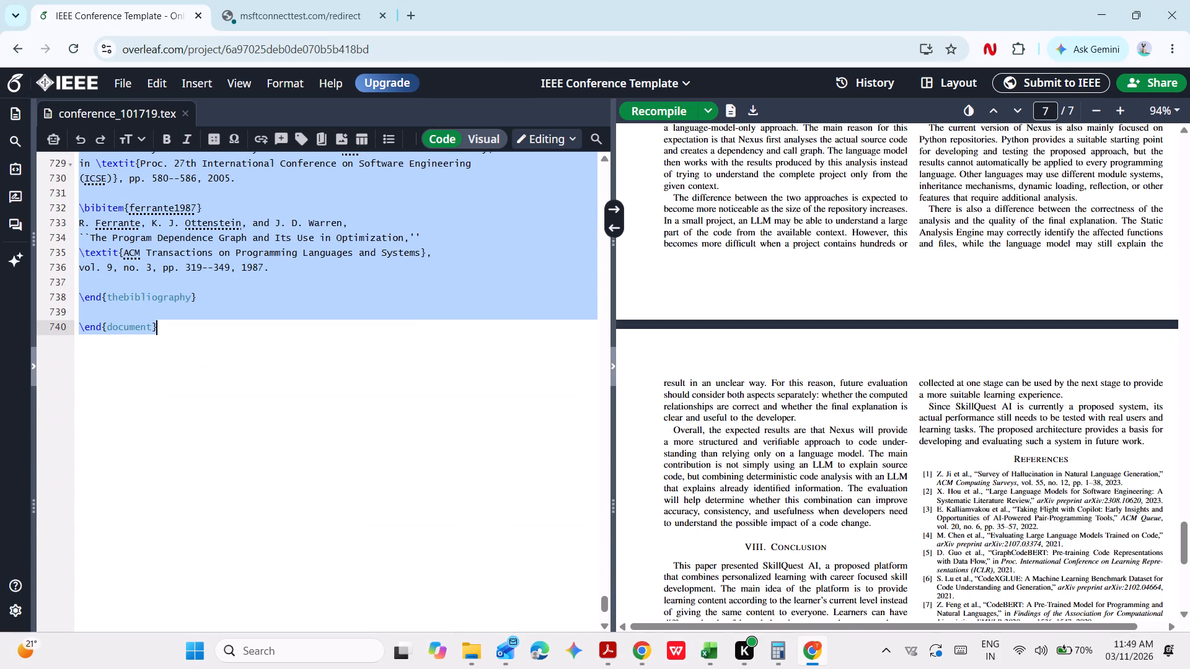
drag(208, 314, 212, 299)
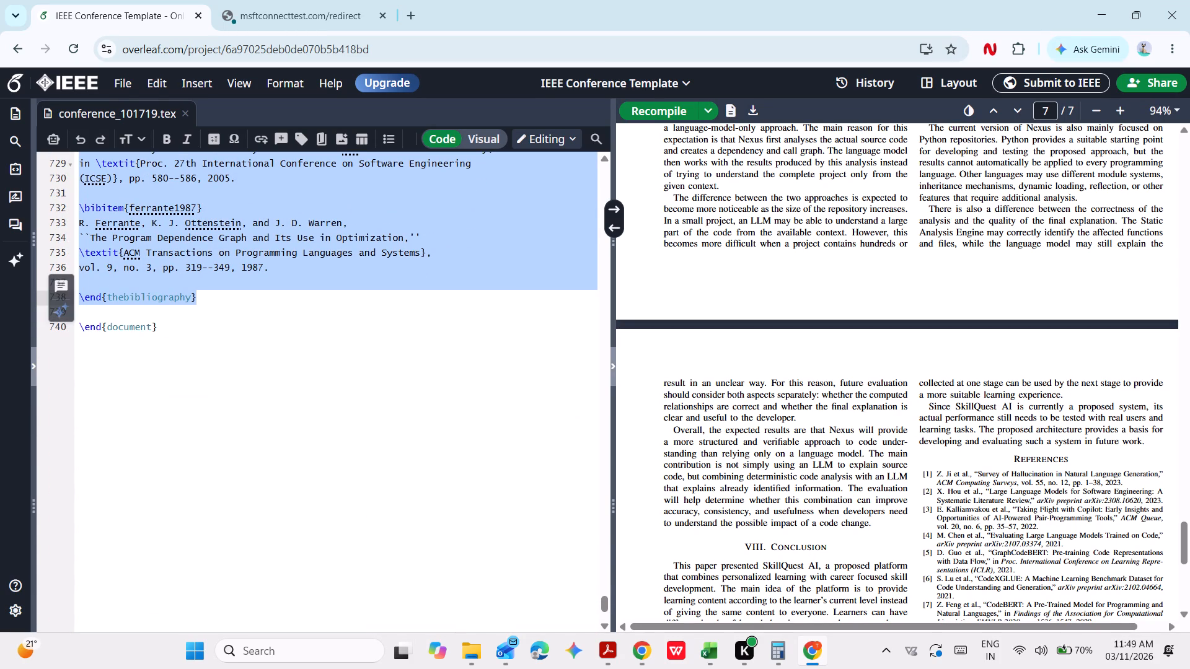
key(ctrl+c)
Switch to the other Chrome window, which has the Google page open.
scroll(212, 299, up, 9)
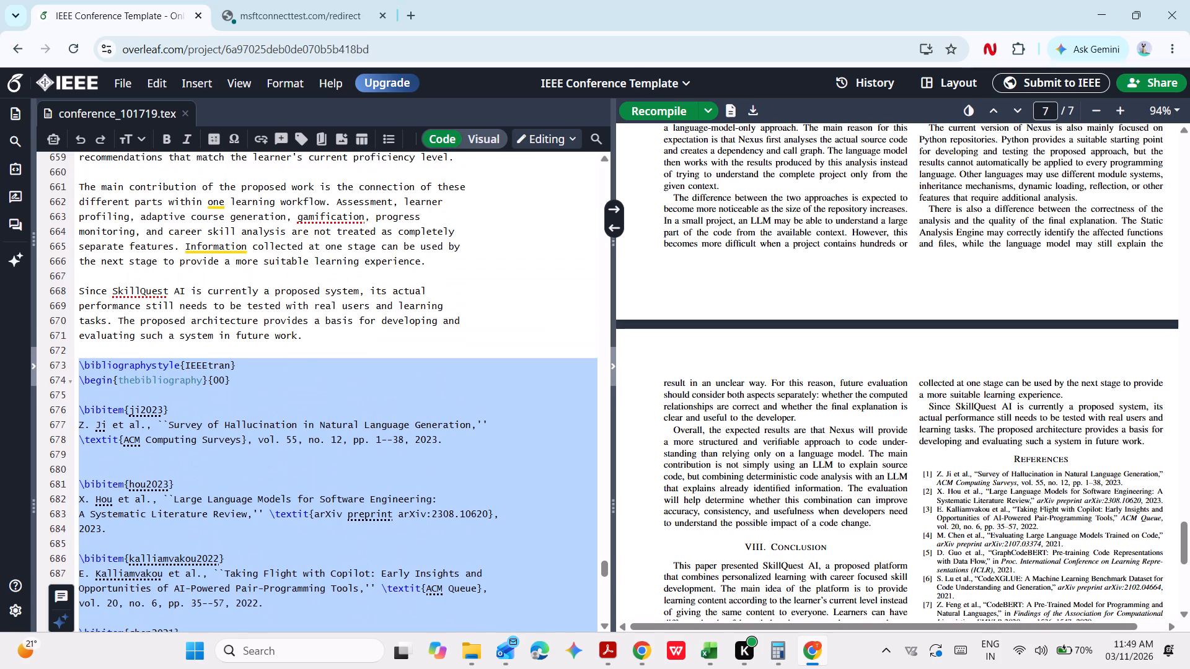
scroll(212, 299, up, 8)
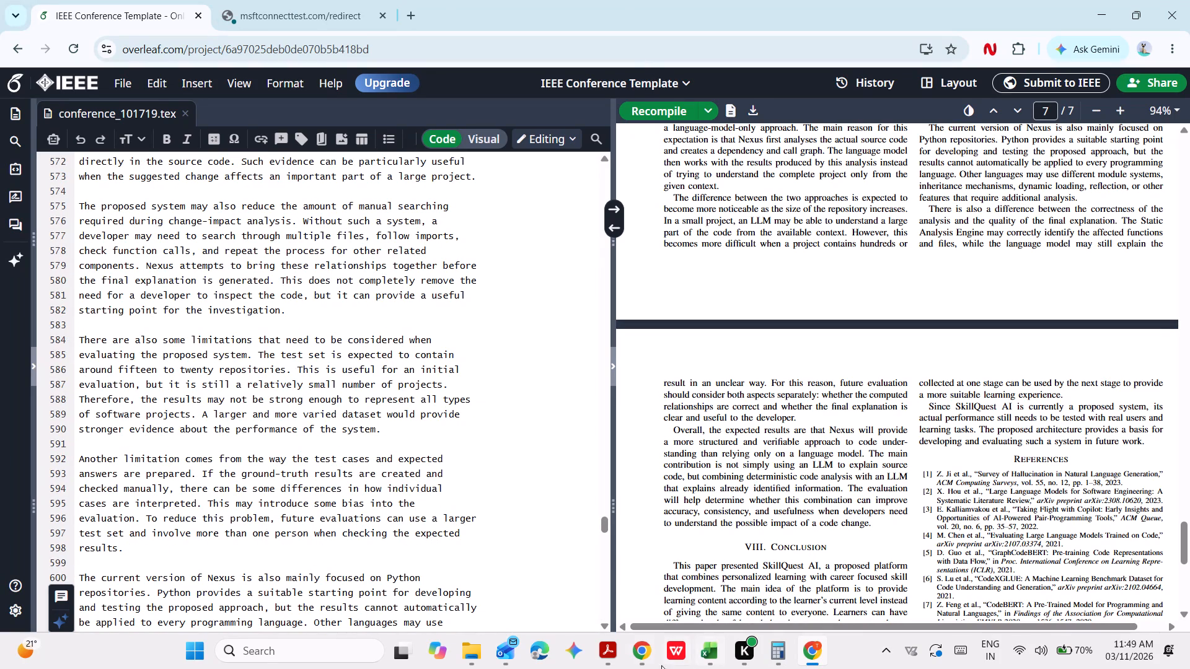
click(621, 573)
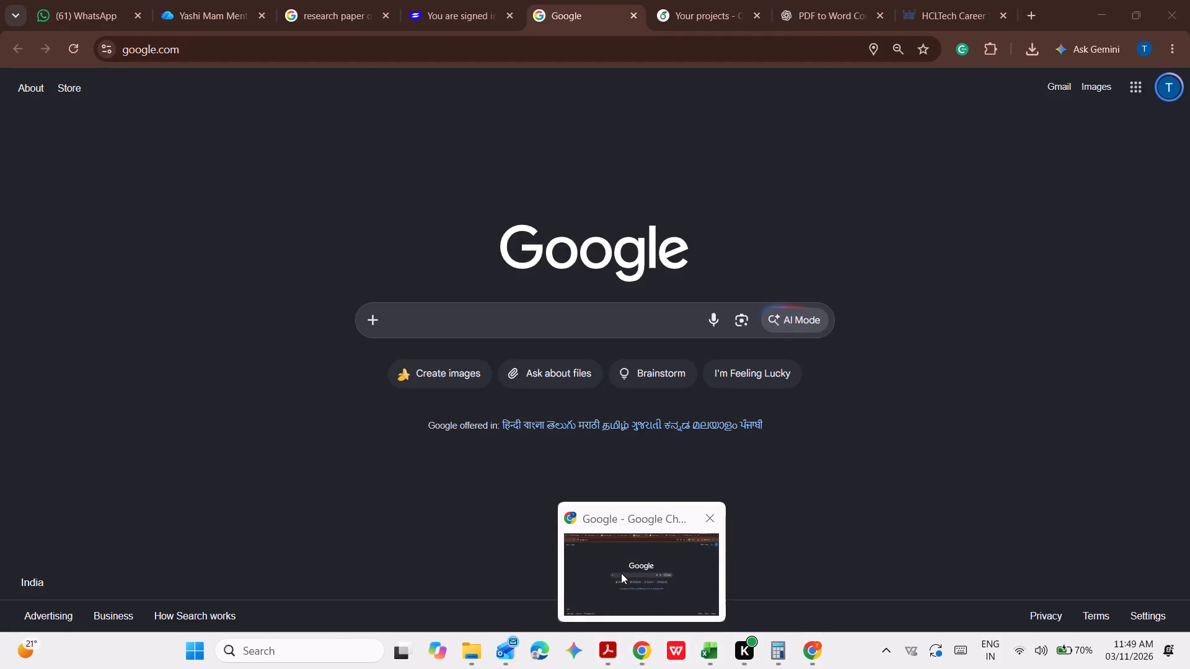
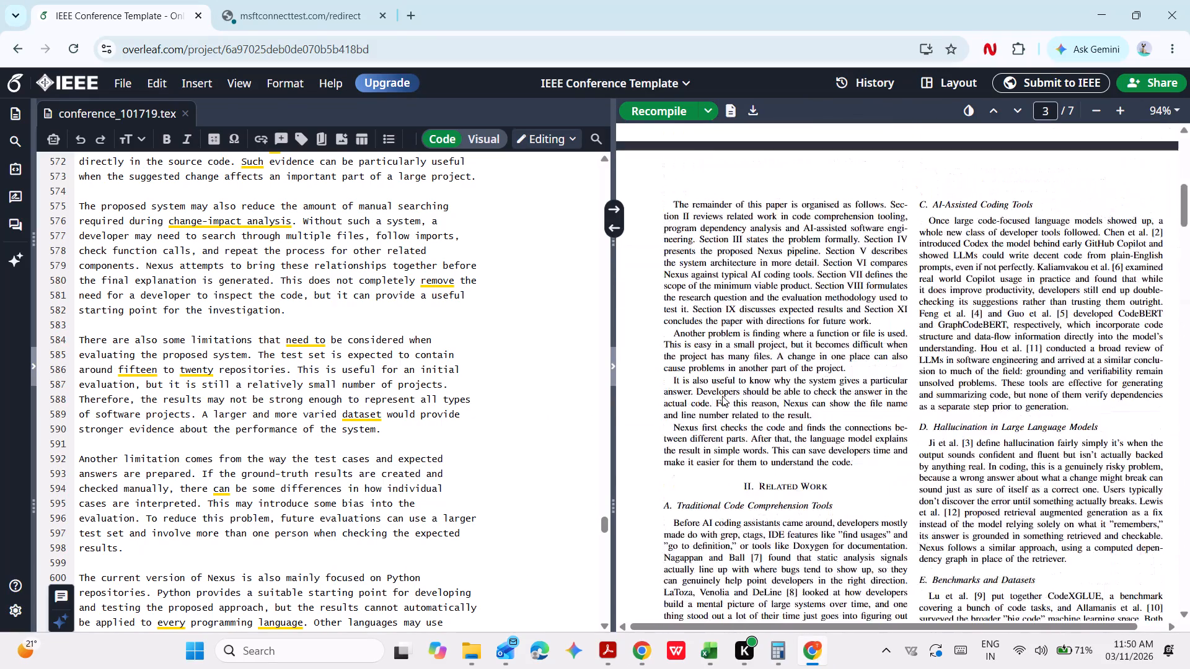
Place the text cursor at the end of the abstract in the LaTeX source, after "compared with pure LLM only reasoning.".
scroll(722, 396, down, 2)
scroll(421, 405, up, 4)
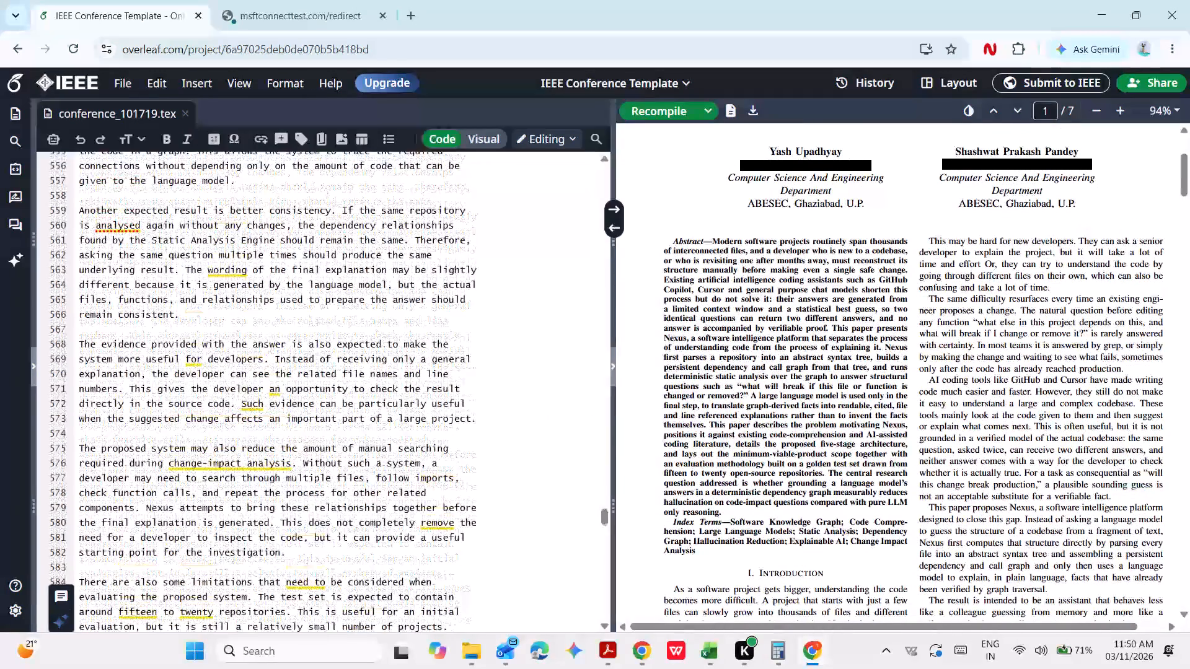
scroll(421, 405, up, 20)
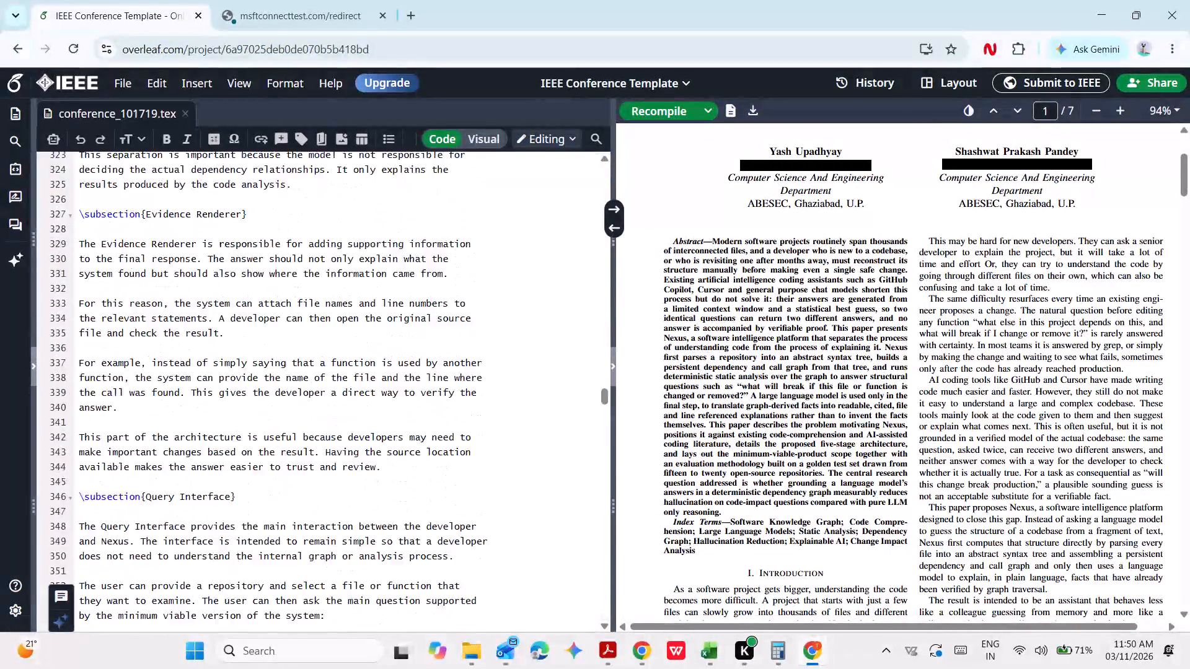
scroll(421, 405, up, 20)
scroll(421, 405, down, 3)
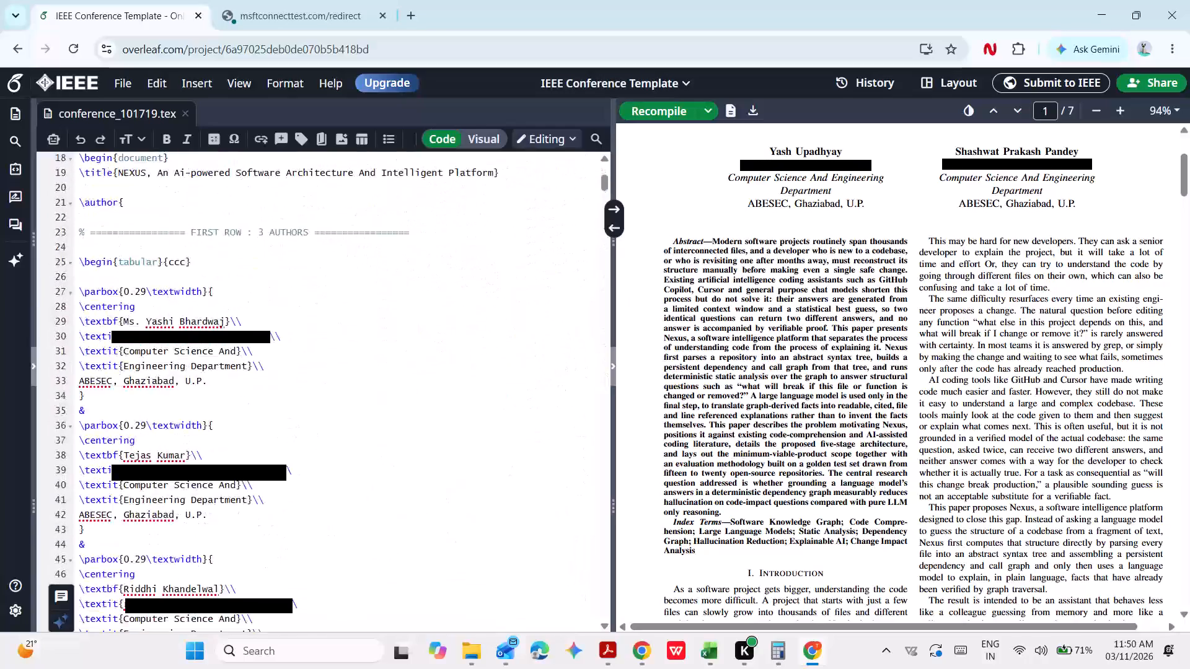
scroll(421, 405, down, 9)
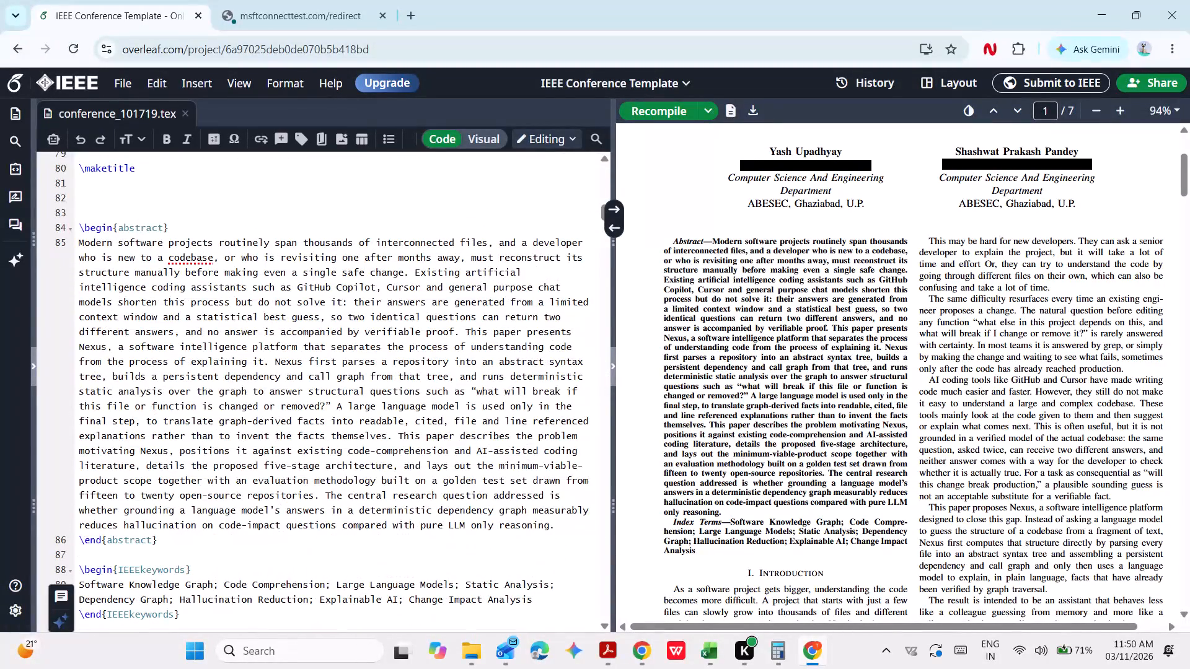
click(568, 525)
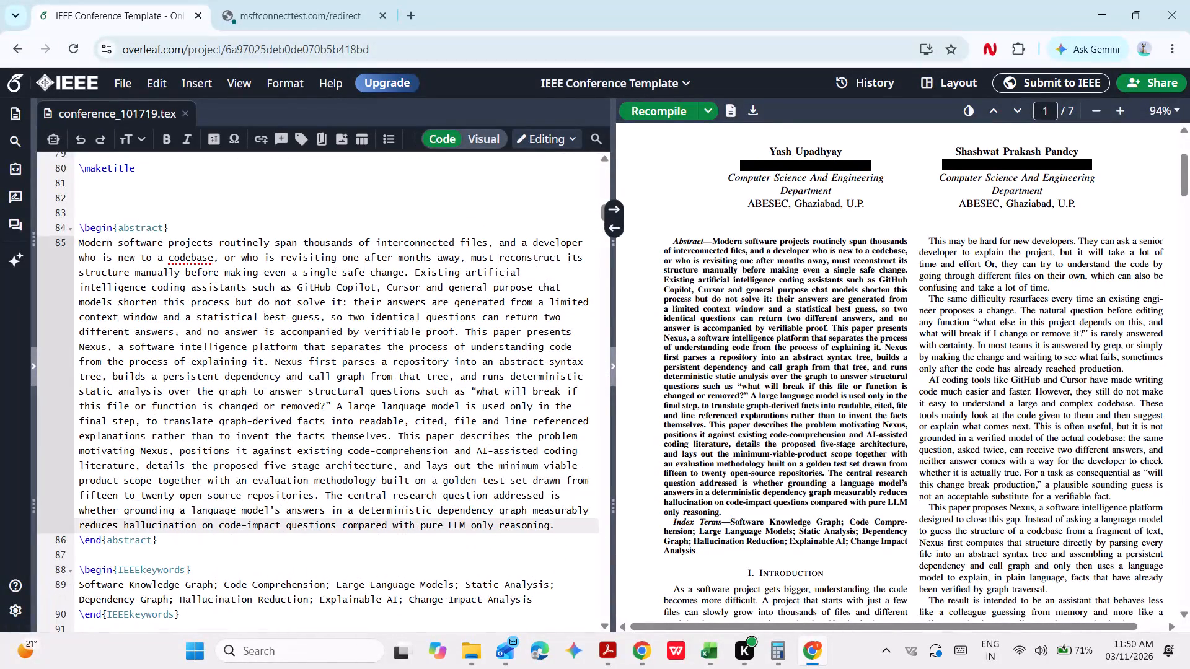
click(568, 525)
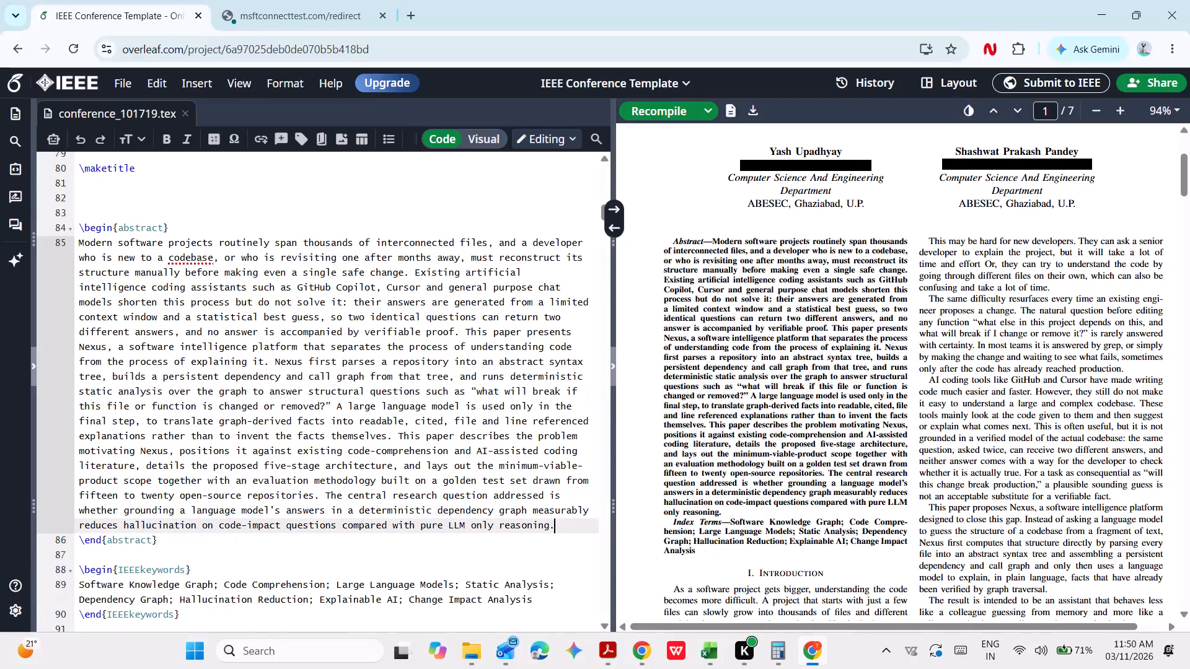
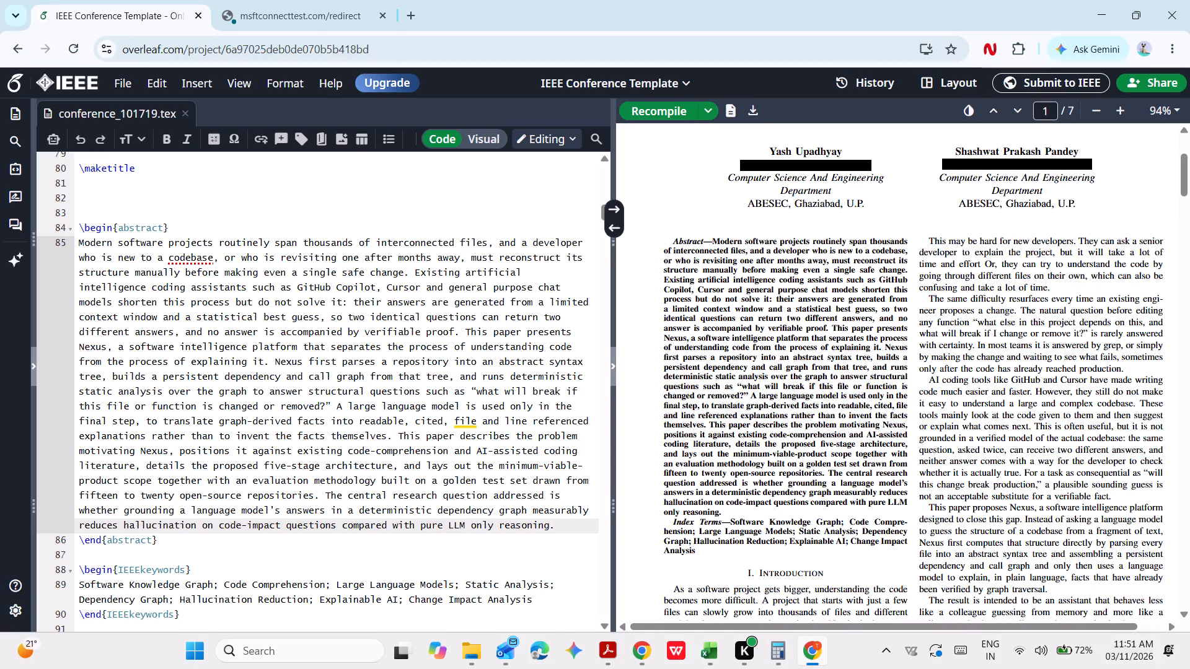
Delete the abstract's closing sentence beginning "The central research question addressed" and recompile the PDF.
click(324, 496)
drag(324, 496, 338, 574)
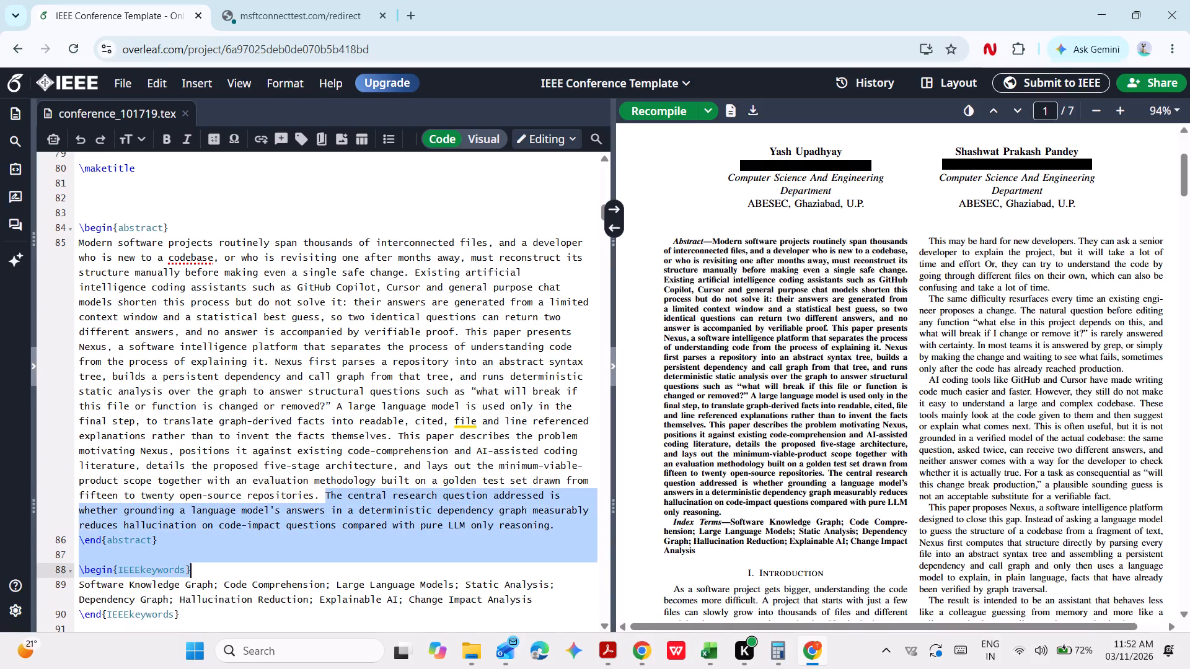
drag(338, 574, 562, 527)
key(BackSpace)
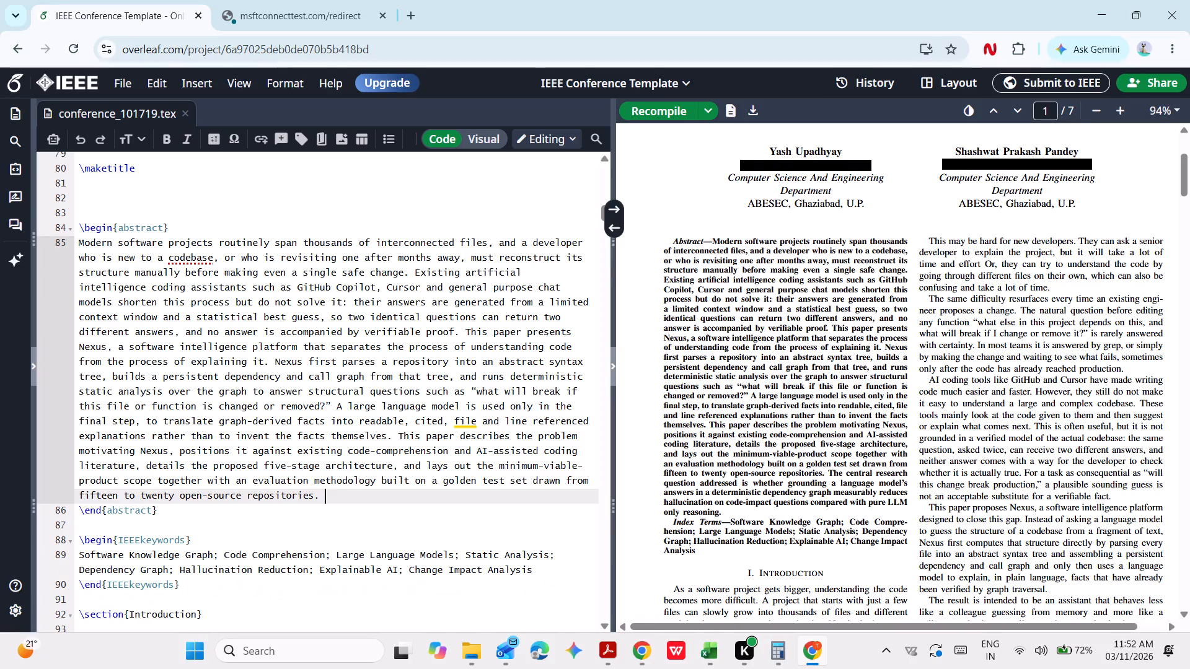
click(645, 116)
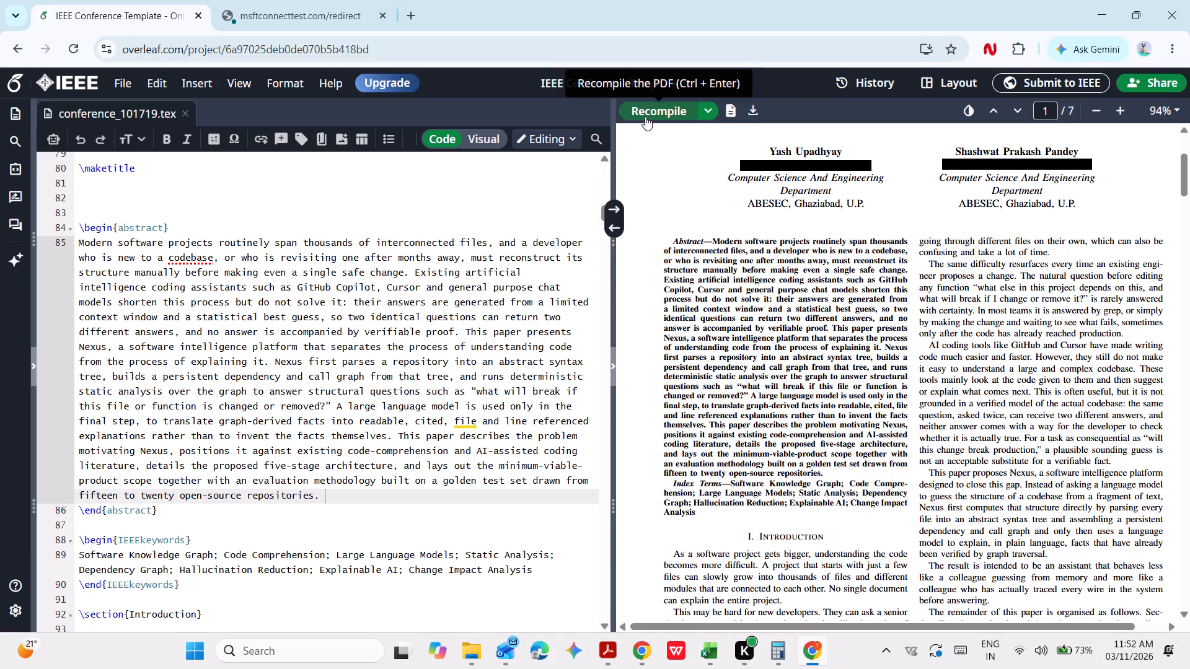
Skim the recompiled PDF from the abstract through the system flow figure to the conclusion and references.
scroll(1014, 222, down, 2)
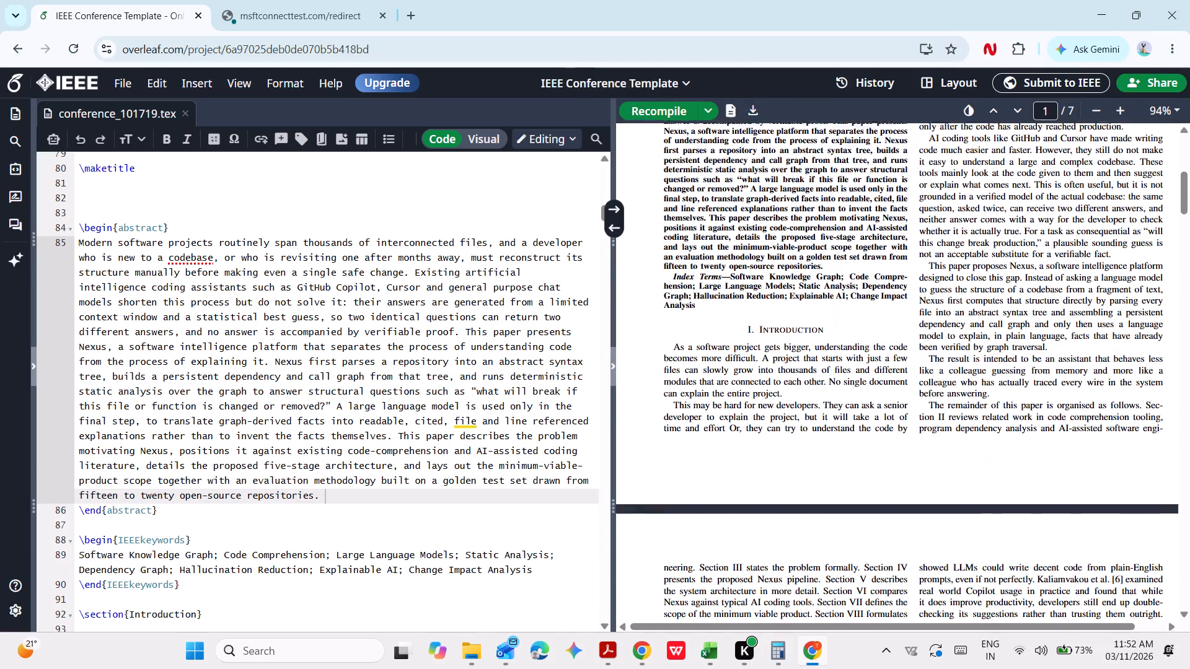
scroll(1014, 222, down, 1)
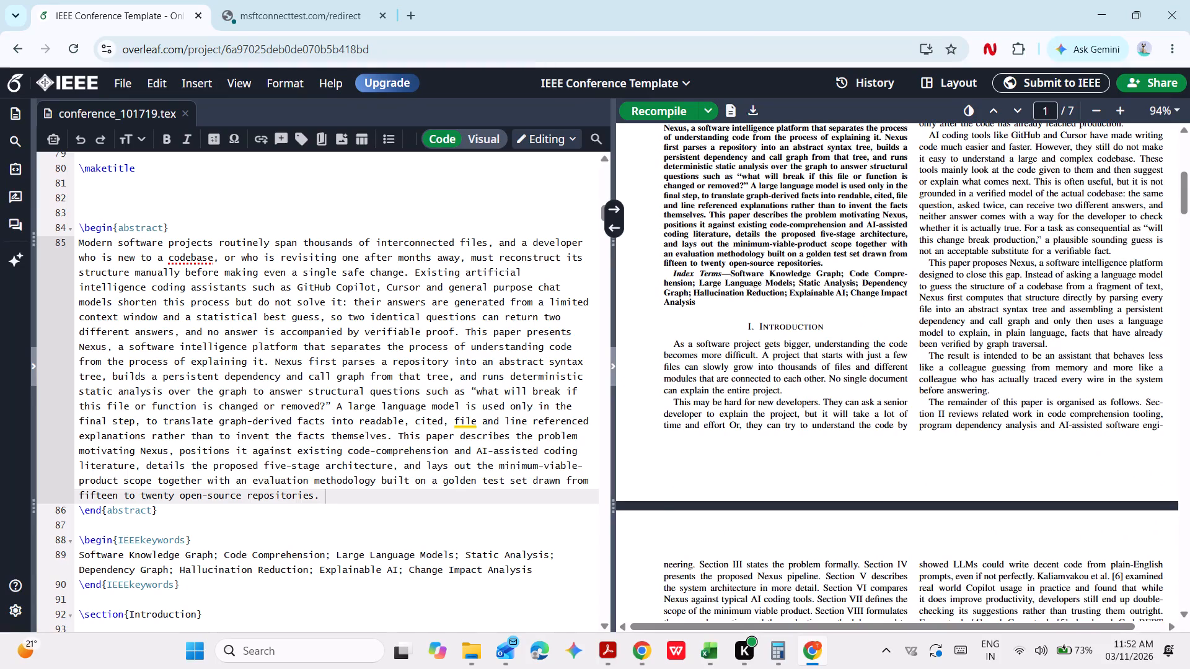
scroll(824, 322, up, 4)
scroll(824, 322, down, 3)
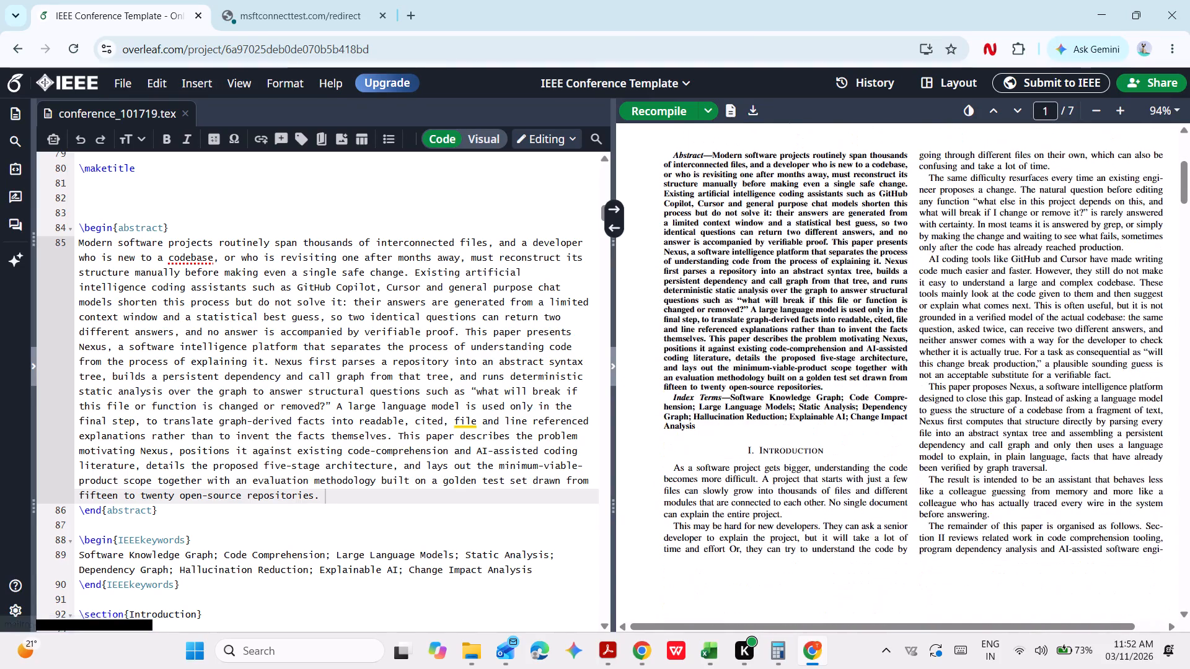
scroll(824, 322, up, 2)
scroll(824, 322, down, 8)
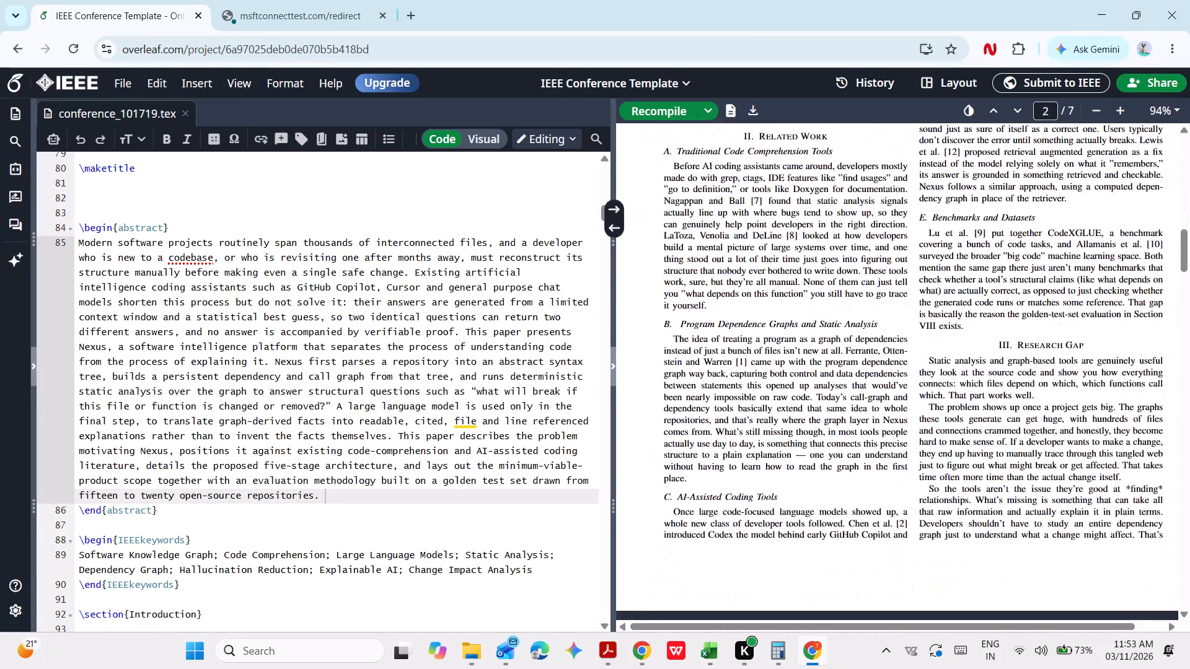
scroll(824, 322, down, 16)
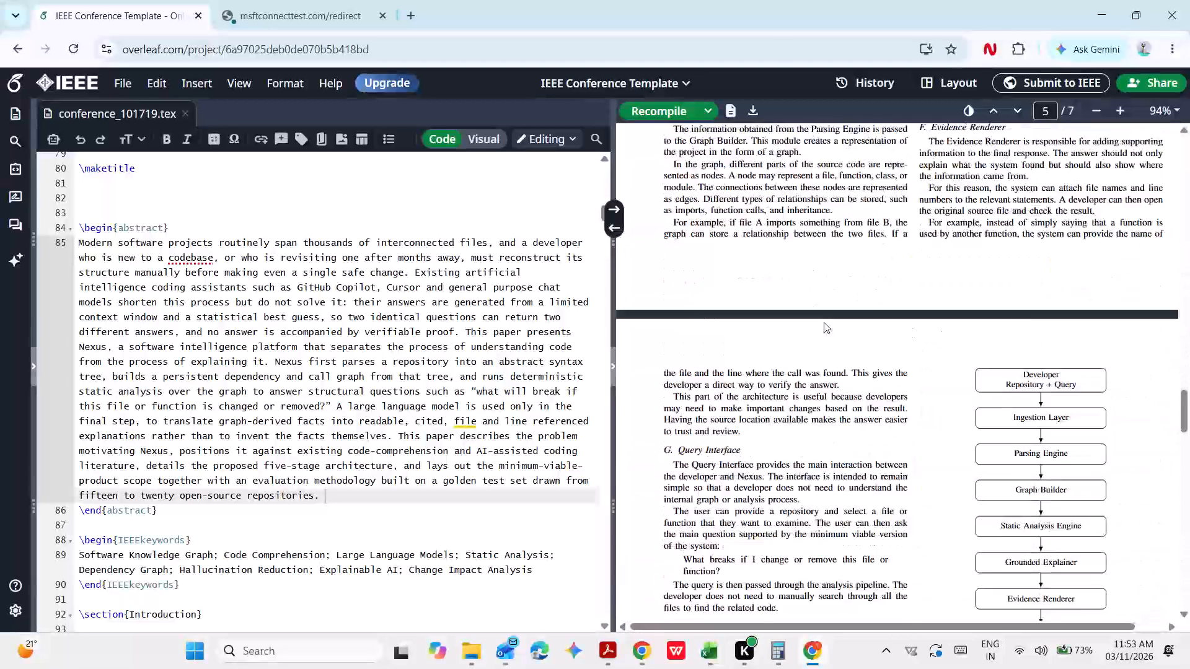
scroll(824, 322, down, 1)
scroll(824, 322, right, 1)
scroll(824, 322, up, 1)
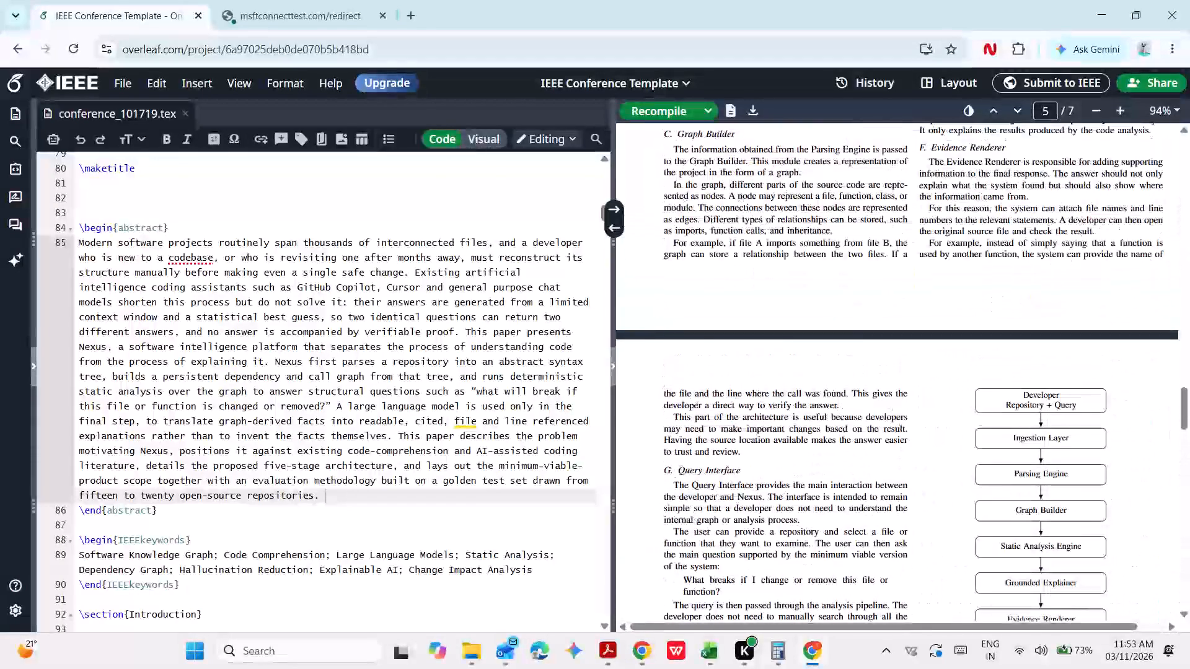
scroll(824, 322, up, 6)
scroll(824, 322, down, 7)
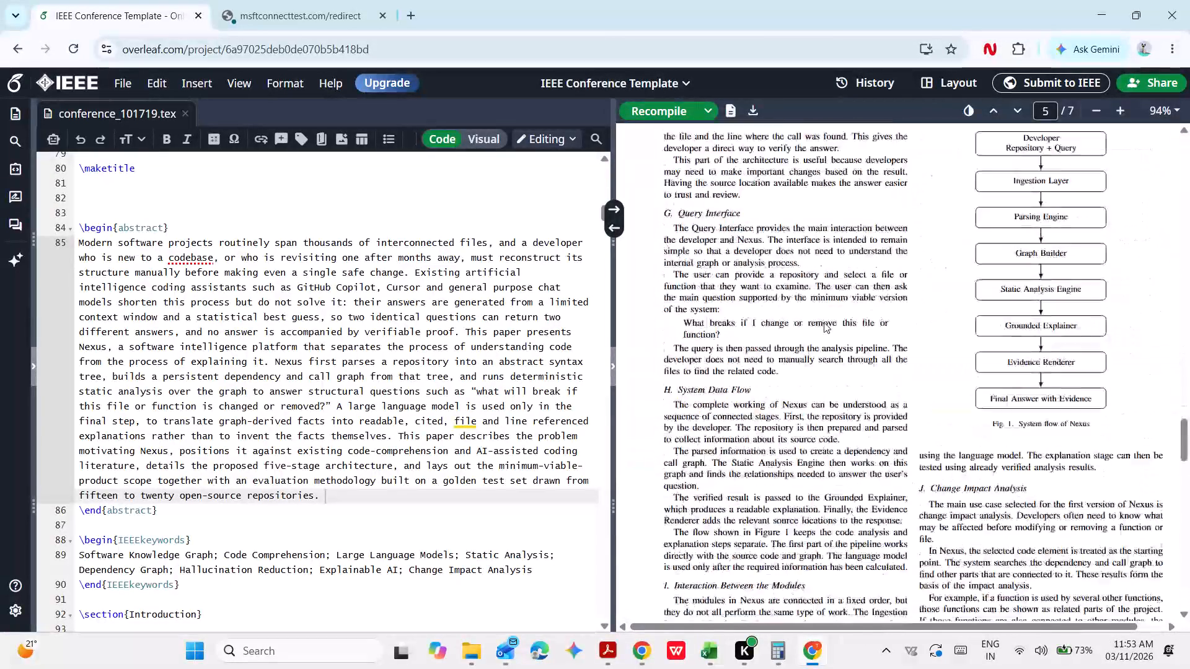
scroll(824, 322, down, 7)
scroll(824, 322, up, 2)
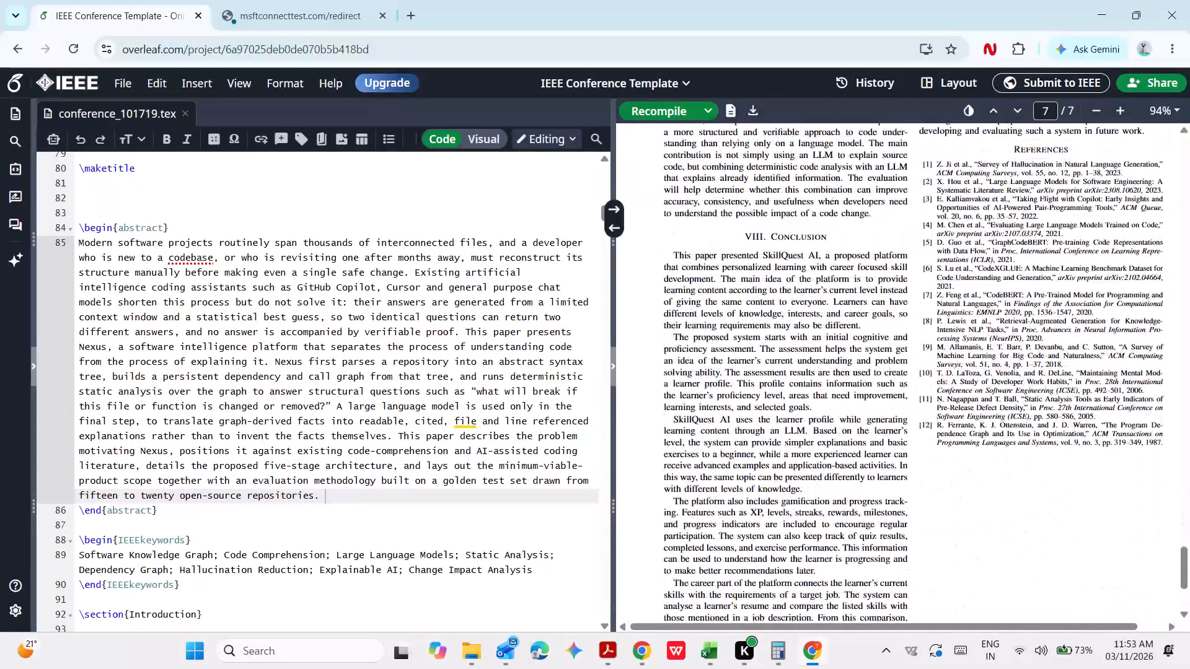
Review the PDF's conclusion, the expected results pages, and the architecture section around the system flow figure.
scroll(824, 322, up, 2)
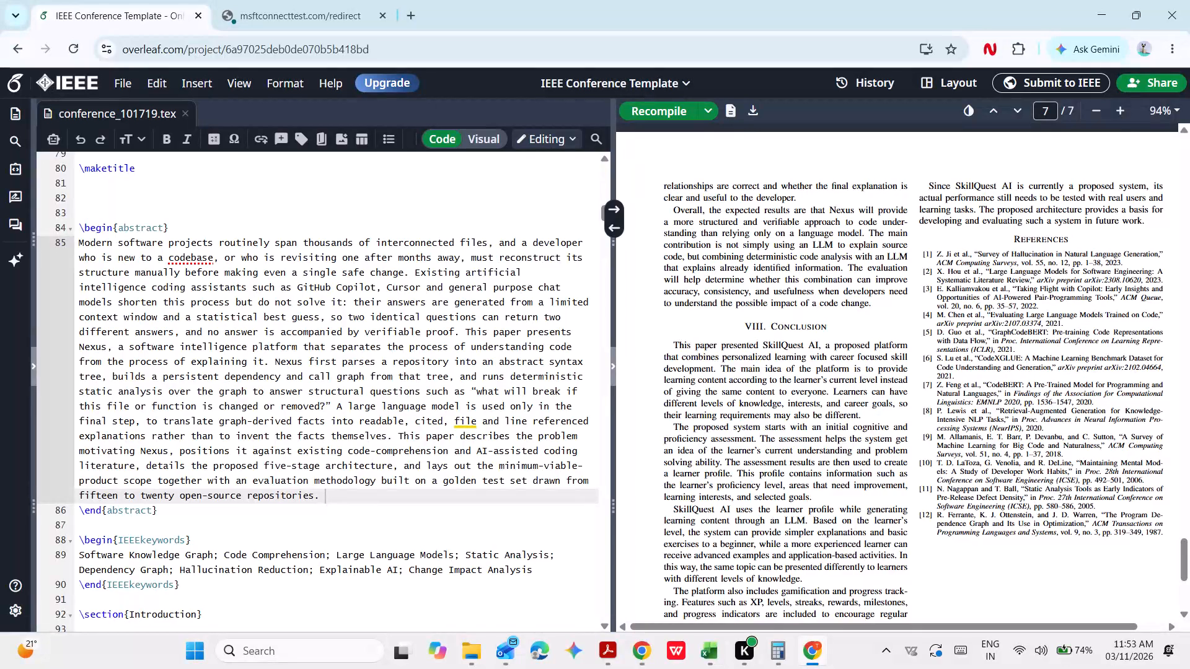
scroll(824, 322, up, 2)
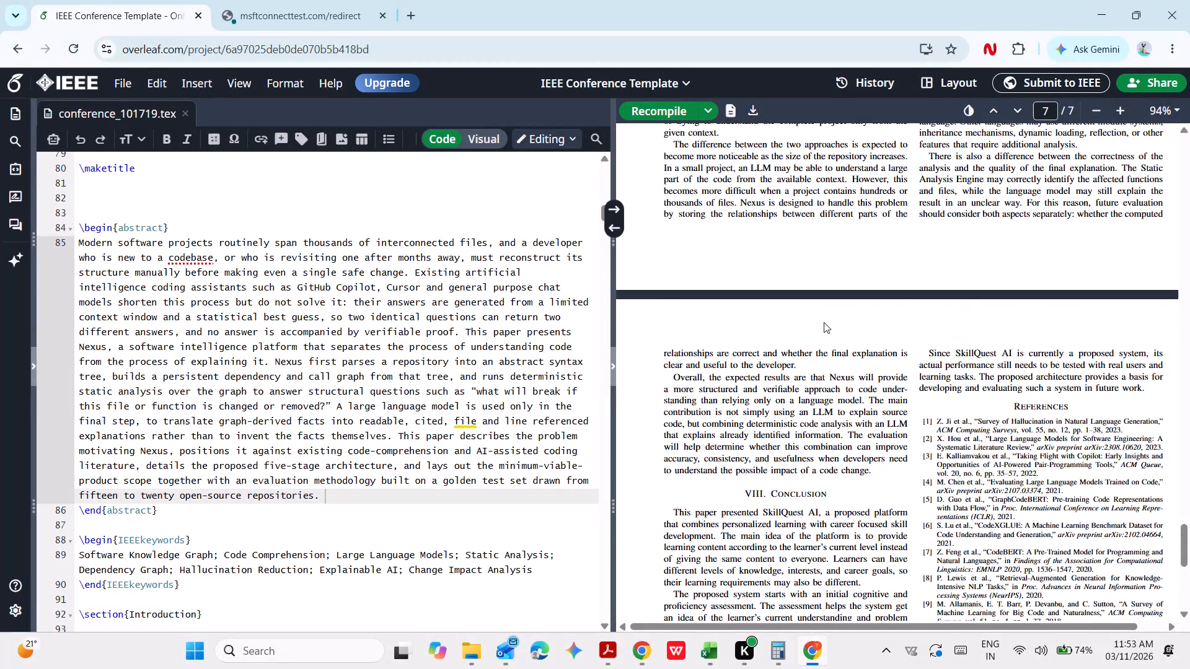
scroll(824, 322, up, 7)
scroll(824, 322, down, 2)
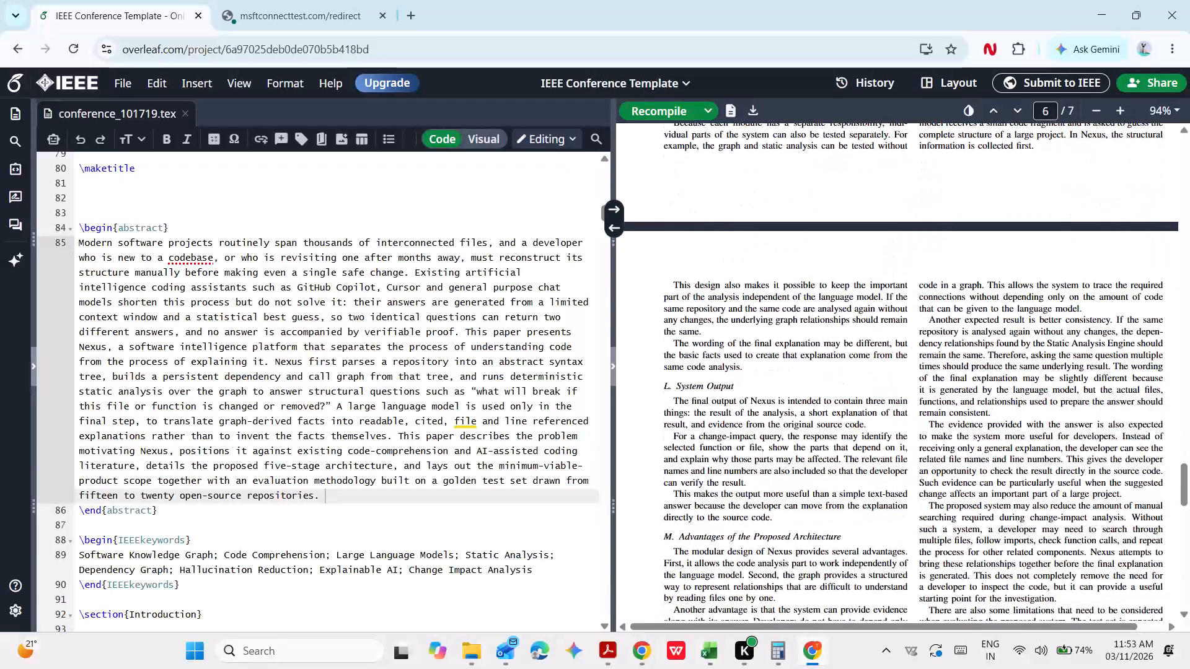
scroll(824, 322, down, 1)
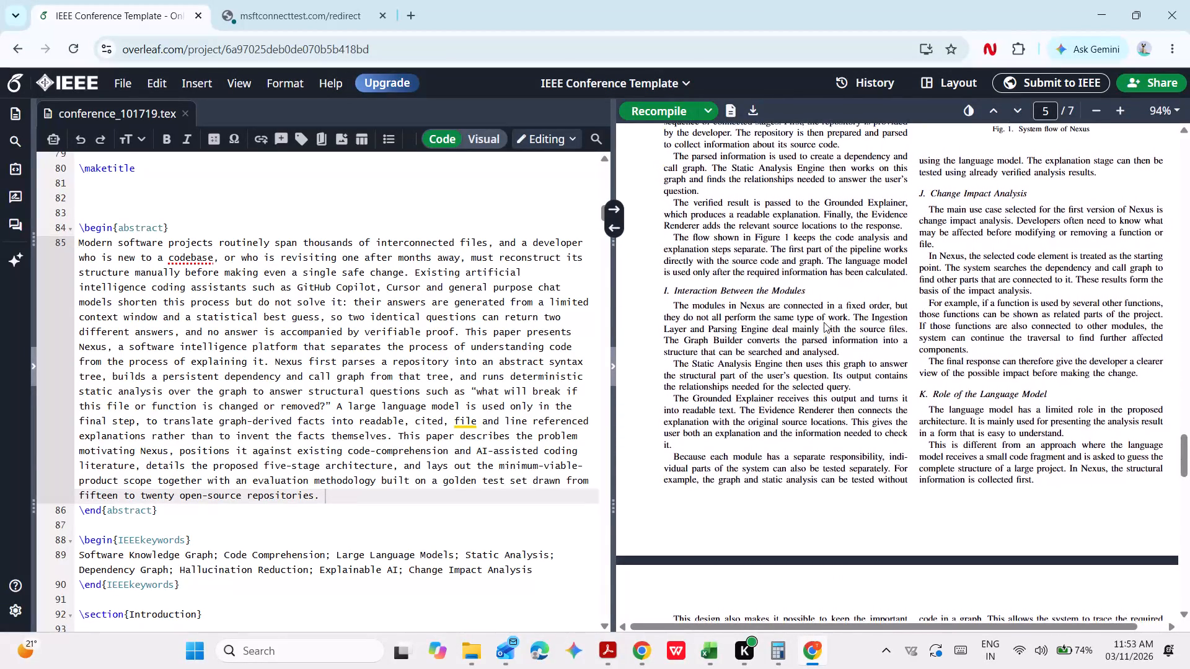
scroll(824, 322, up, 1)
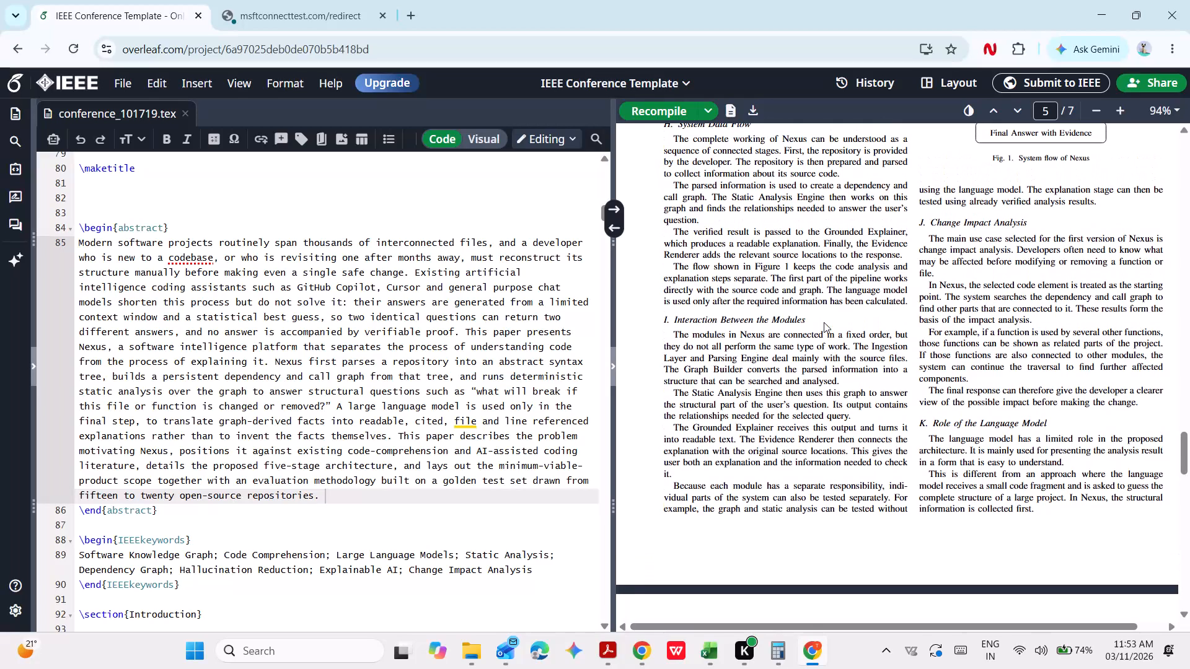
scroll(824, 322, up, 4)
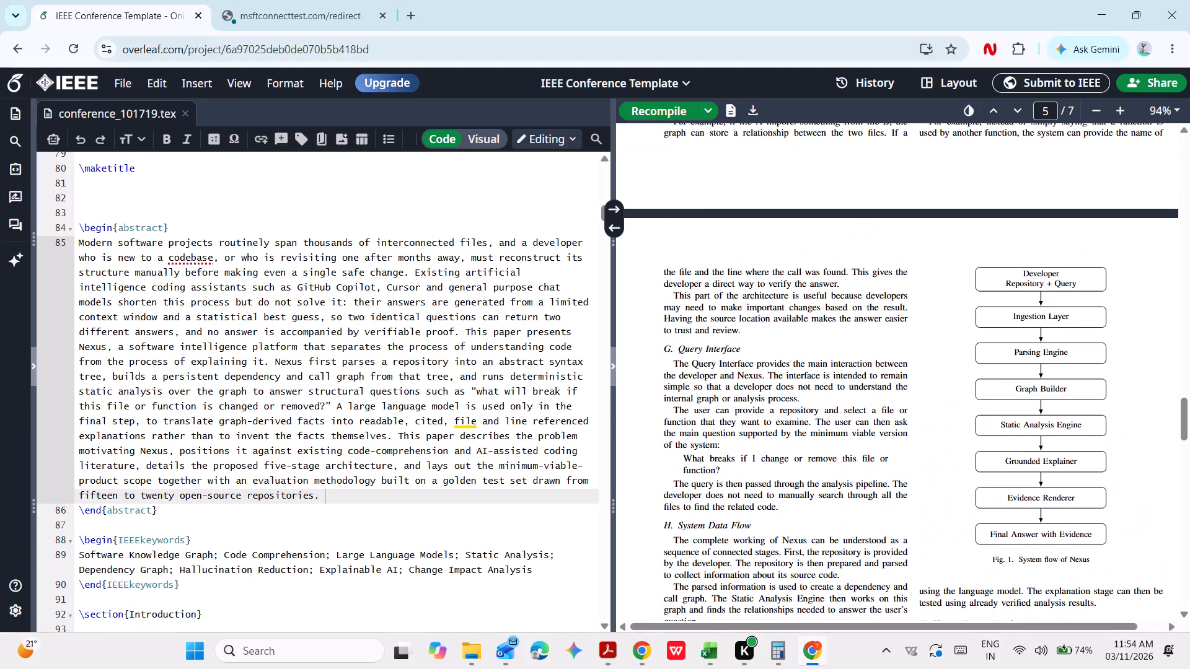
scroll(824, 322, up, 1)
scroll(824, 322, down, 1)
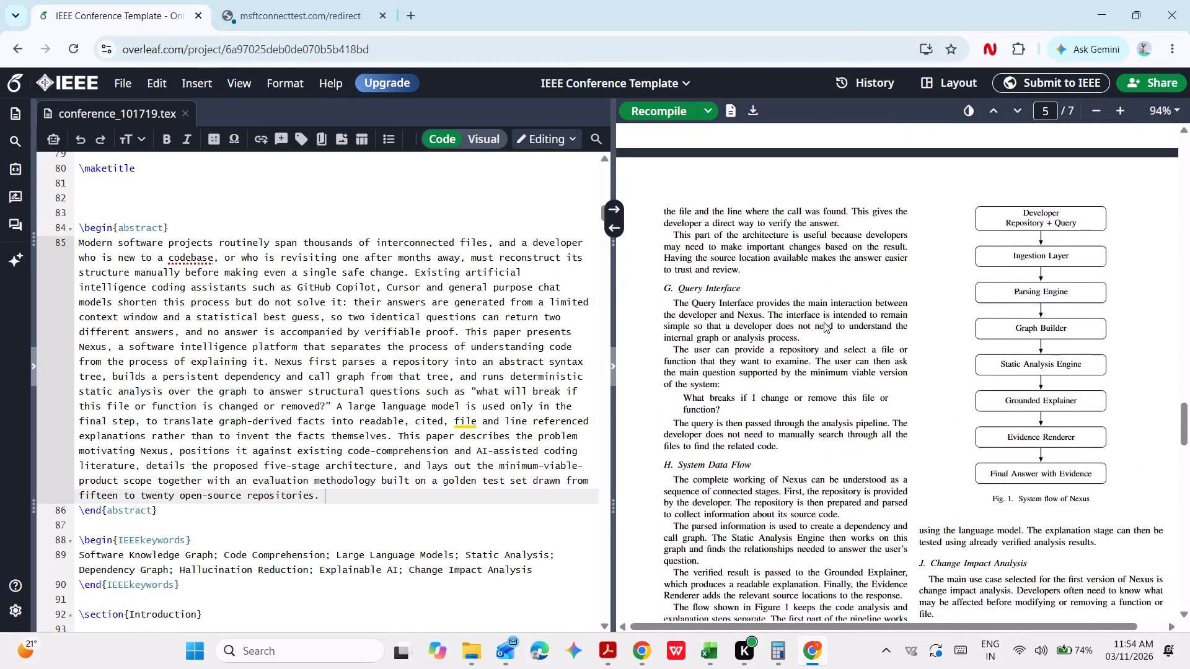
scroll(824, 322, up, 3)
scroll(824, 322, down, 1)
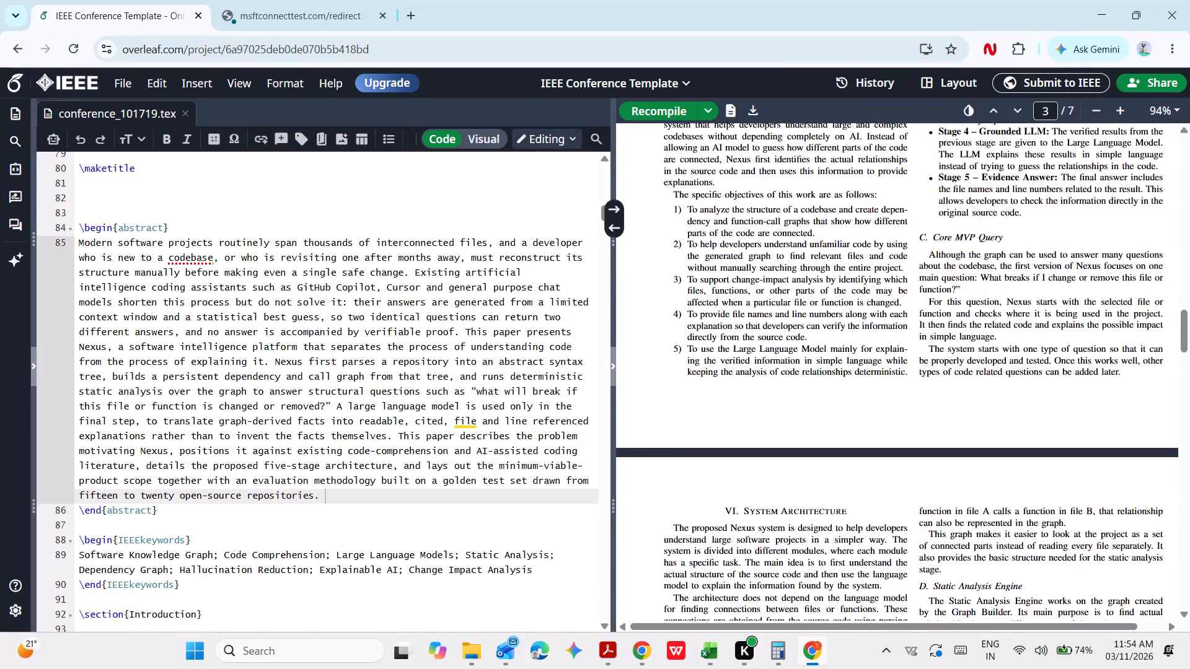
Check the PDF's title and author block, the related work, research gap, objectives and methodology sections.
scroll(501, 306, up, 12)
scroll(501, 306, down, 3)
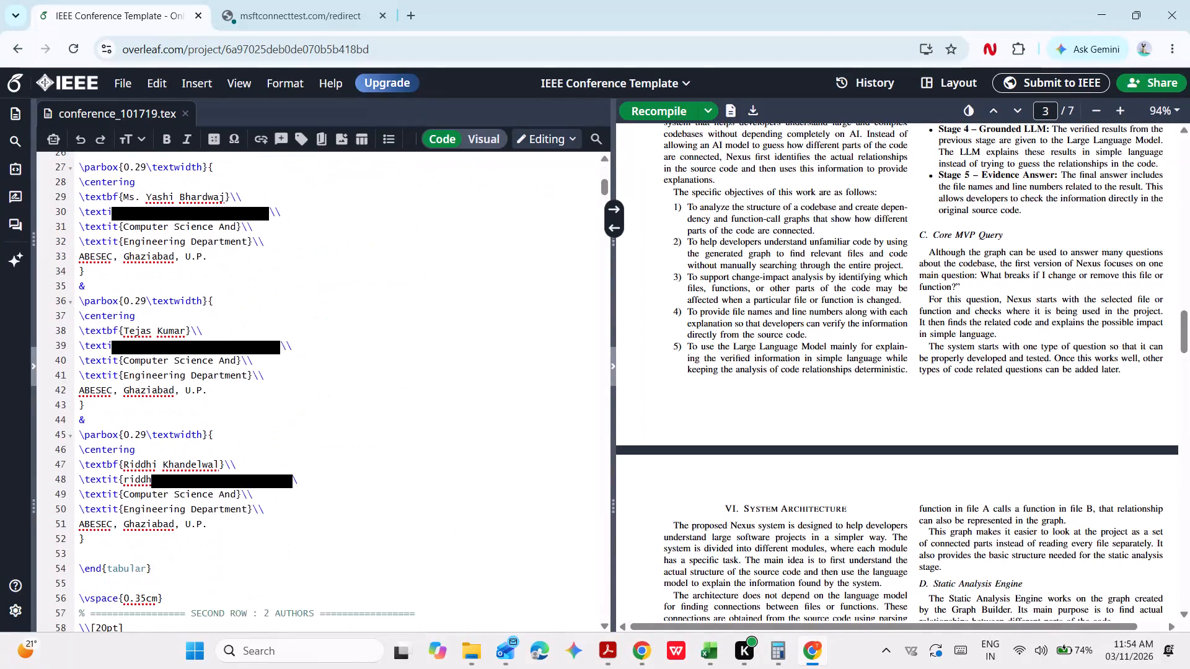
scroll(1010, 354, up, 10)
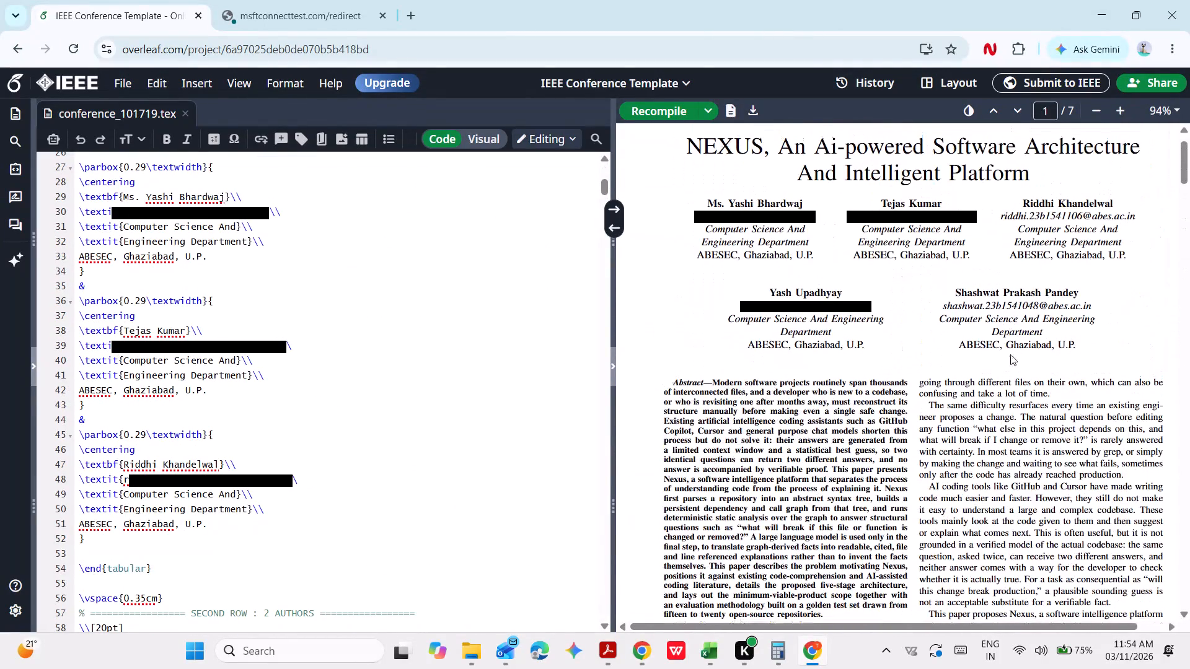
scroll(1010, 354, down, 5)
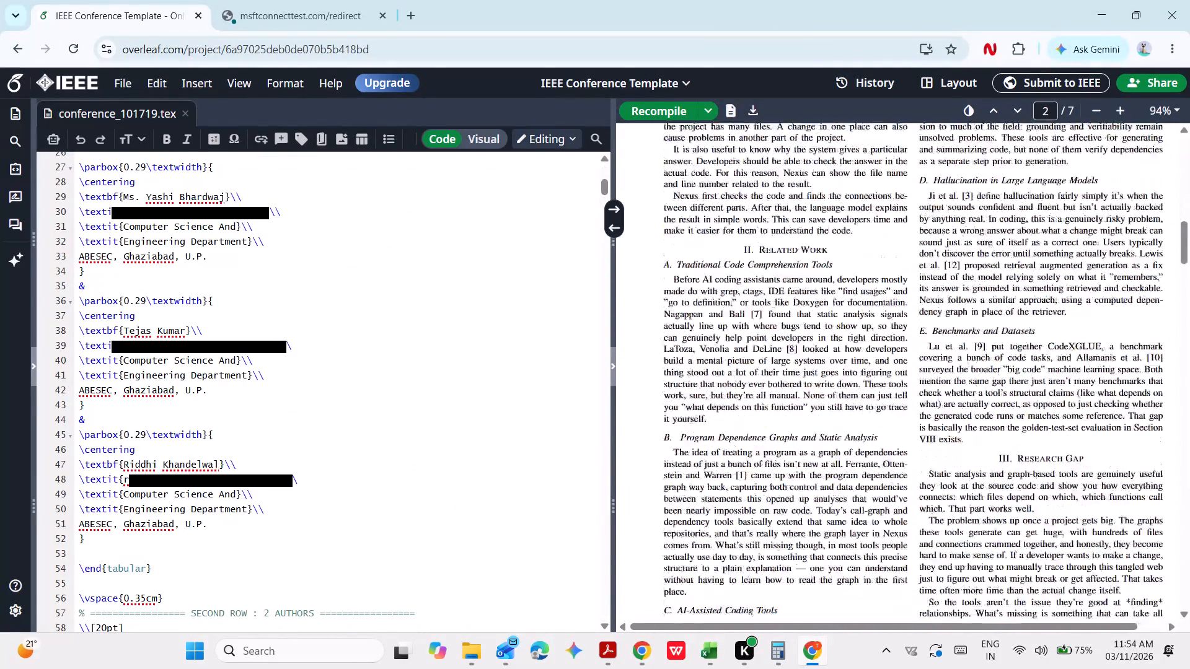
scroll(1010, 354, down, 2)
scroll(511, 419, down, 2)
scroll(858, 413, down, 3)
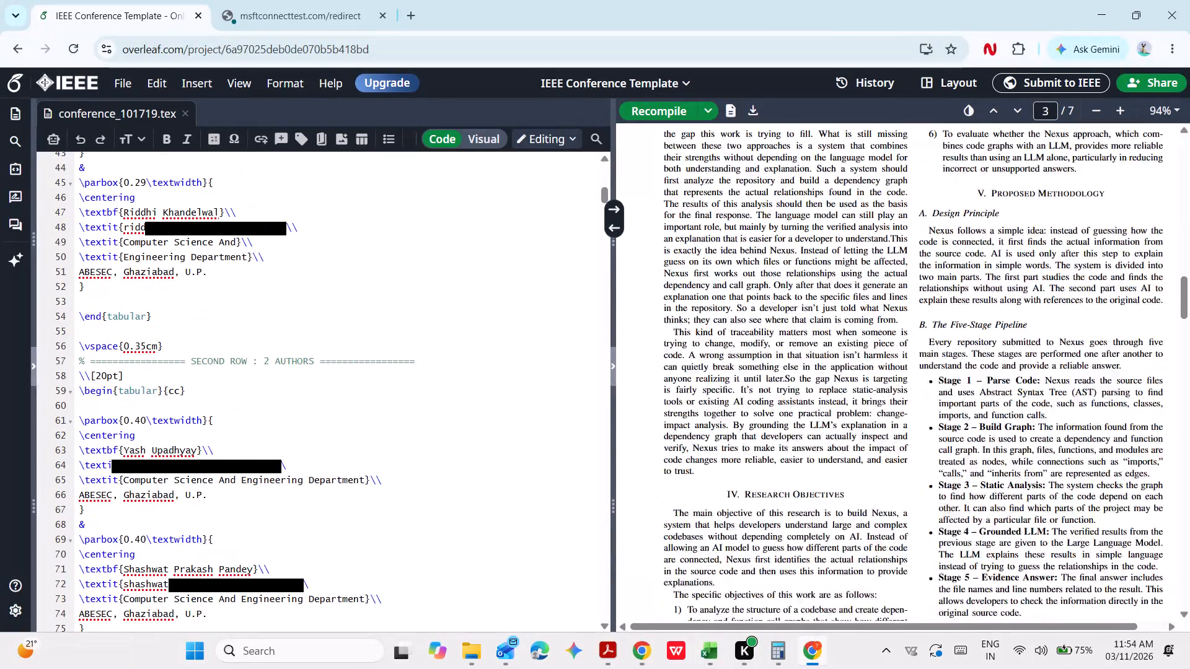
scroll(858, 413, down, 13)
Re-examine the System Architecture pages and the system flow figure, comparing them with the research objectives and five-stage pipeline.
scroll(858, 413, up, 1)
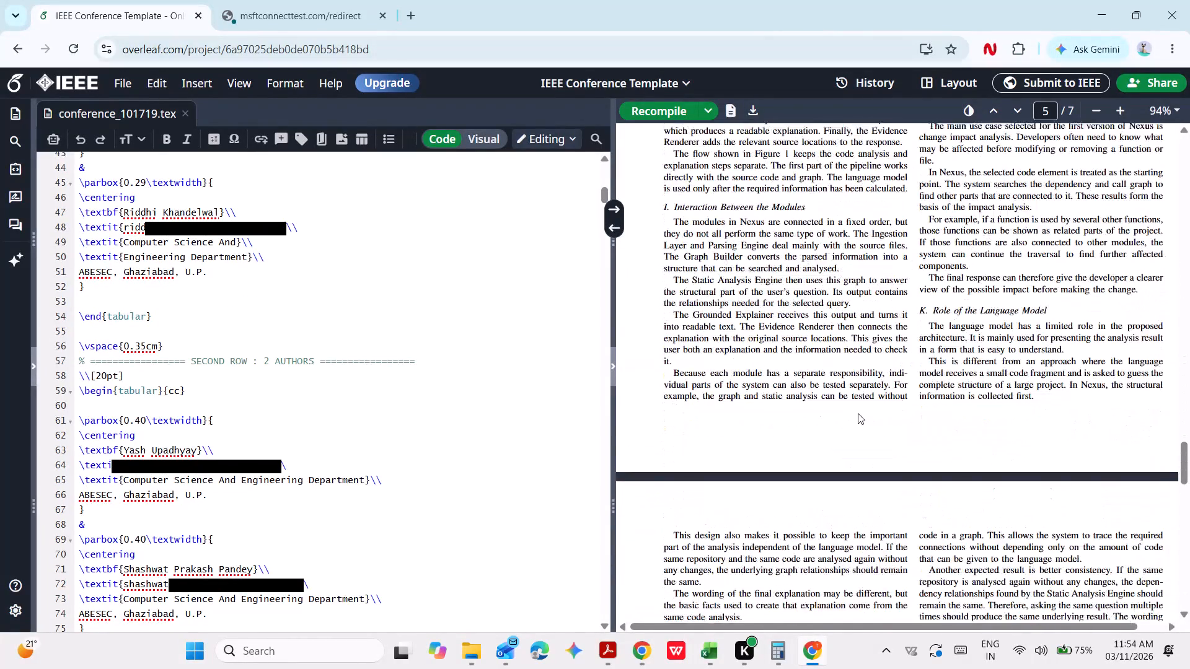
scroll(858, 413, up, 3)
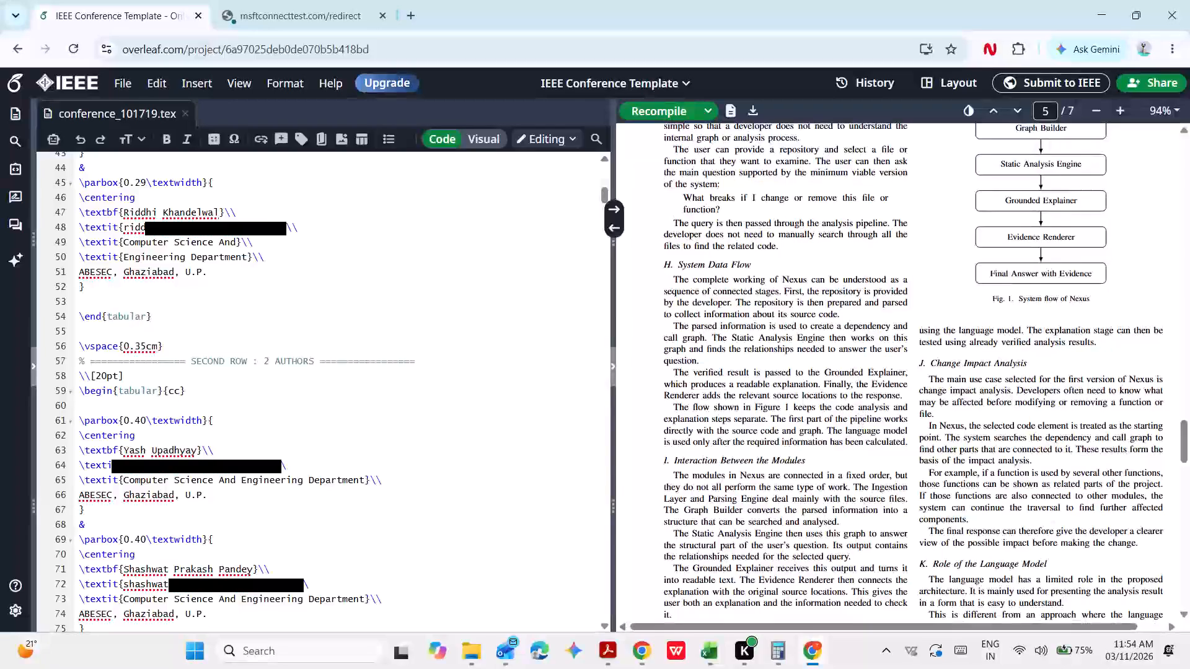
scroll(858, 413, up, 2)
scroll(378, 437, up, 2)
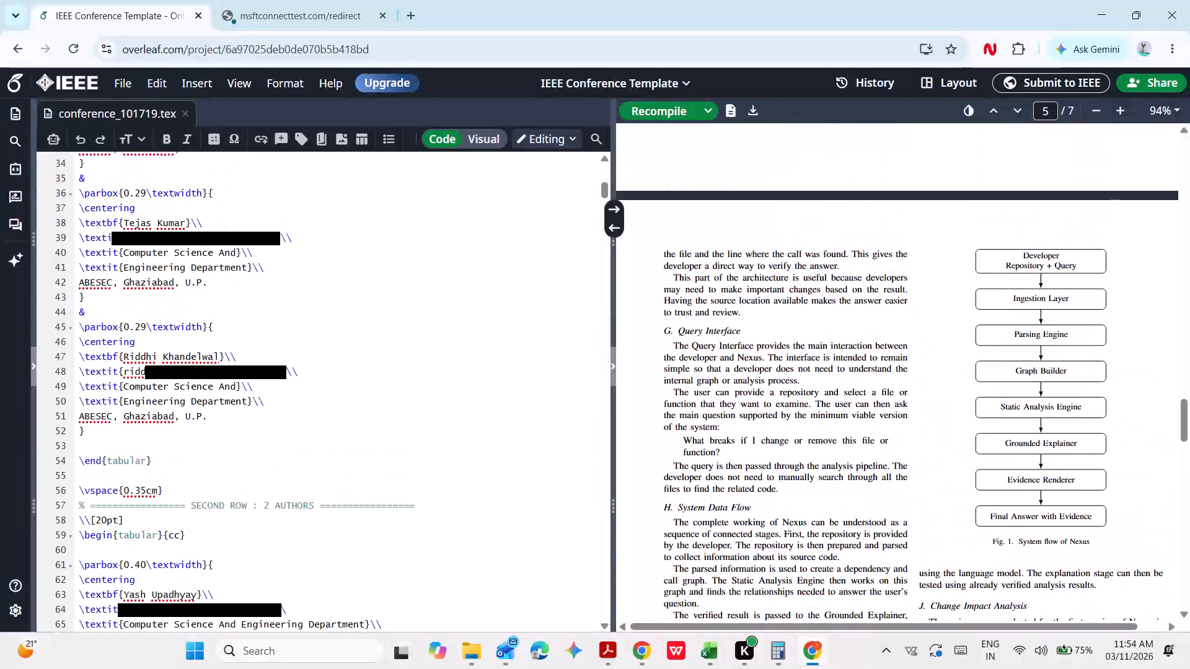
scroll(745, 467, down, 2)
scroll(745, 467, up, 7)
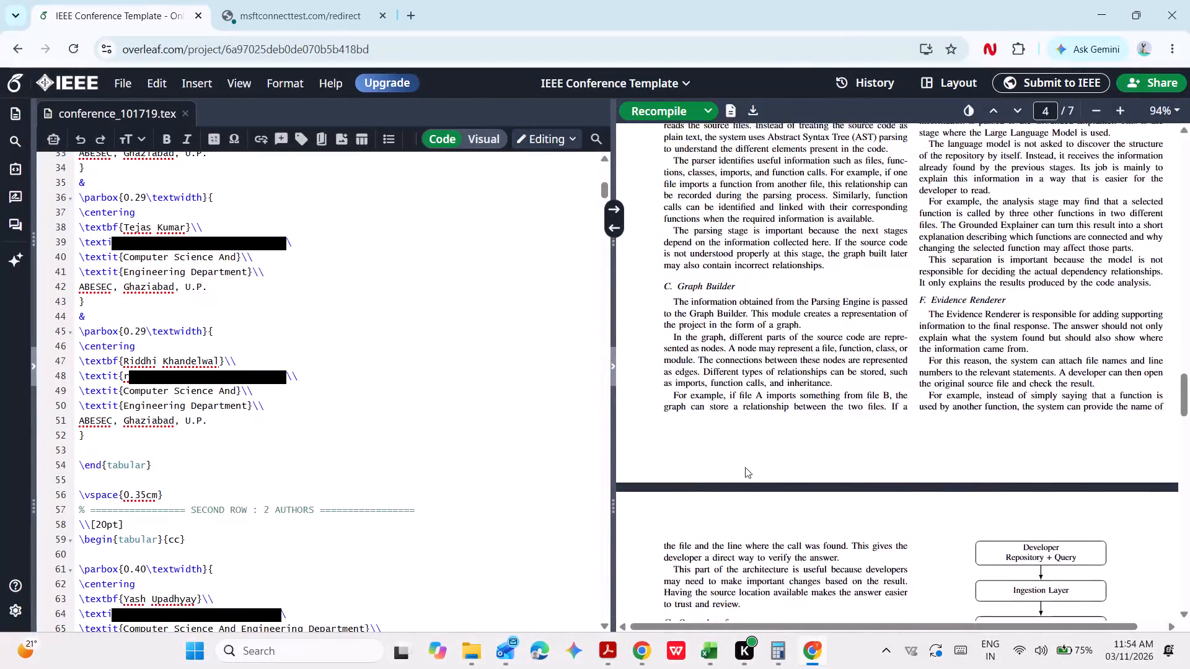
scroll(745, 467, up, 6)
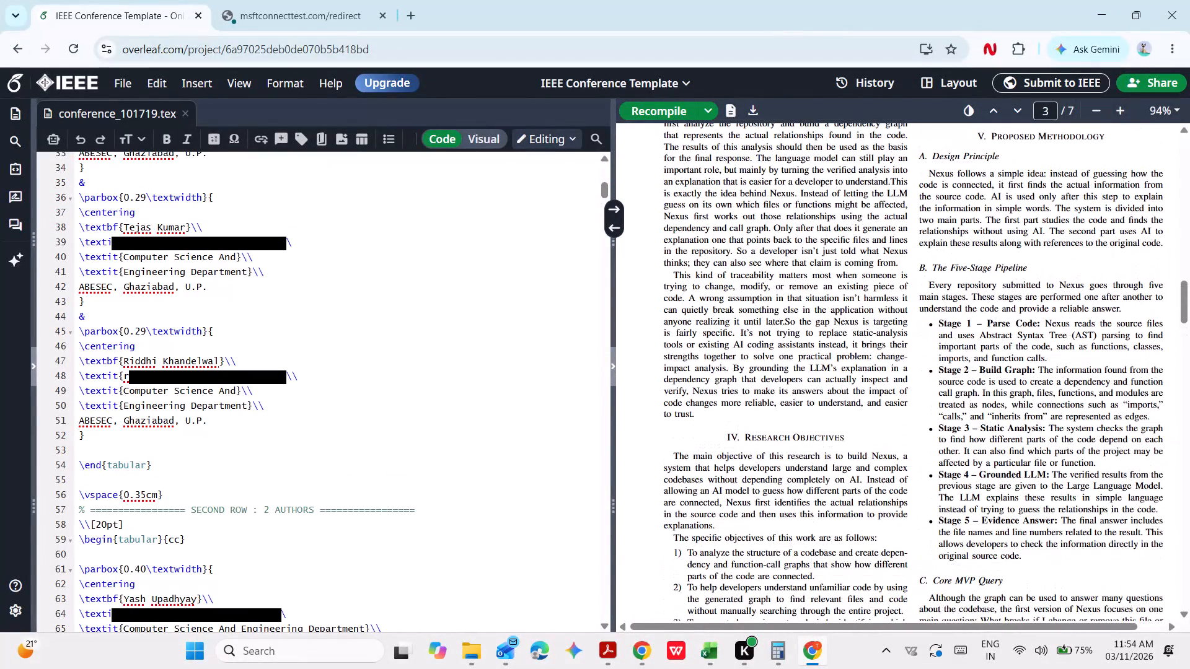
scroll(745, 467, down, 13)
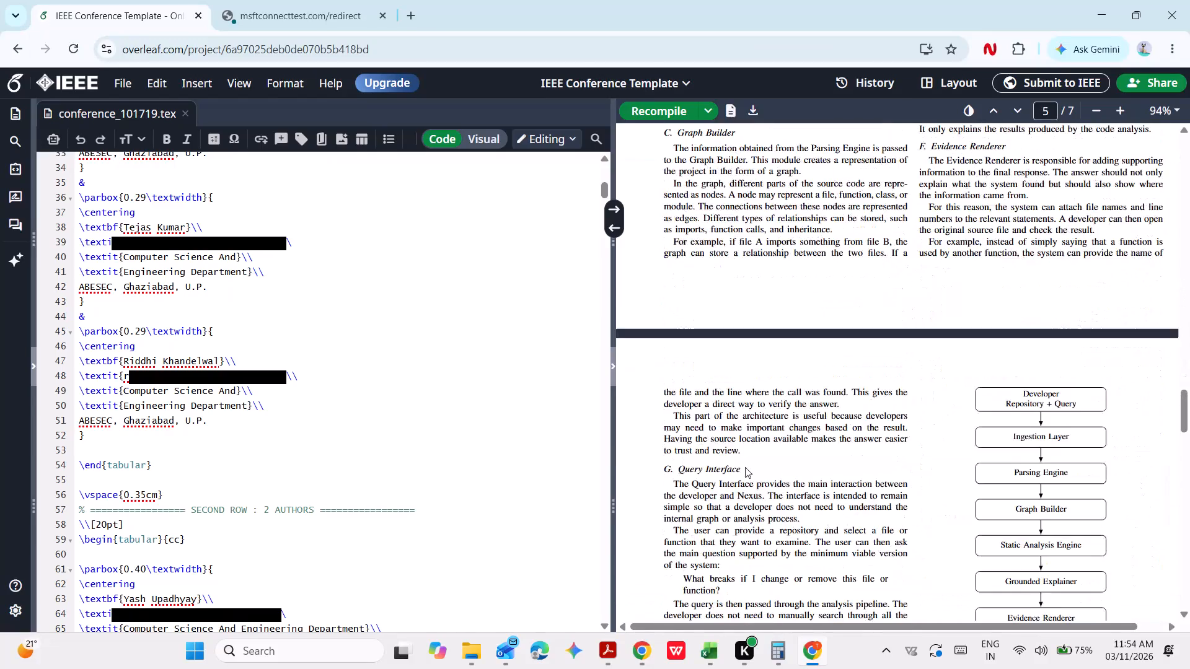
scroll(745, 467, up, 1)
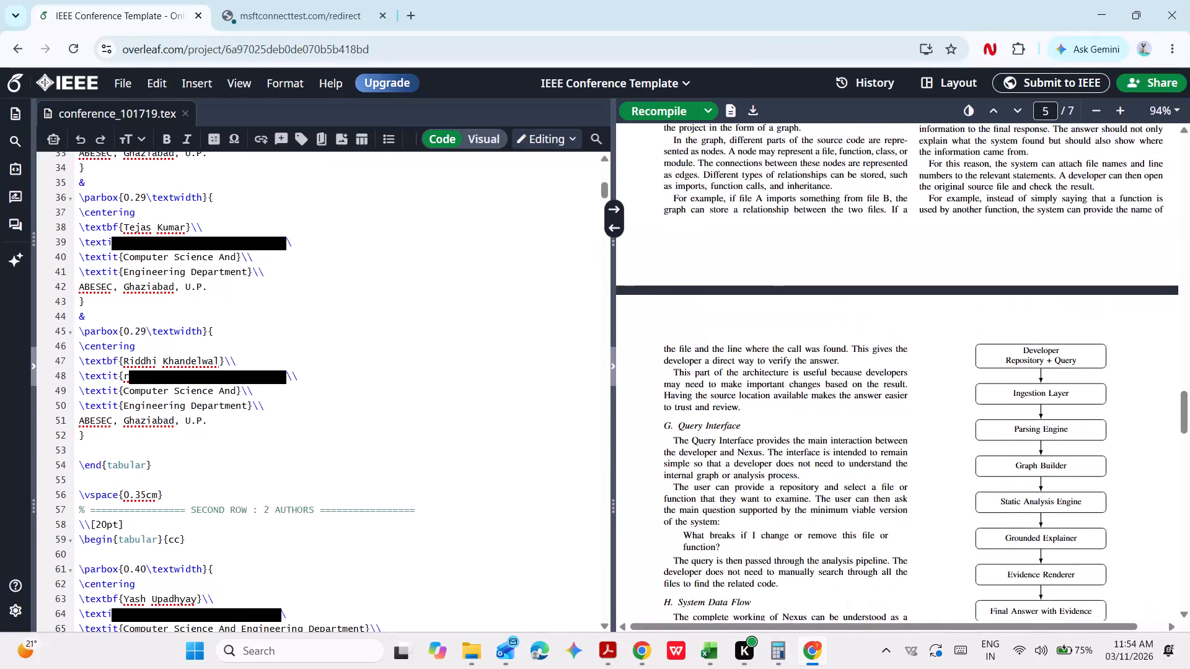
scroll(745, 467, down, 4)
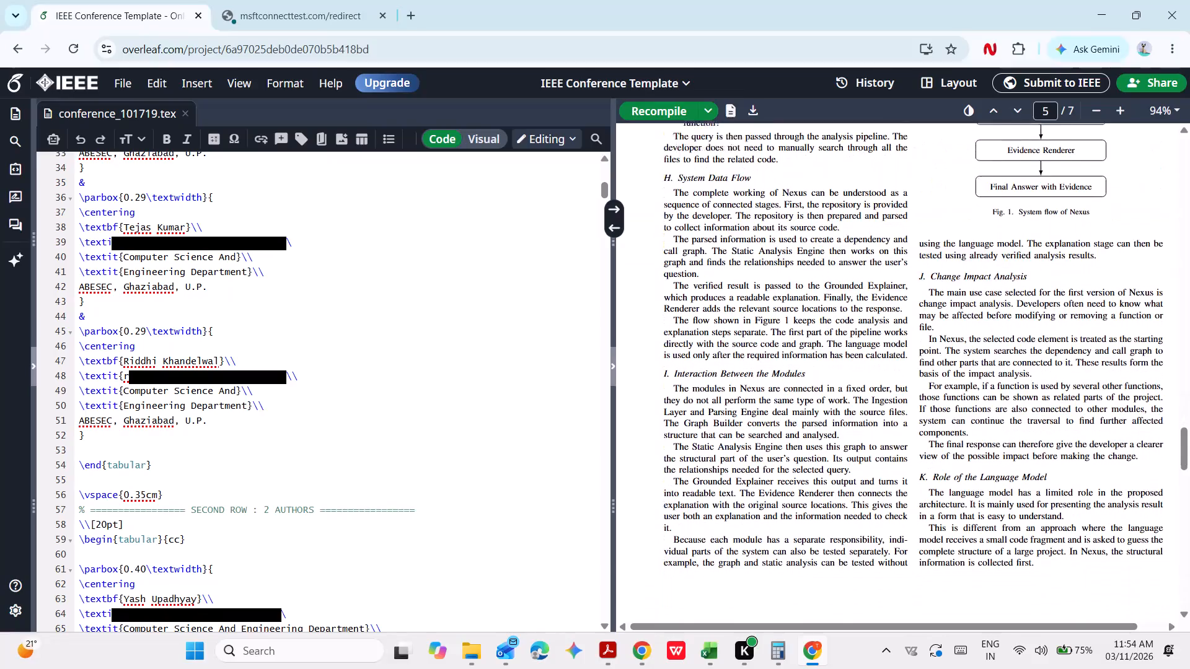
scroll(745, 467, down, 1)
scroll(745, 467, up, 8)
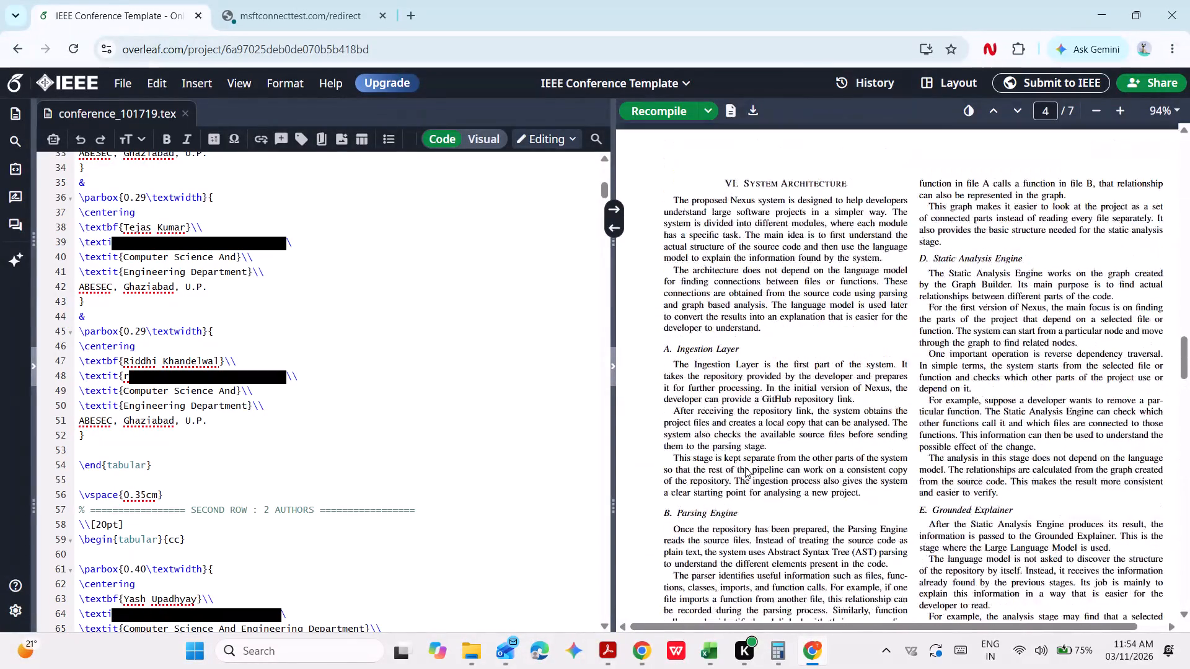
scroll(745, 467, up, 6)
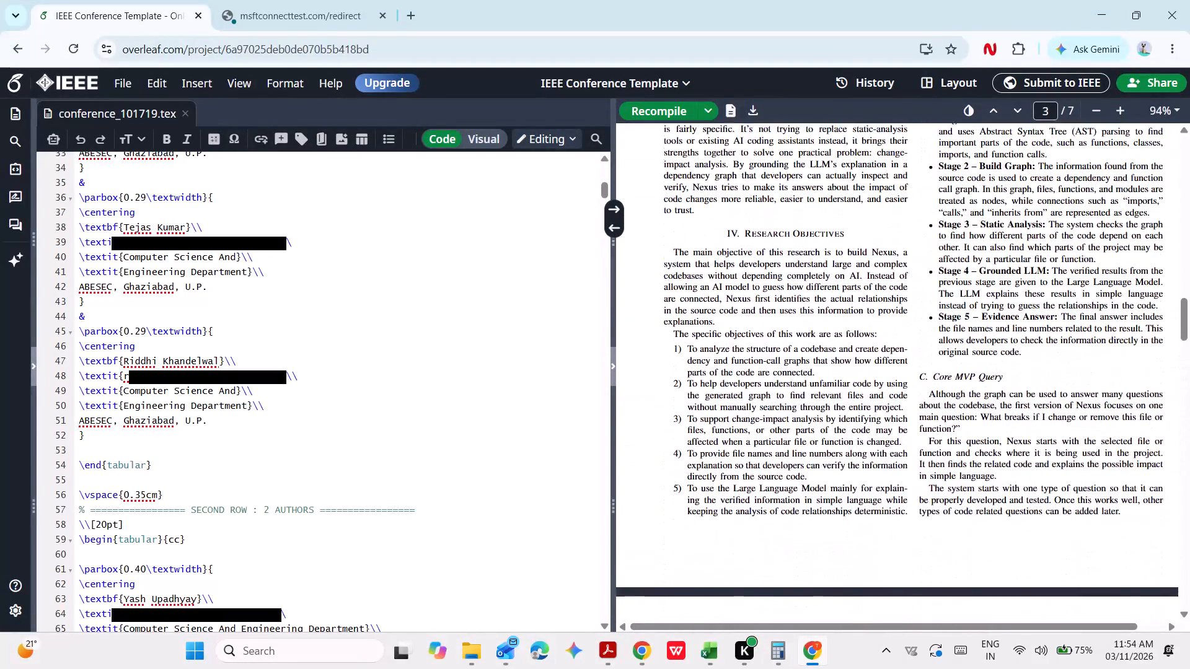
scroll(745, 467, up, 4)
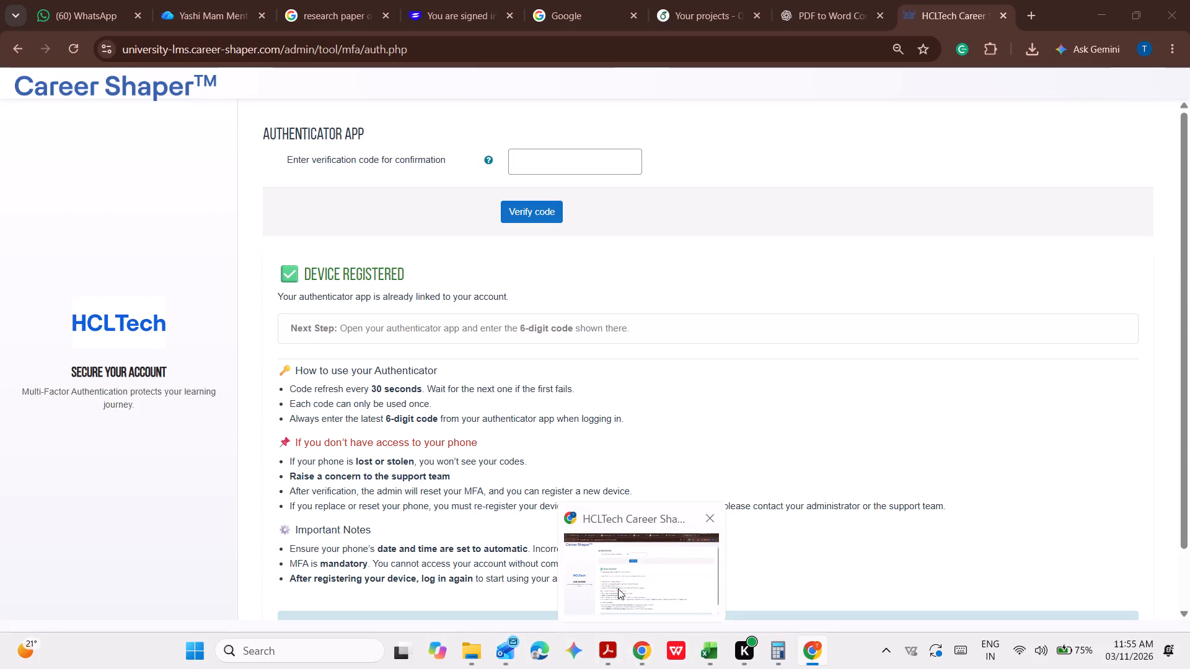
Switch to the other Chrome window, which has the HCLTech Career Shaper page open.
click(618, 588)
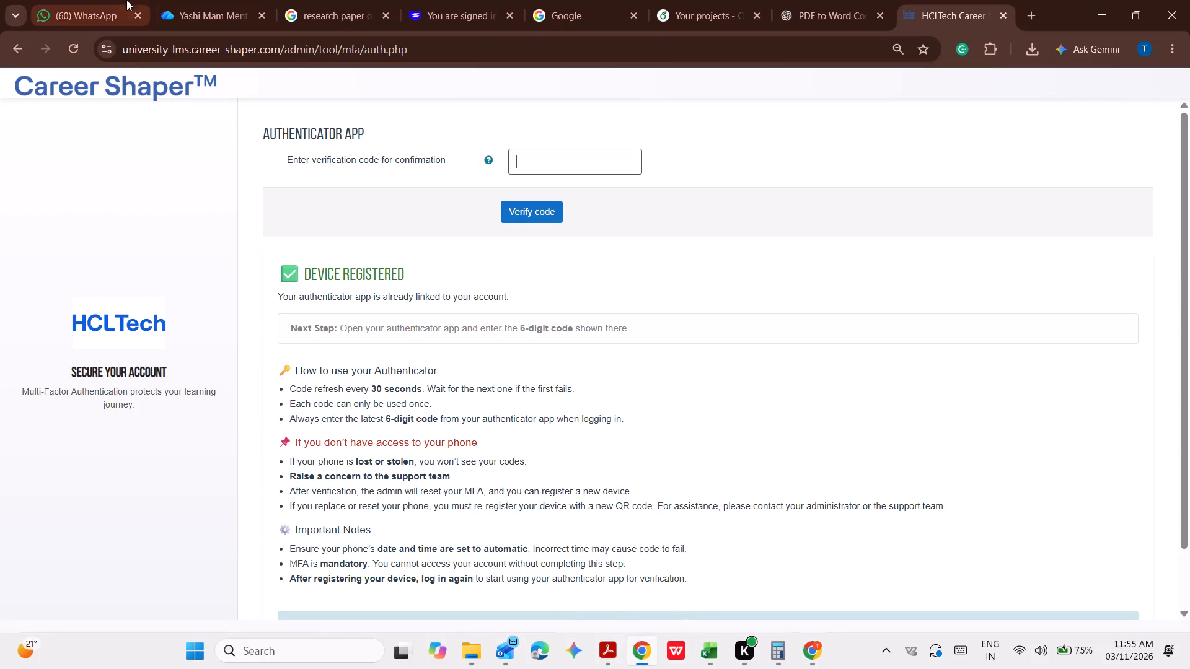
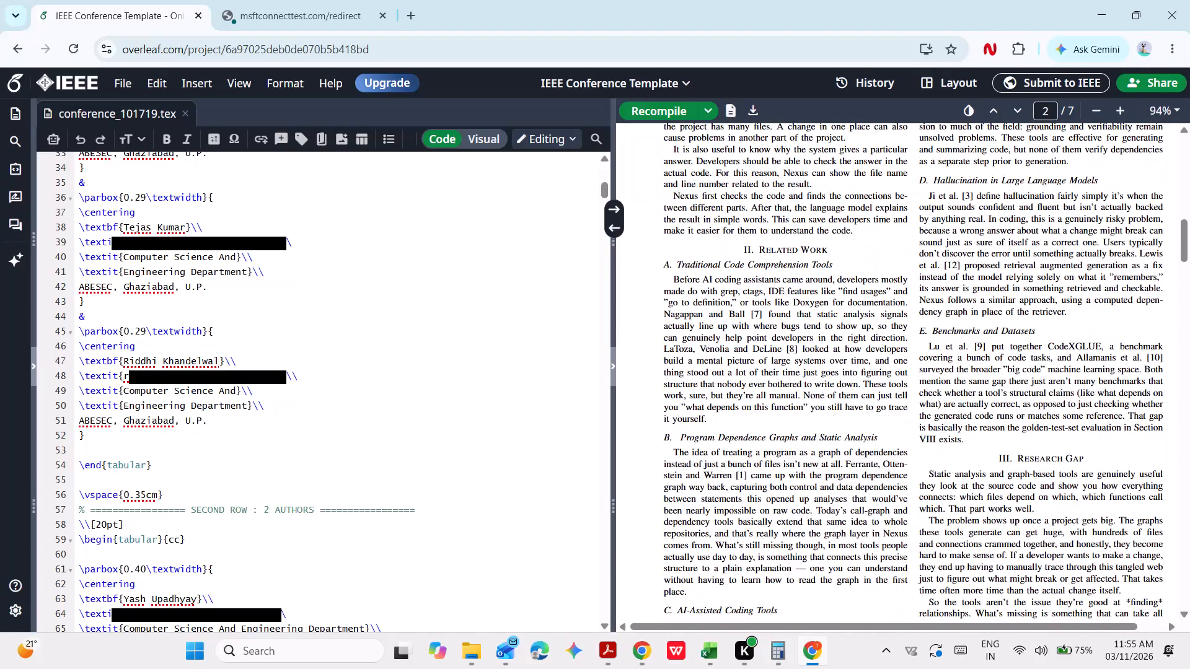
Review the PDF's abstract, introduction, related work and research gap through to the start of the proposed methodology.
scroll(883, 468, up, 5)
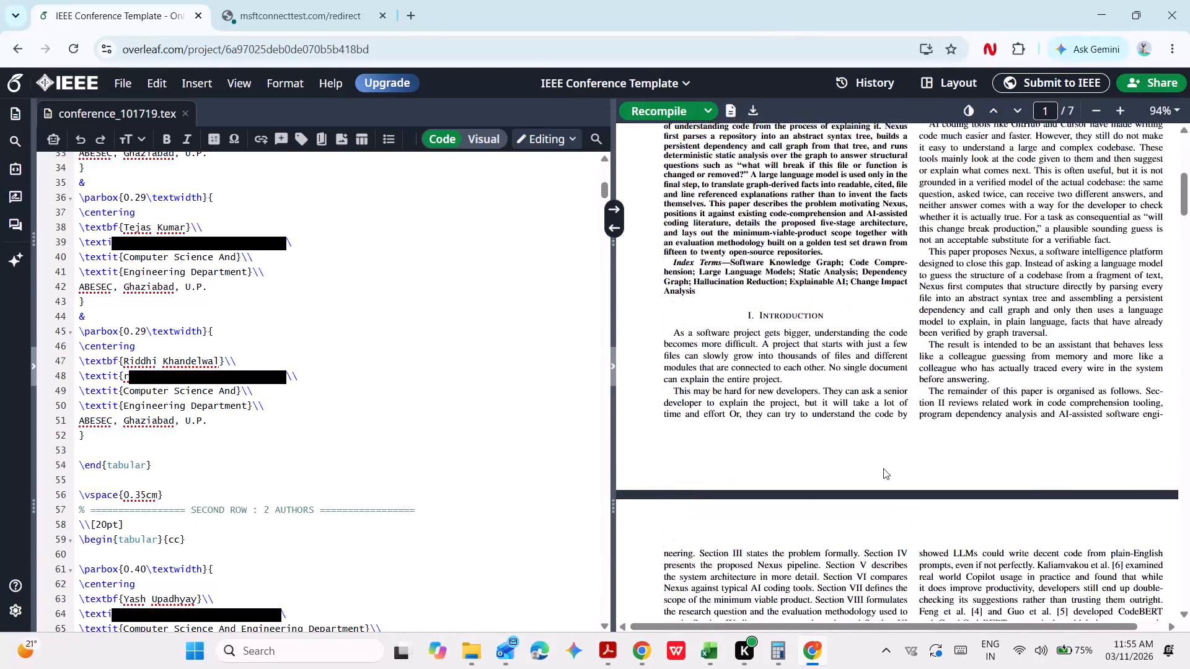
scroll(883, 468, right, 1)
scroll(883, 468, down, 3)
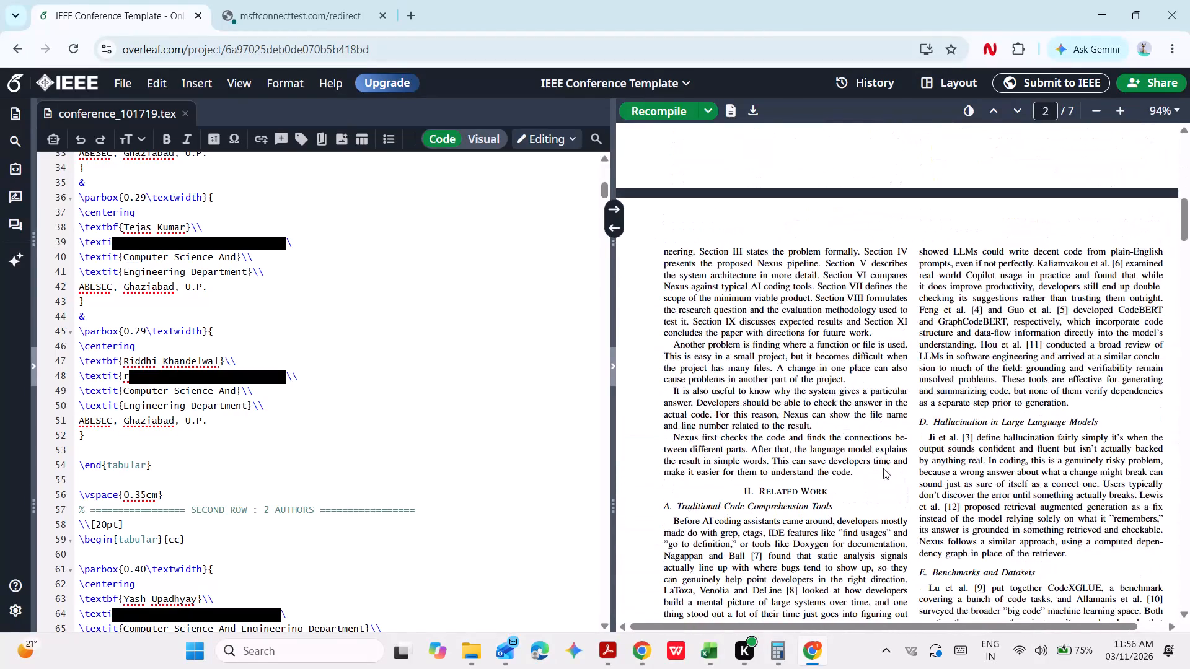
scroll(883, 468, down, 6)
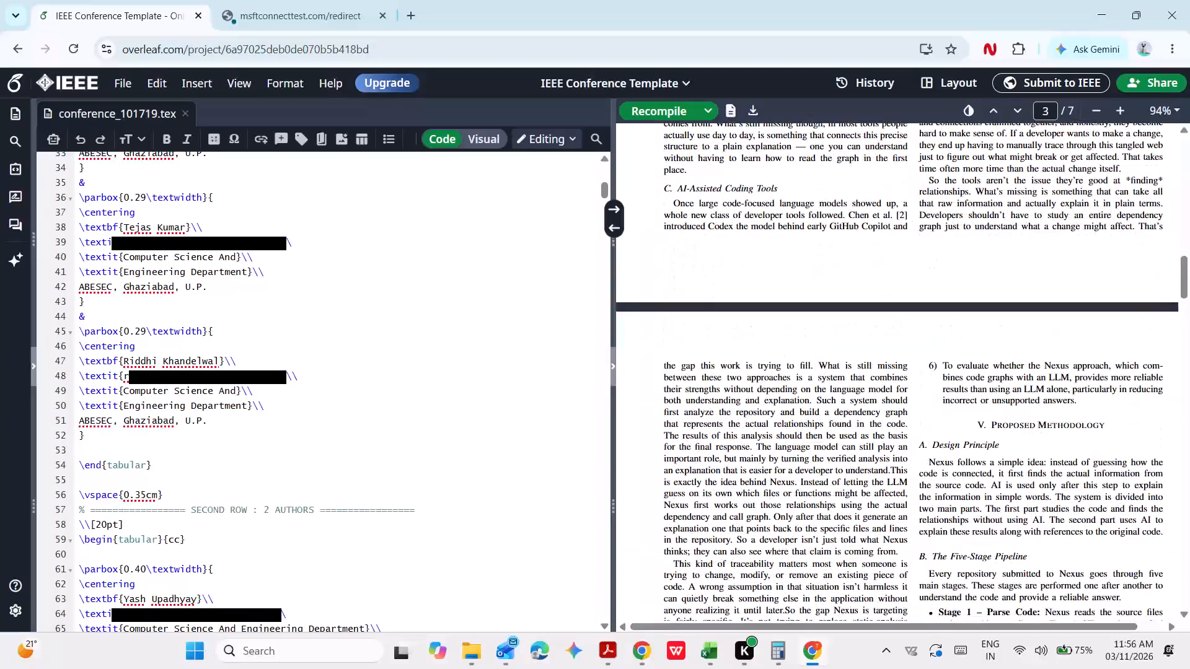
Recompile the paper.
click(665, 115)
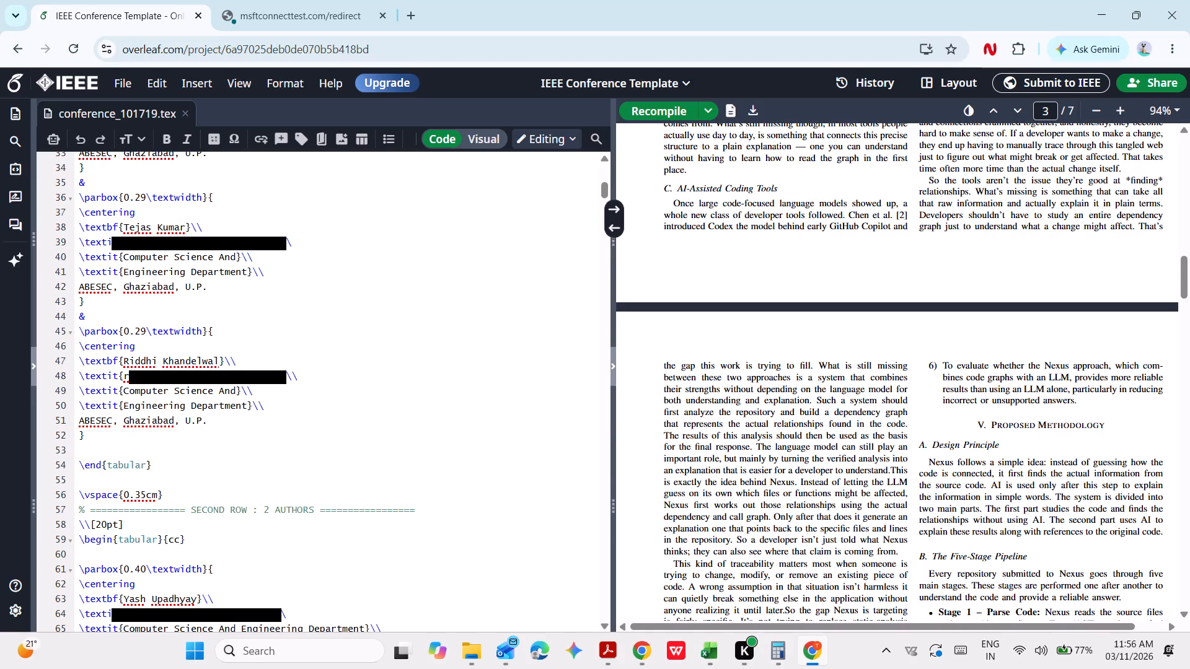
Select the entire LaTeX source of conference_101719.tex in the code editor.
click(545, 238)
key(ctrl+a)
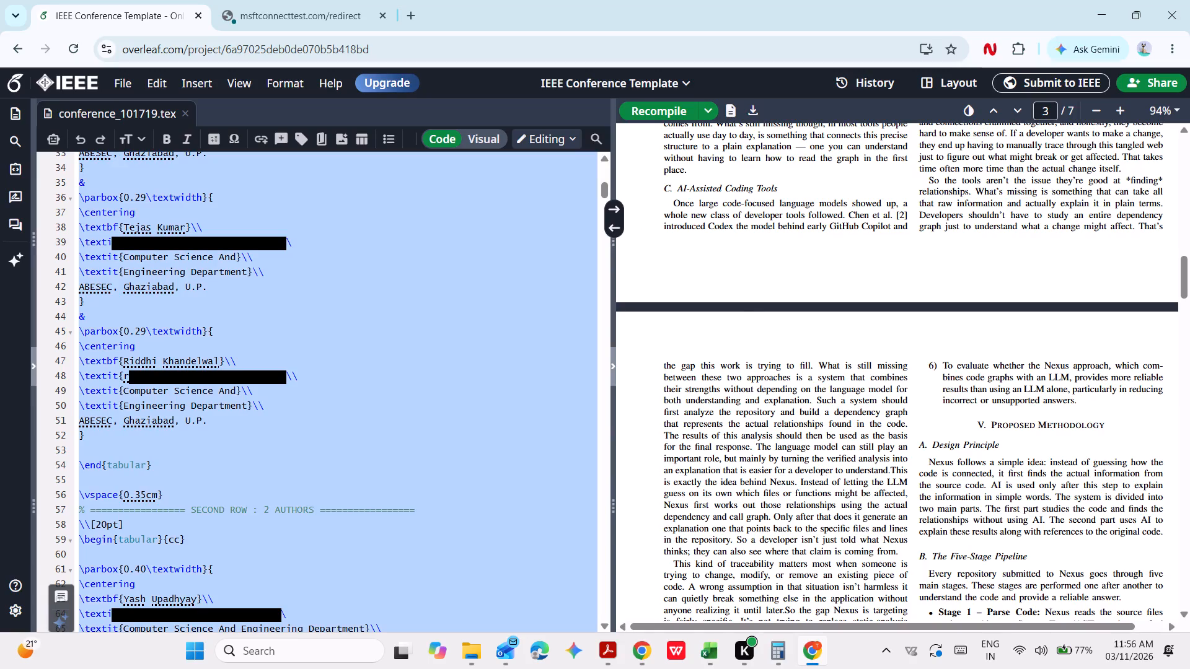
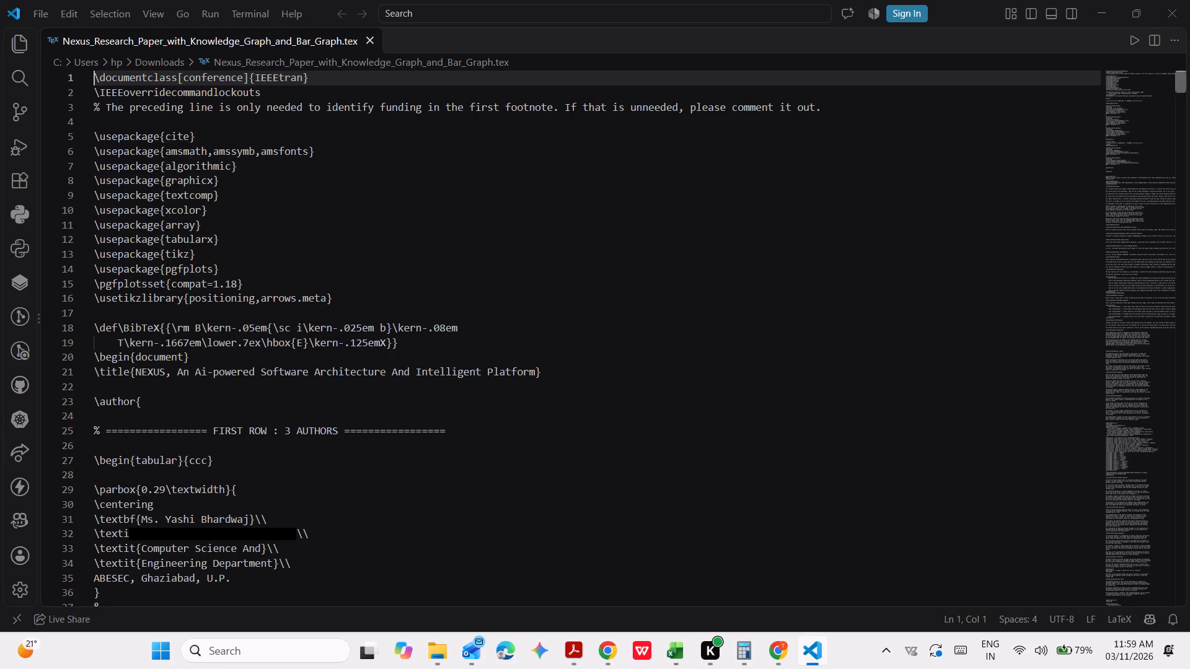
scroll(514, 200, down, 16)
scroll(514, 200, down, 14)
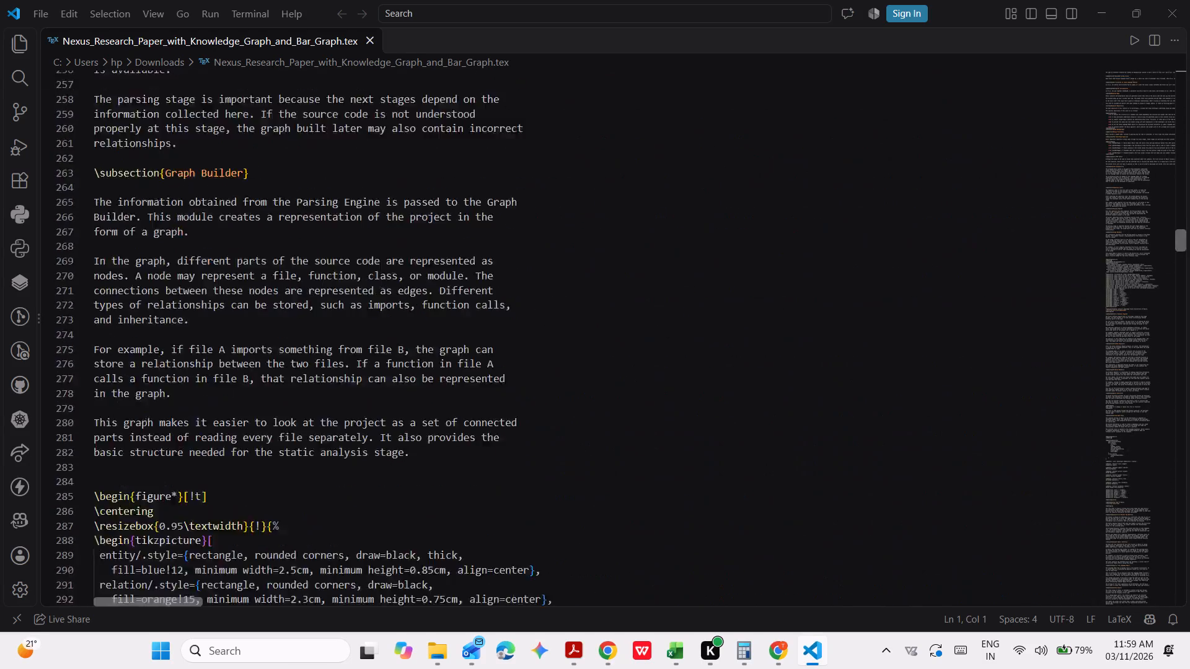
scroll(514, 200, down, 9)
scroll(514, 200, down, 19)
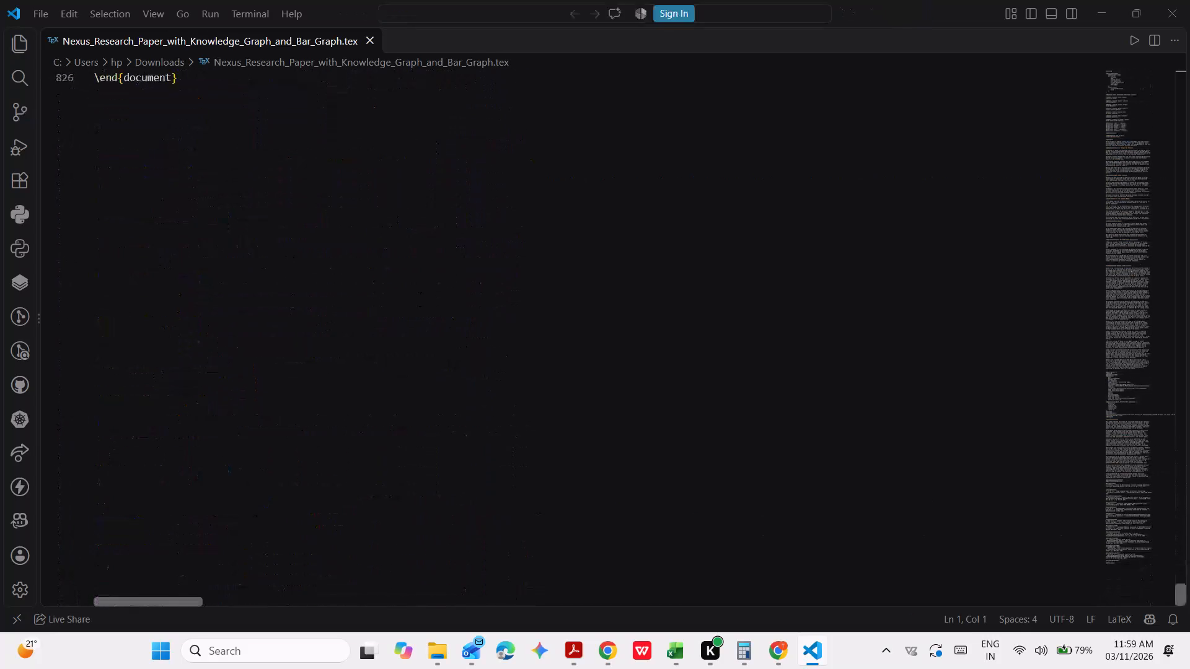
double_click(514, 200)
scroll(514, 200, up, 1)
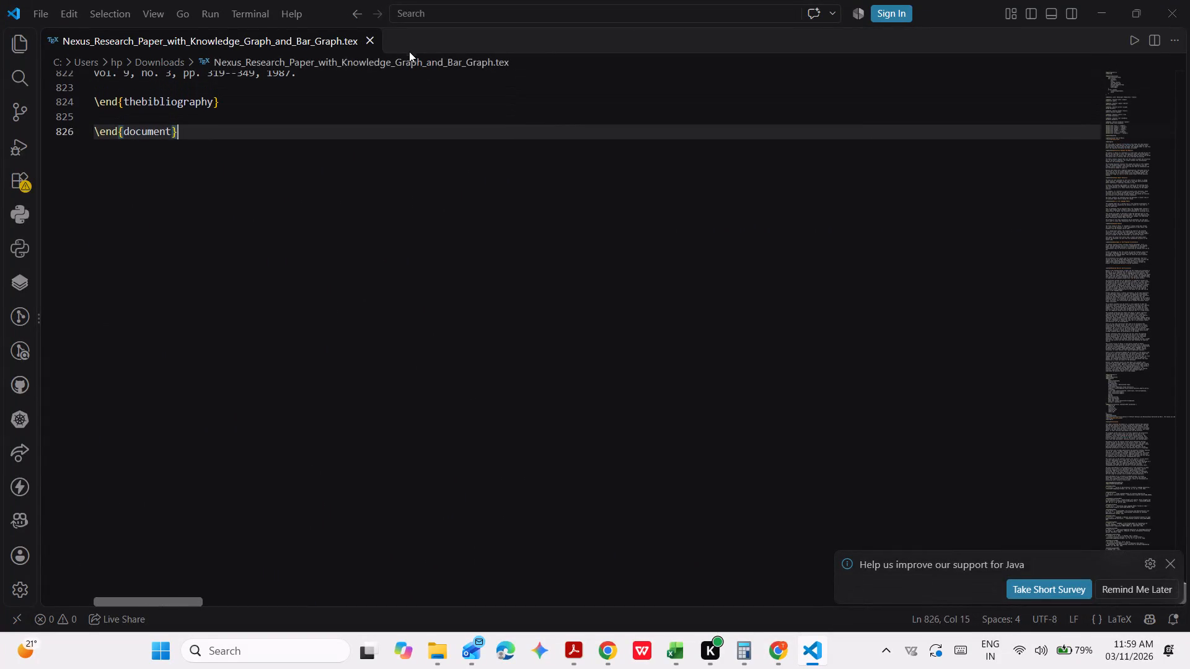
scroll(407, 49, up, 3)
scroll(404, 143, up, 3)
key(ctrl+a)
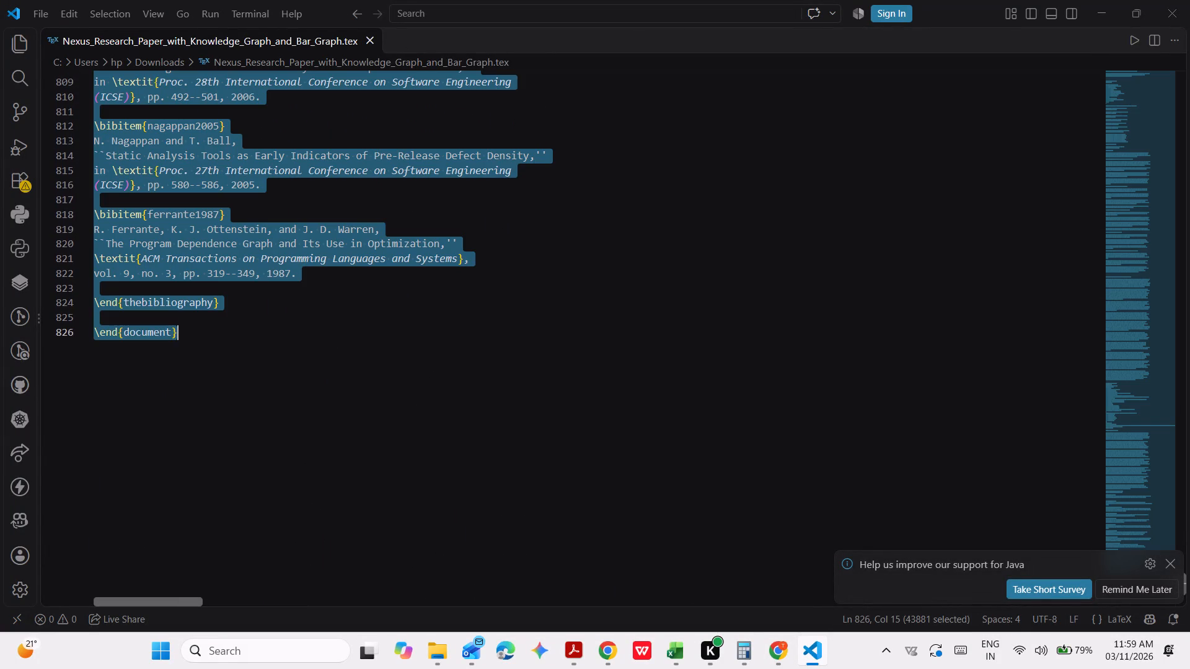
key(ctrl+c)
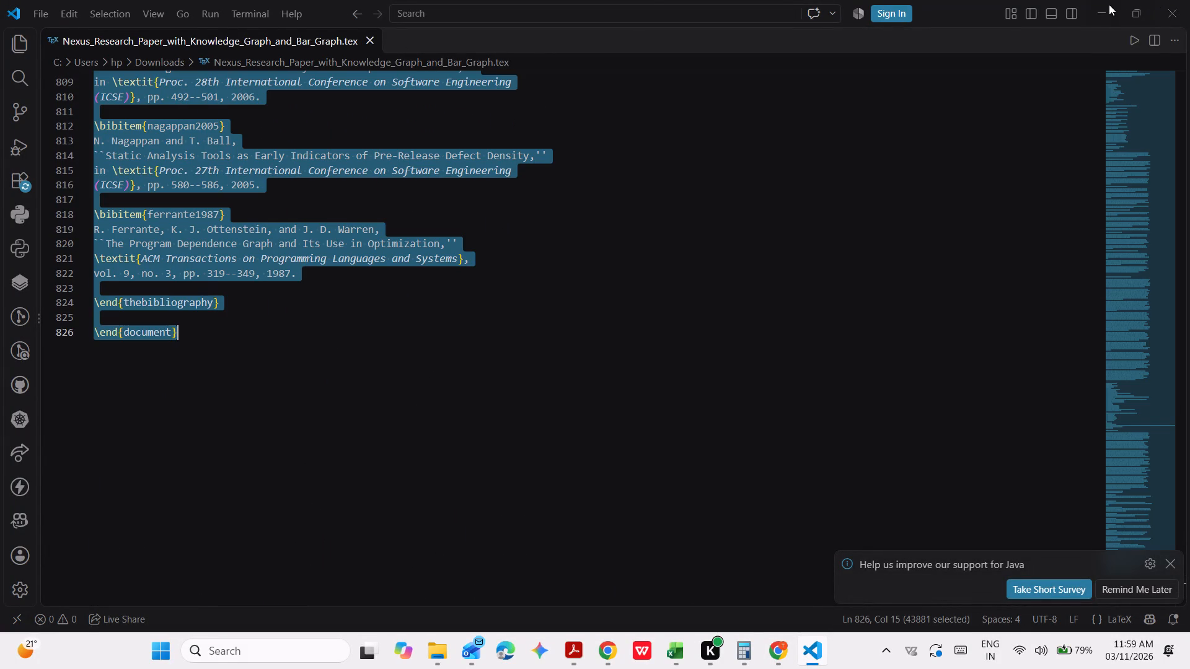
In the Overleaf IEEE Conference Template project, replace all of conference_101719.tex with the copied source and recompile the PDF.
click(1098, 6)
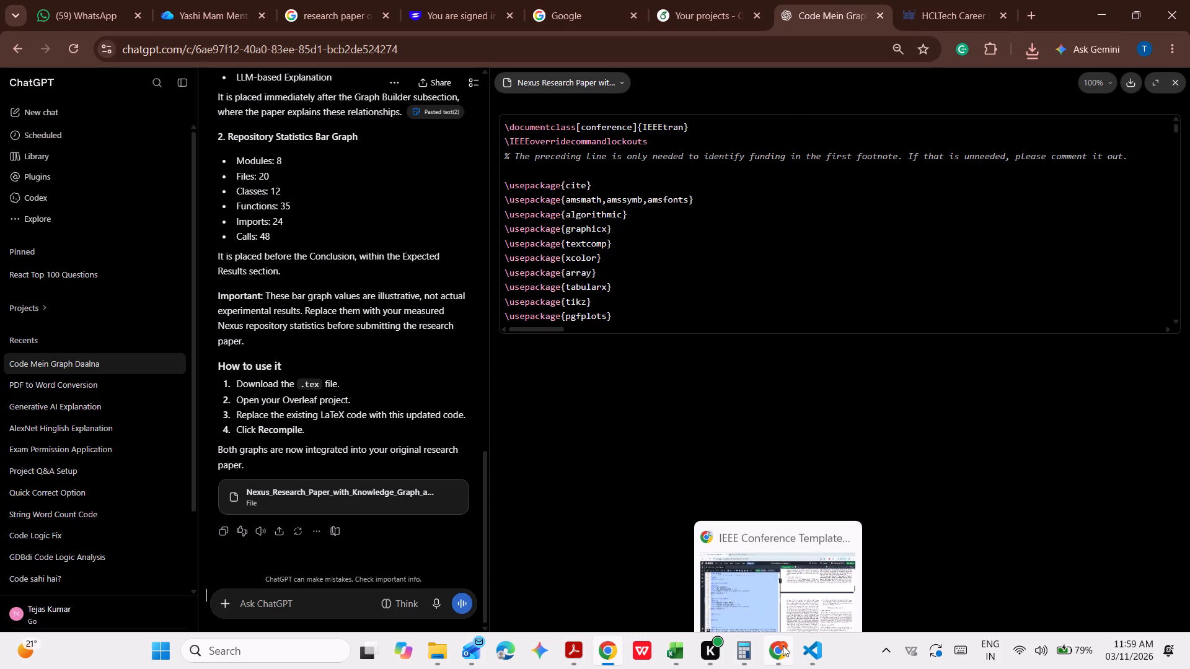
click(769, 594)
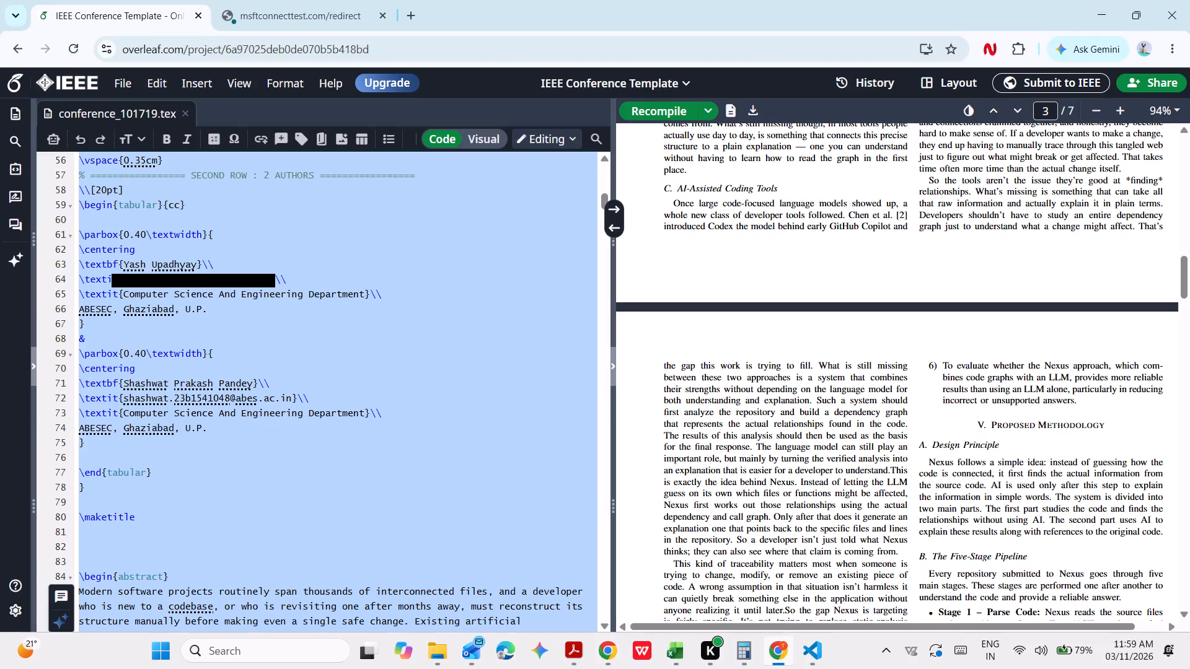
click(501, 458)
key(ctrl+a)
key(ctrl+v)
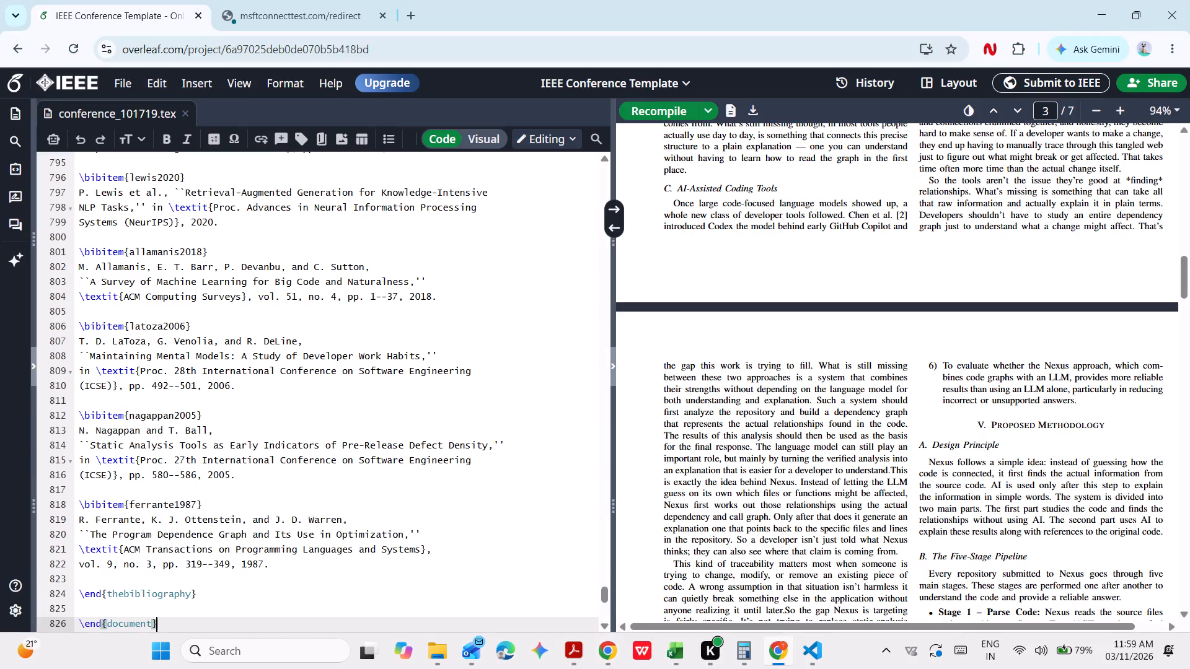
click(666, 111)
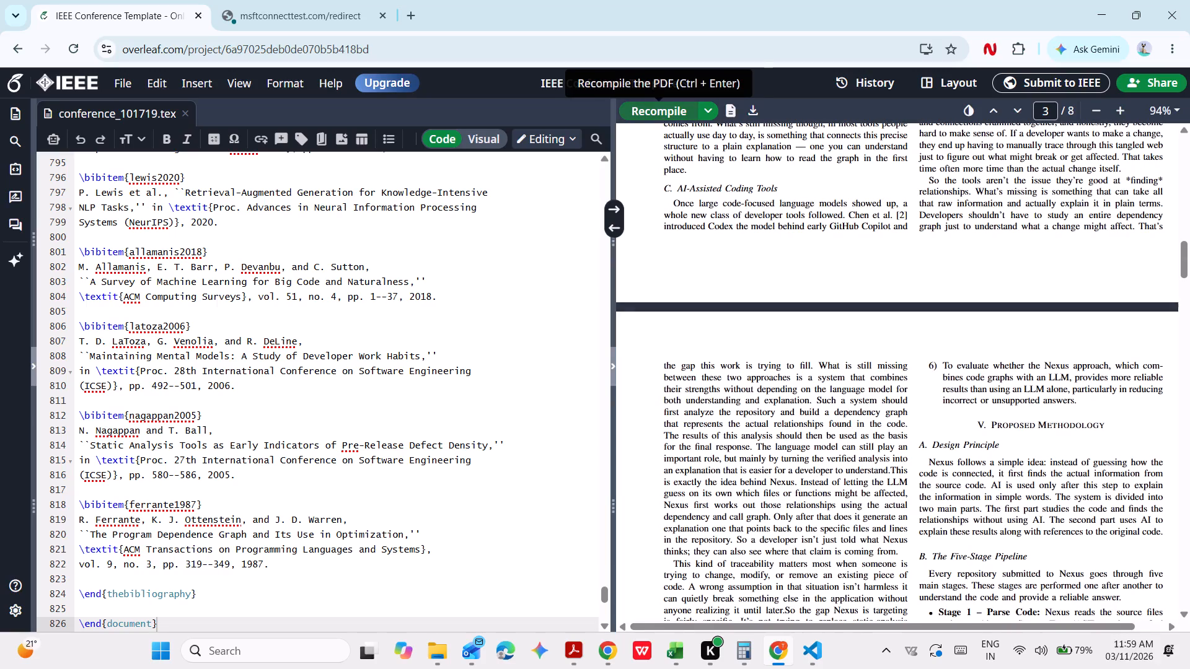
Look through the recompiled paper from page 1 and examine the knowledge graph figure and its placement around pages 4 and 5.
scroll(982, 489, up, 12)
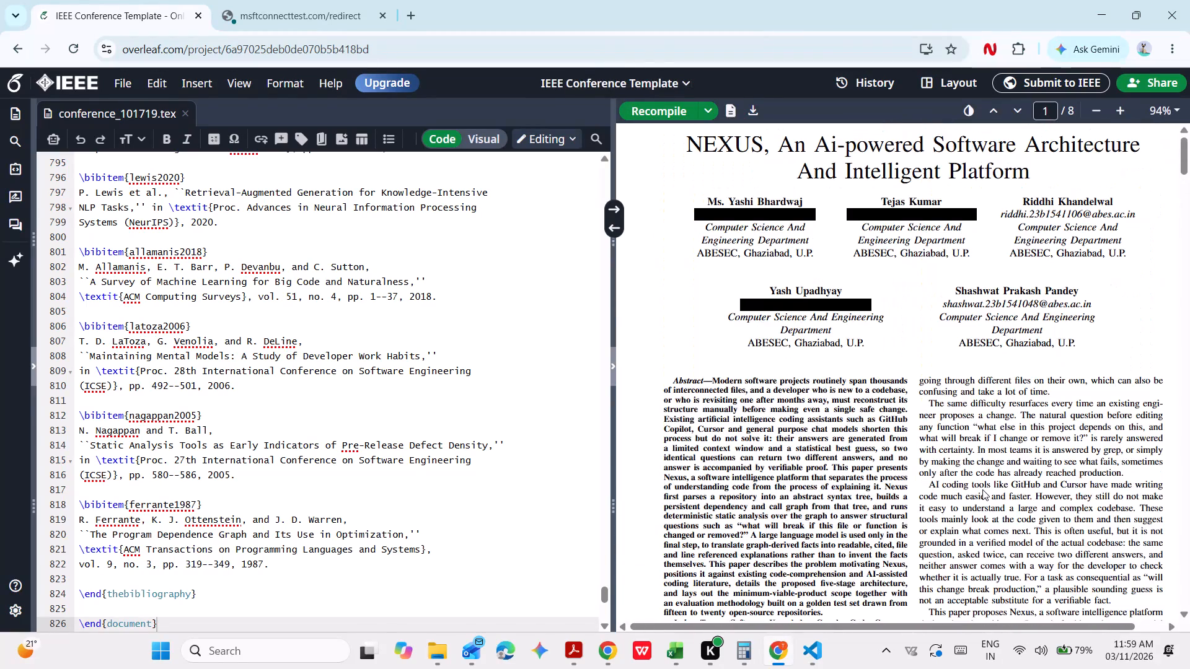
scroll(982, 489, down, 13)
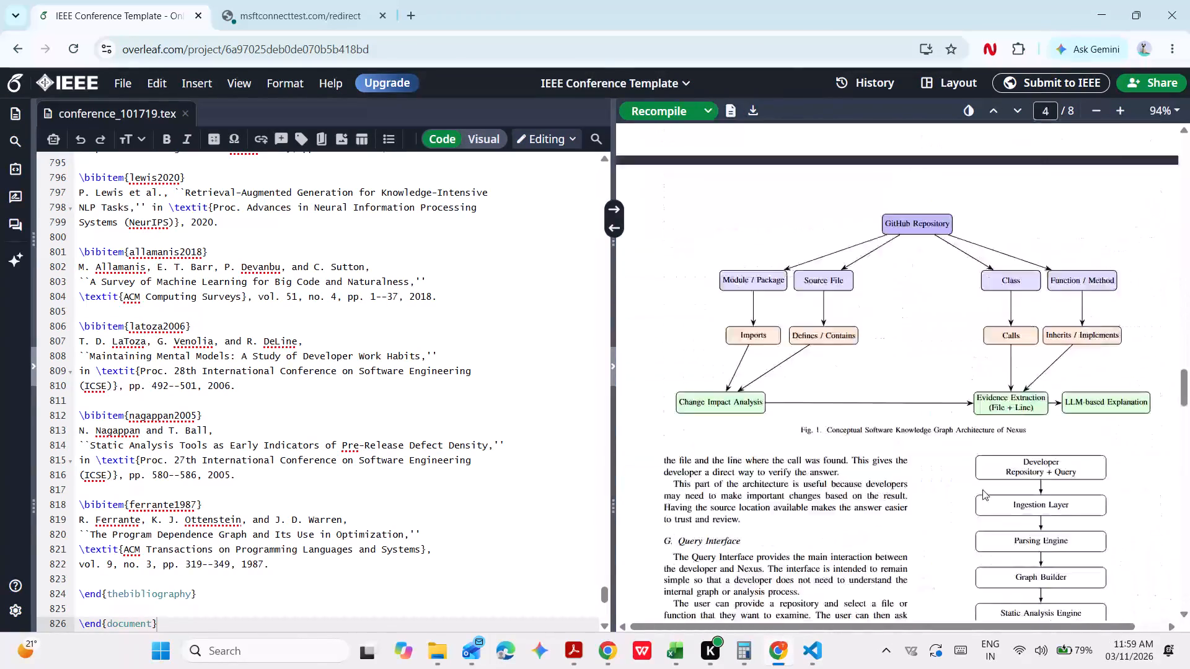
scroll(982, 489, down, 2)
scroll(982, 489, up, 7)
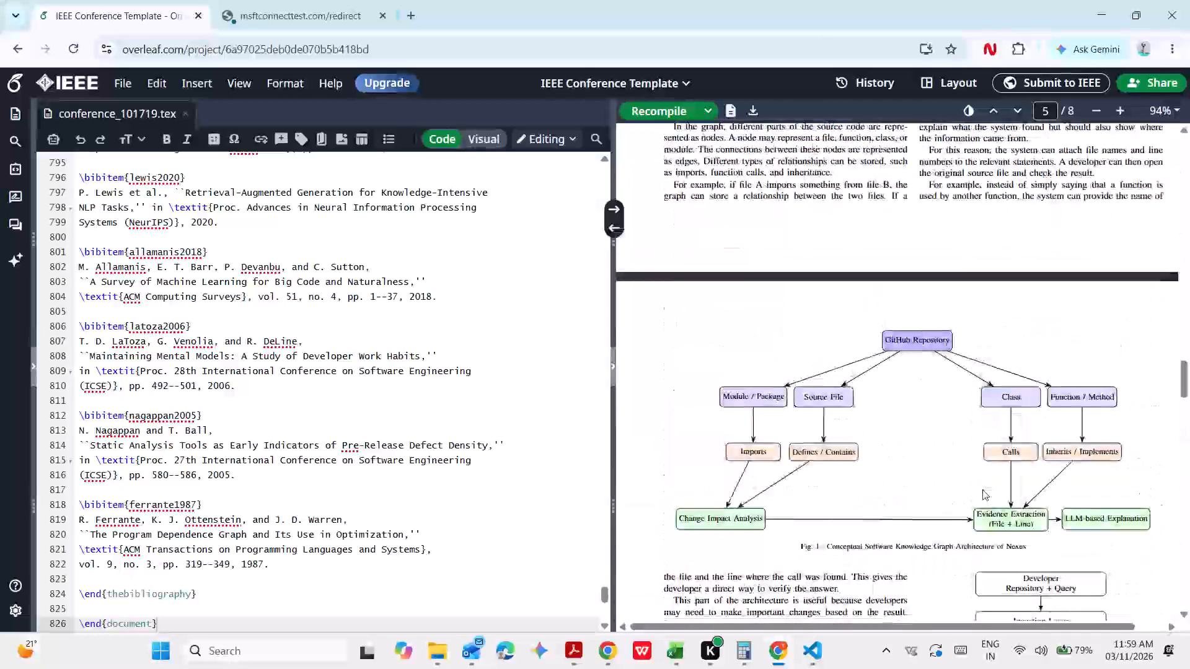
scroll(982, 489, up, 1)
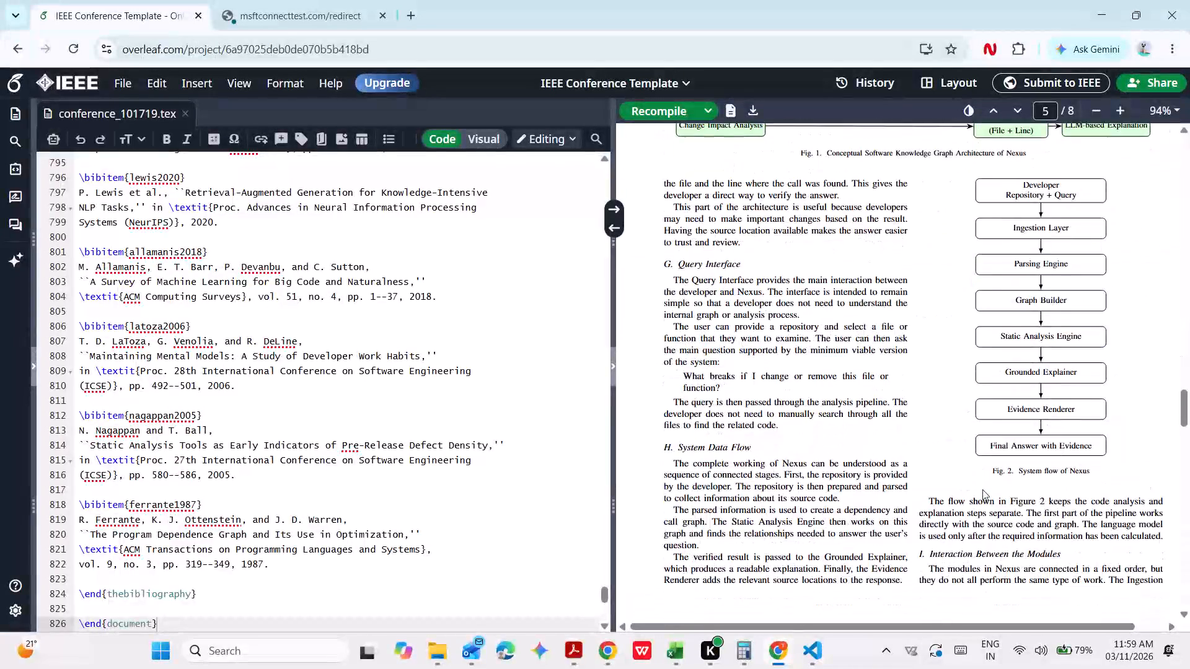
scroll(982, 489, up, 1)
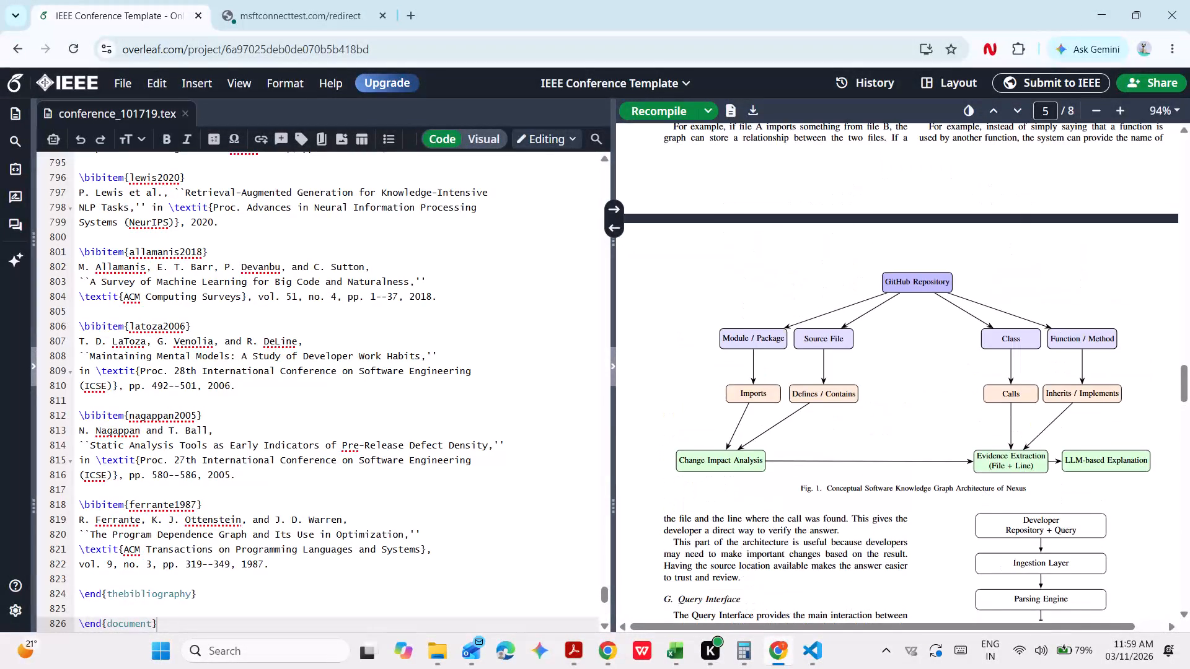
scroll(982, 489, down, 1)
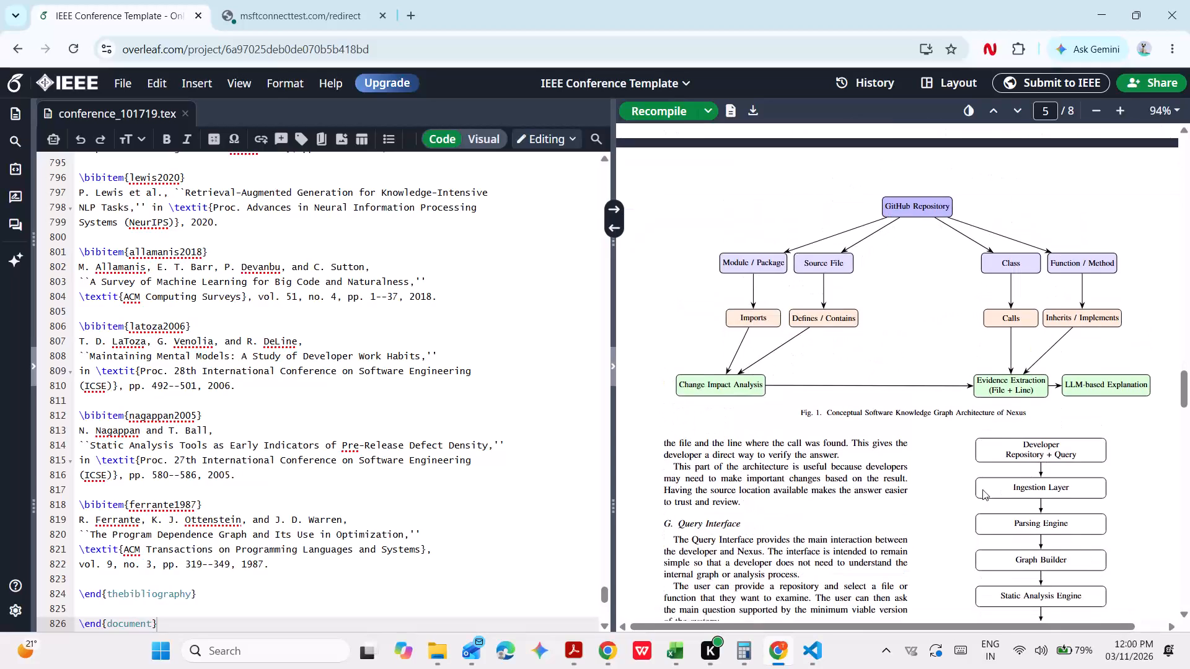
scroll(982, 489, up, 2)
scroll(982, 489, down, 2)
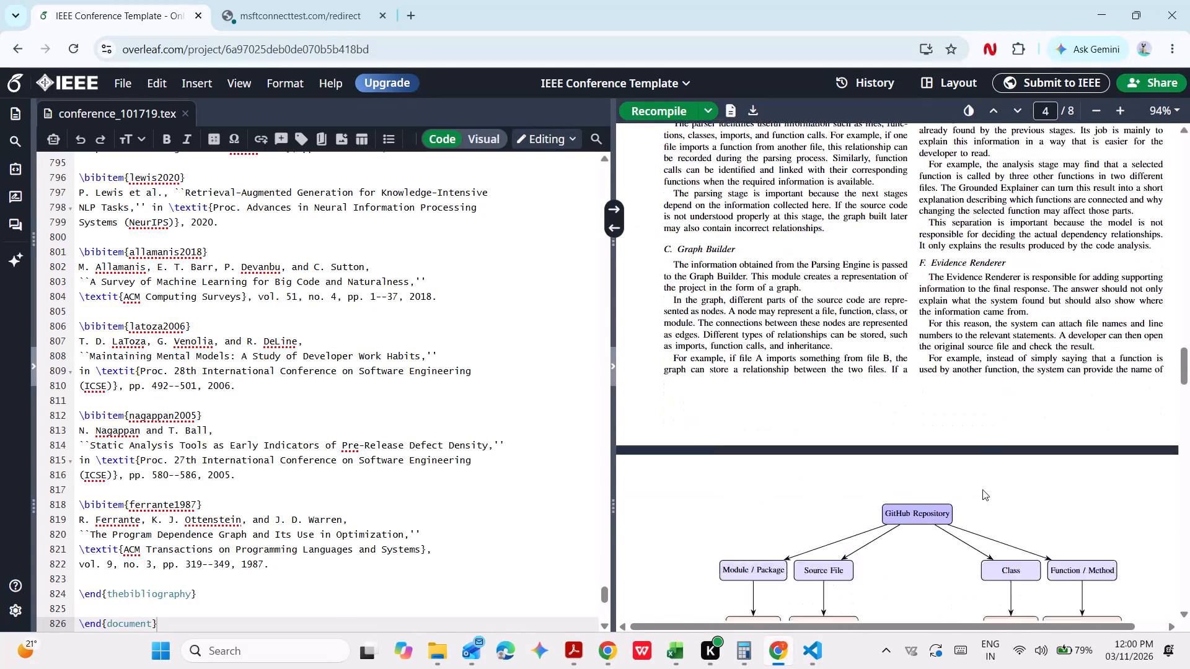
Look through the remaining pages of the compiled paper, checking the conclusion and the bar graph on page 7.
scroll(982, 489, down, 7)
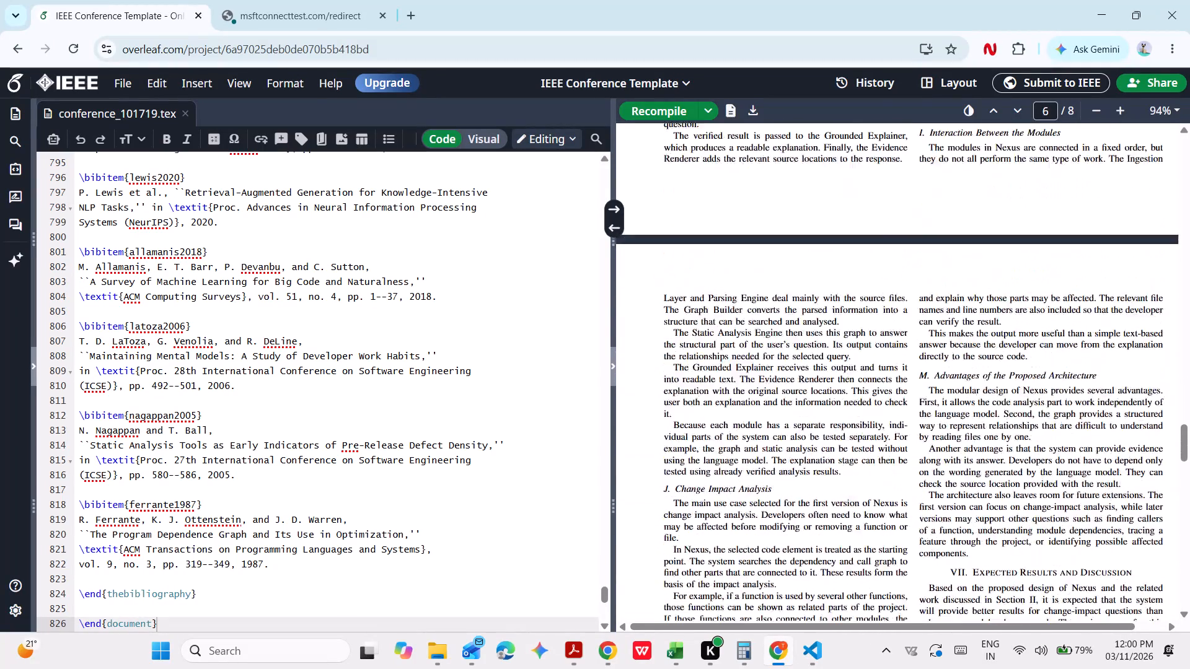
scroll(982, 489, down, 4)
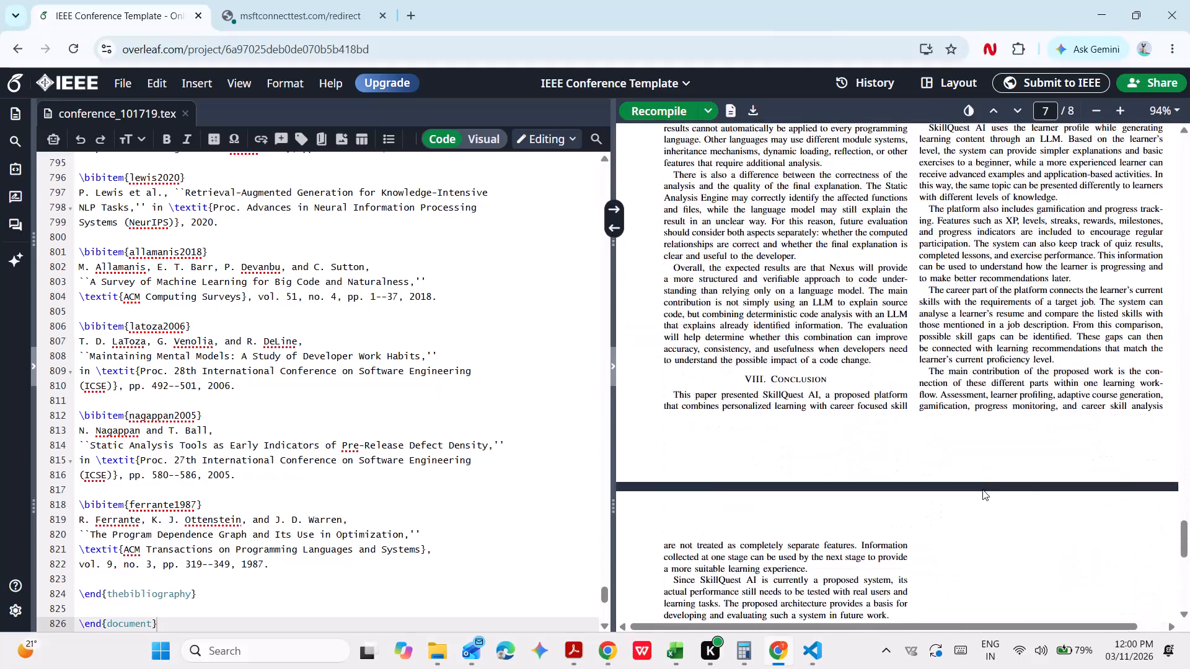
scroll(982, 489, down, 4)
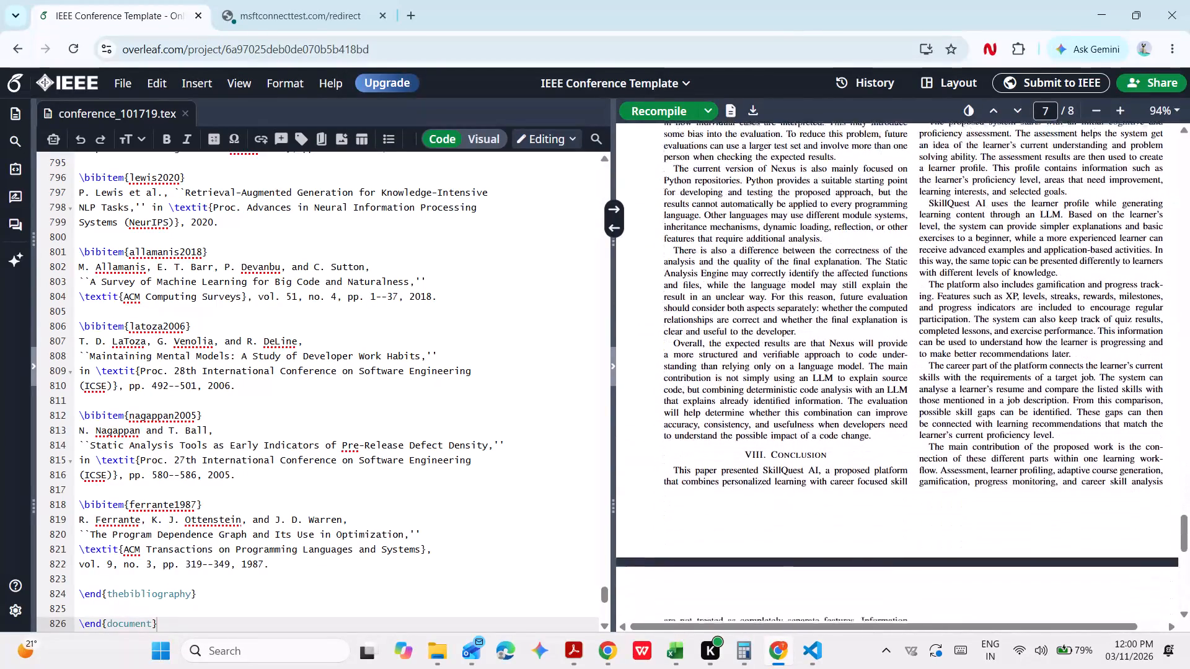
scroll(982, 489, down, 4)
scroll(982, 489, up, 3)
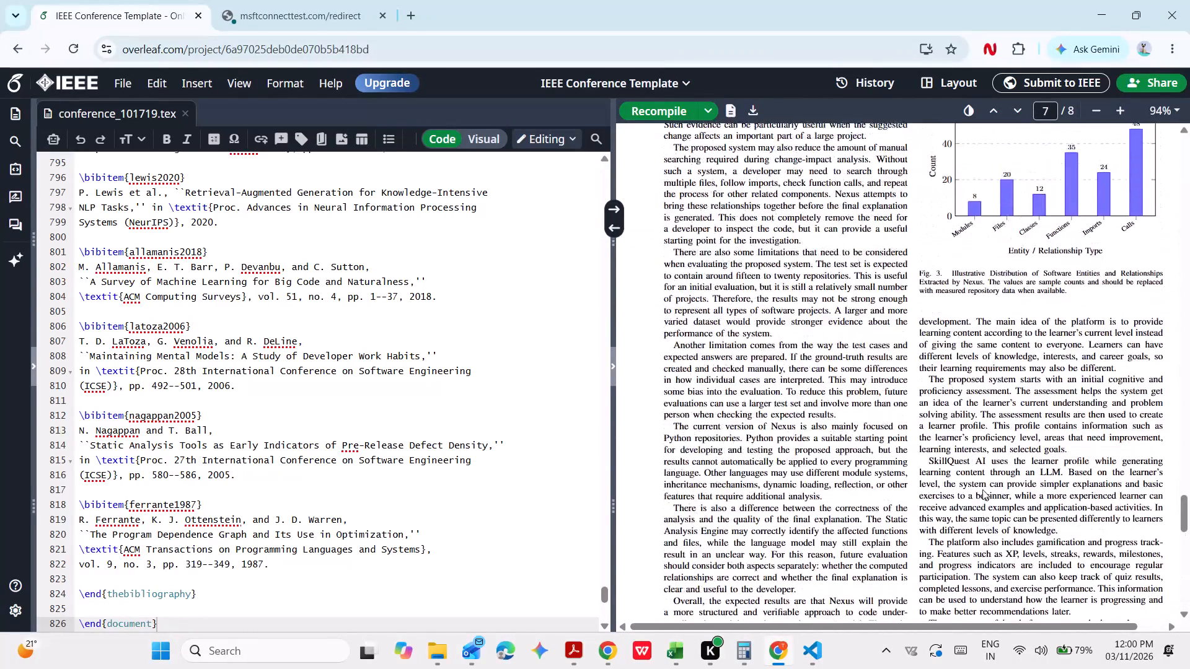
Review the compiled paper again from page 1 through page 6, examining the knowledge graph and system flow figures on page 5.
scroll(982, 489, up, 2)
scroll(982, 489, down, 3)
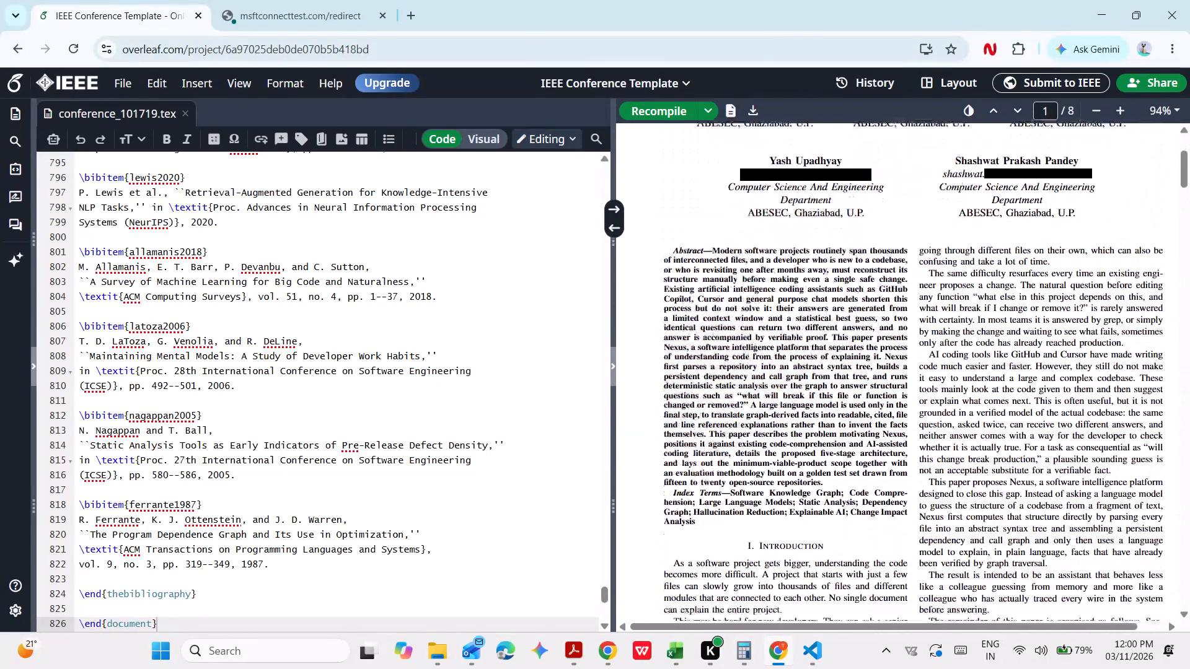
scroll(982, 489, down, 2)
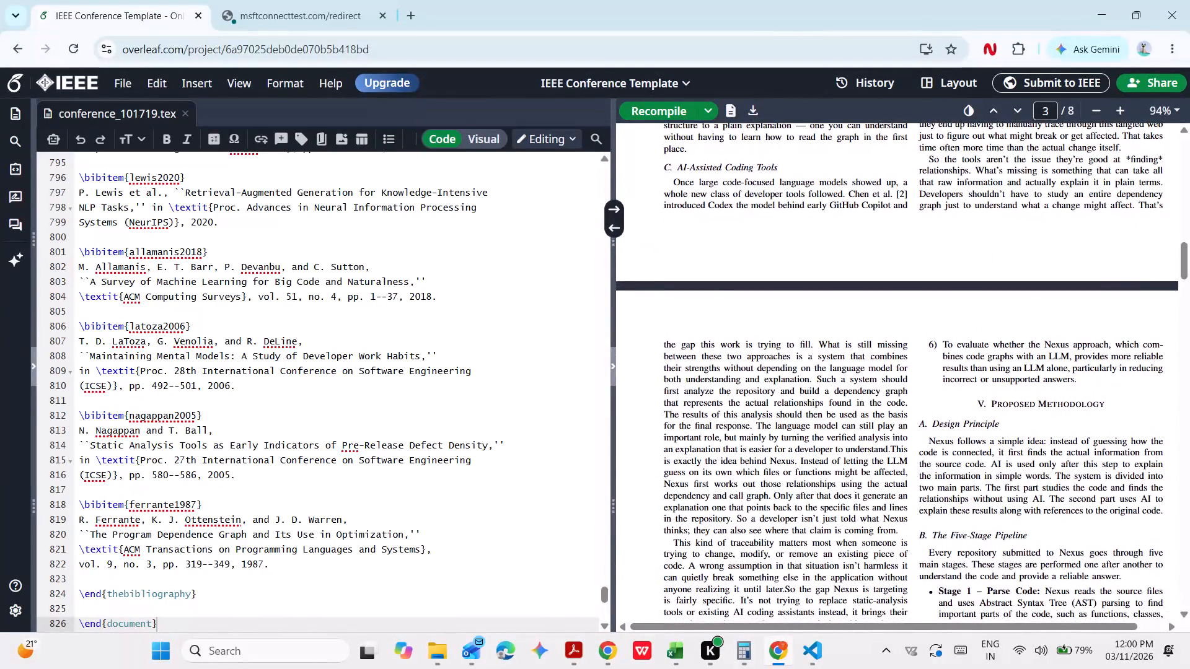
scroll(982, 489, down, 4)
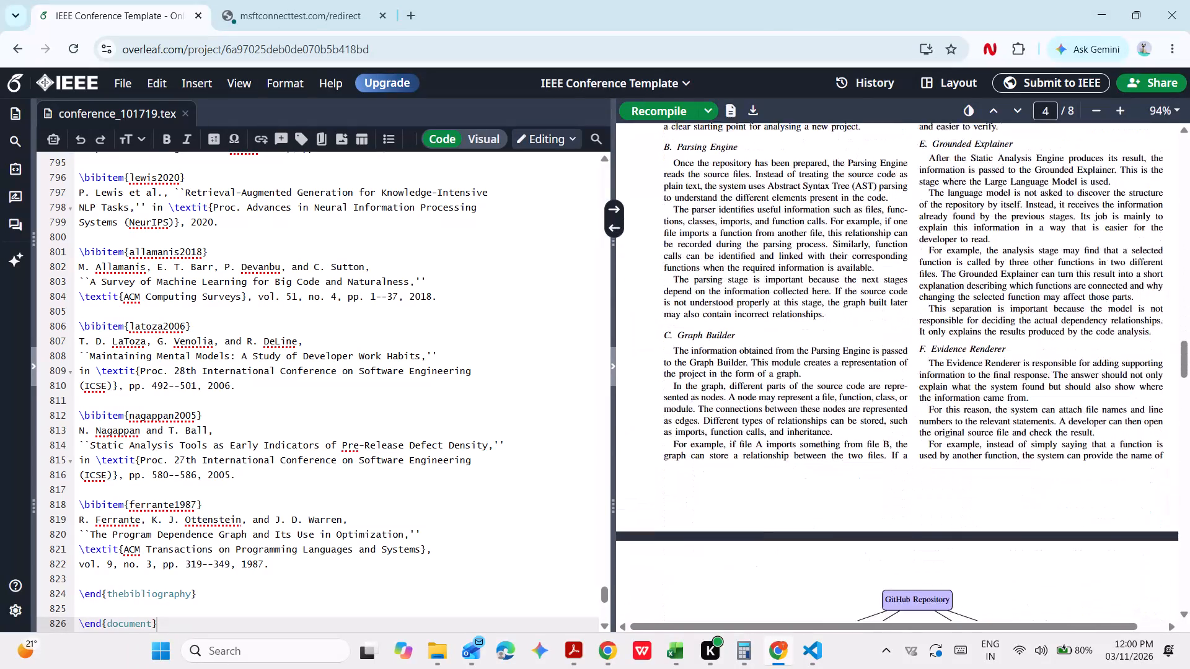
scroll(982, 489, down, 1)
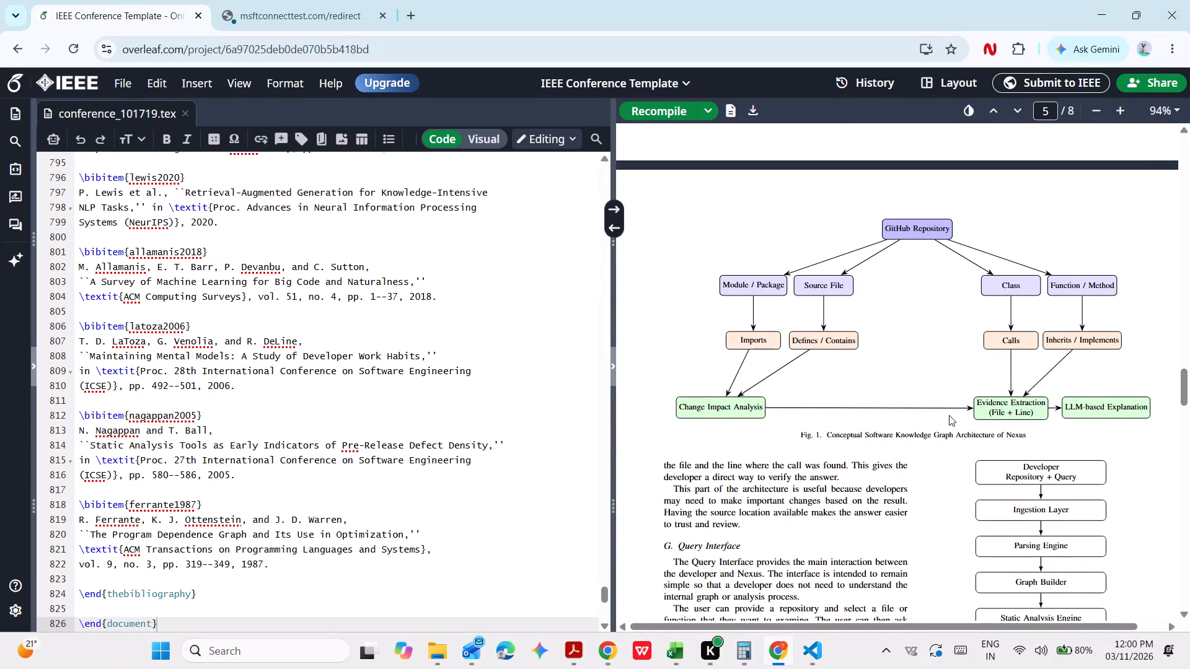
scroll(950, 448, down, 1)
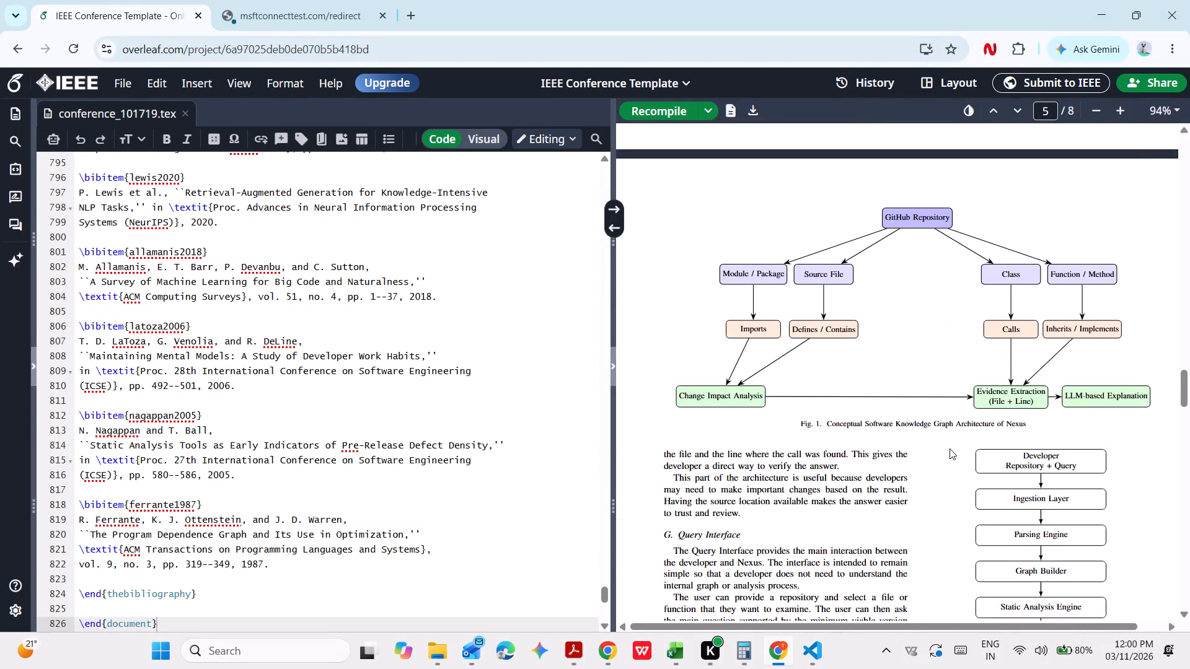
scroll(950, 448, down, 4)
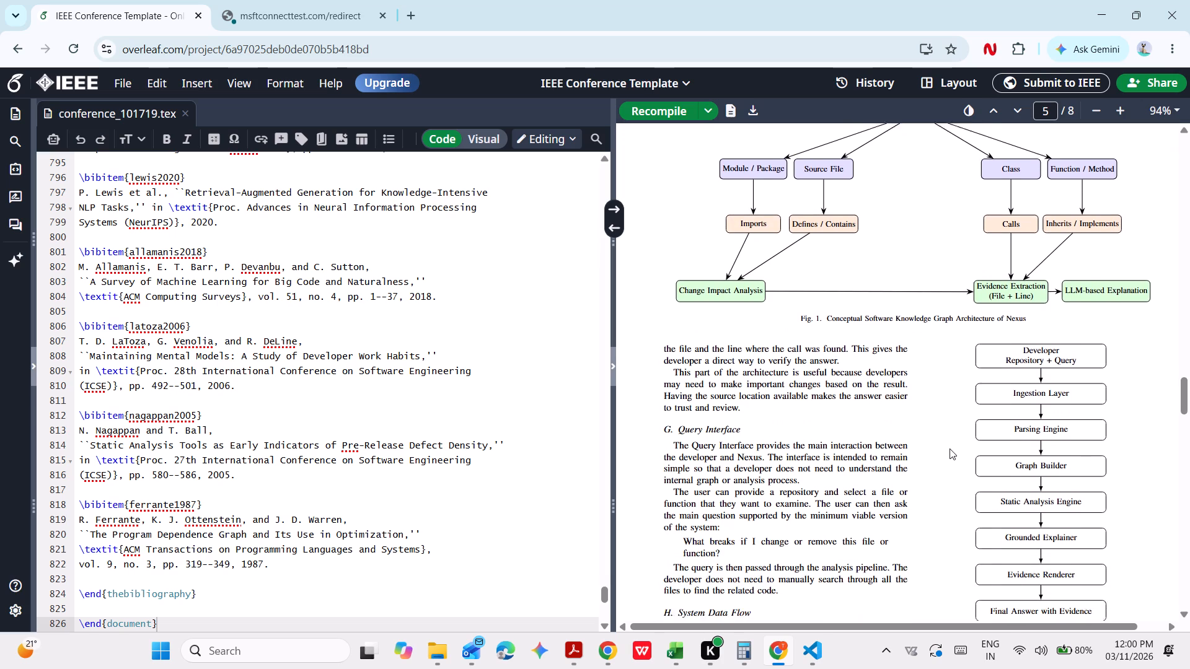
scroll(950, 448, down, 3)
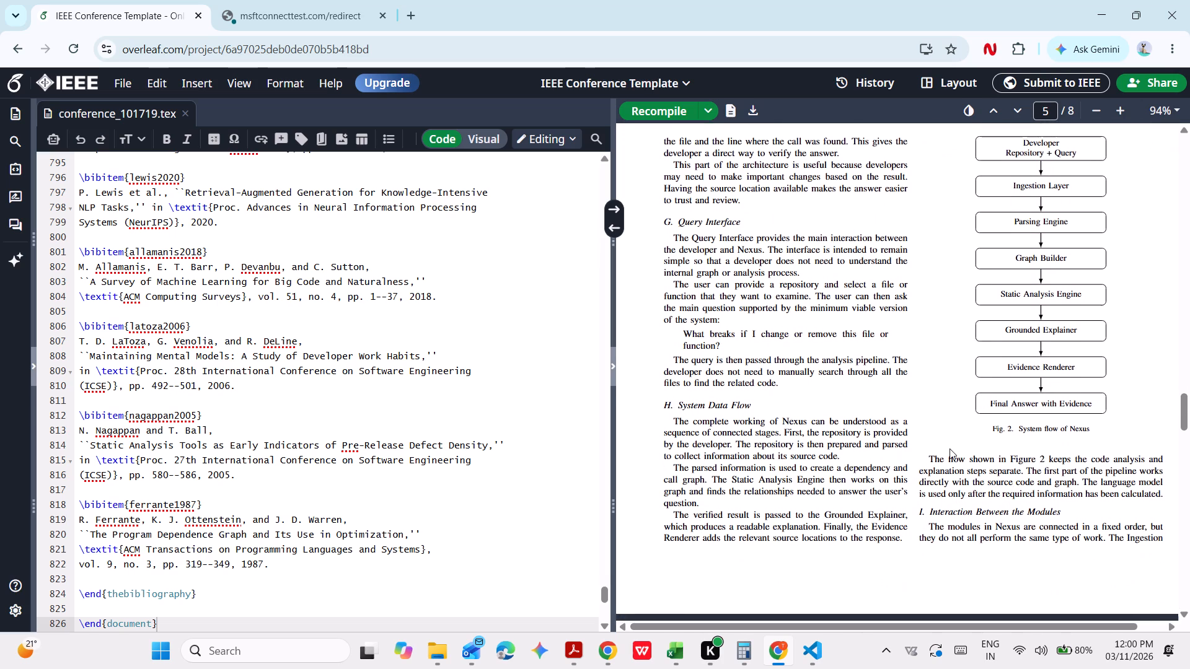
scroll(950, 448, down, 3)
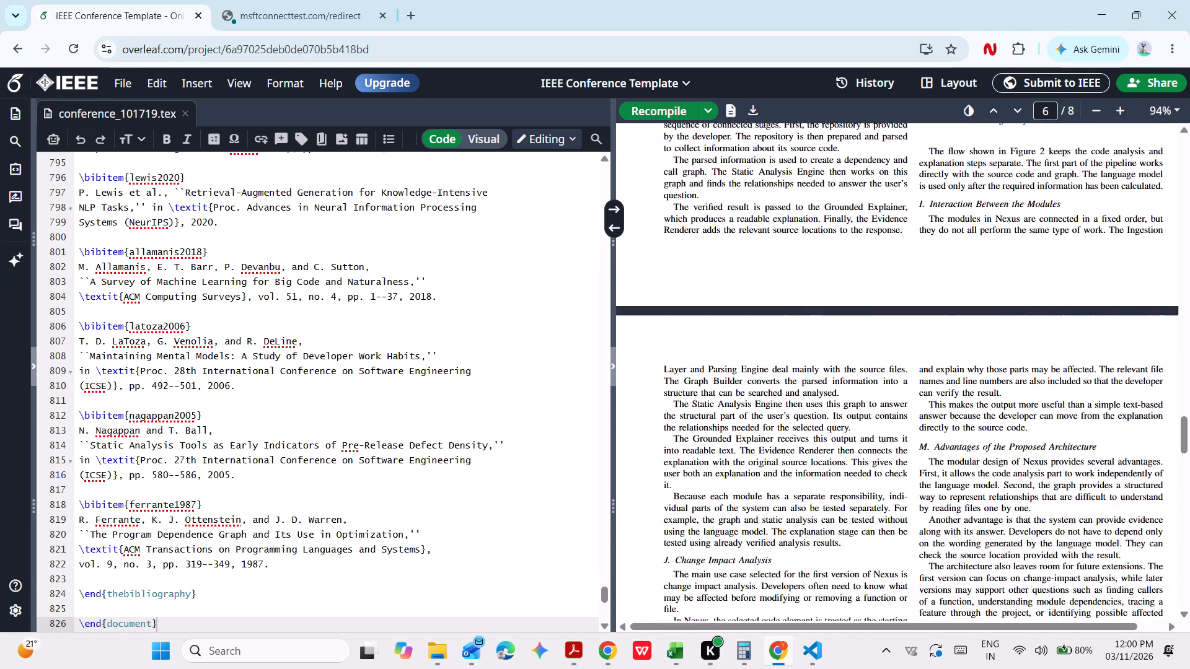
scroll(950, 448, down, 3)
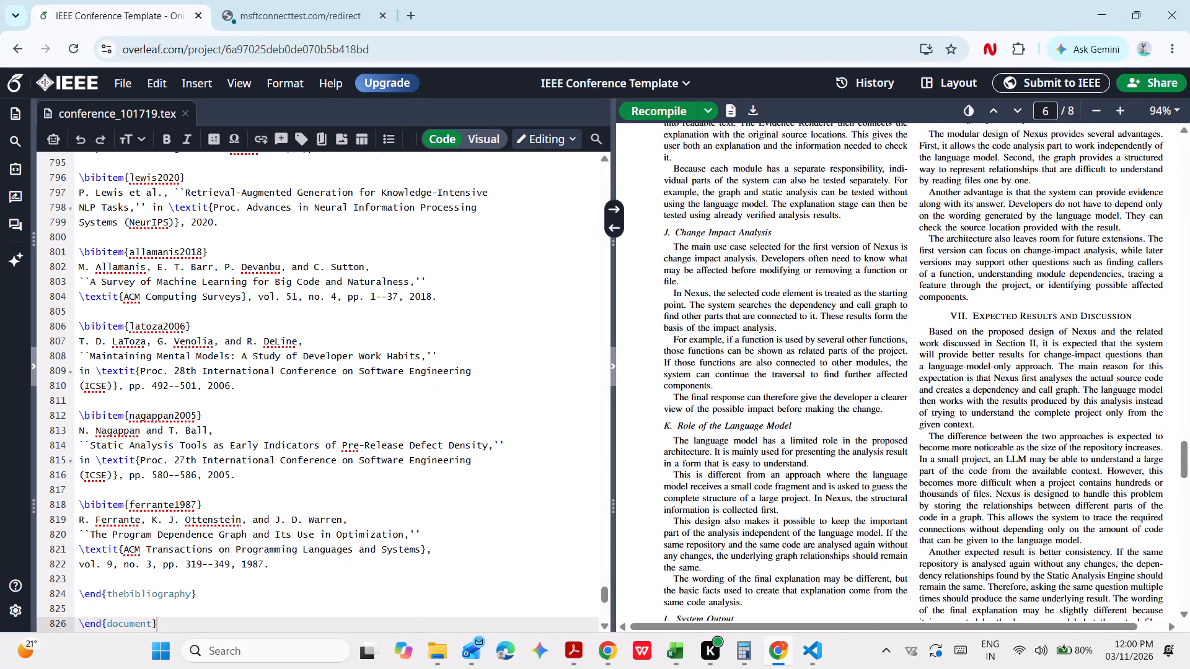
Examine the Nexus Repository Graph Statistics bar graph on page 7, plus the conclusion and references through page 8.
scroll(950, 448, down, 2)
scroll(950, 448, up, 1)
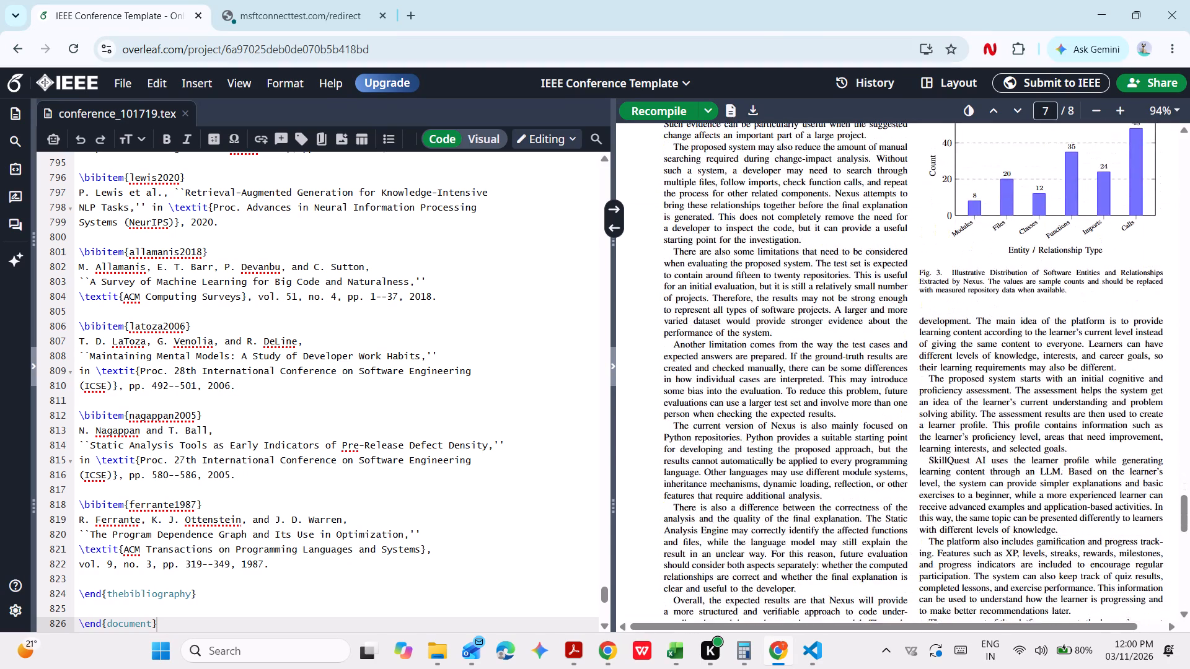
scroll(950, 448, up, 2)
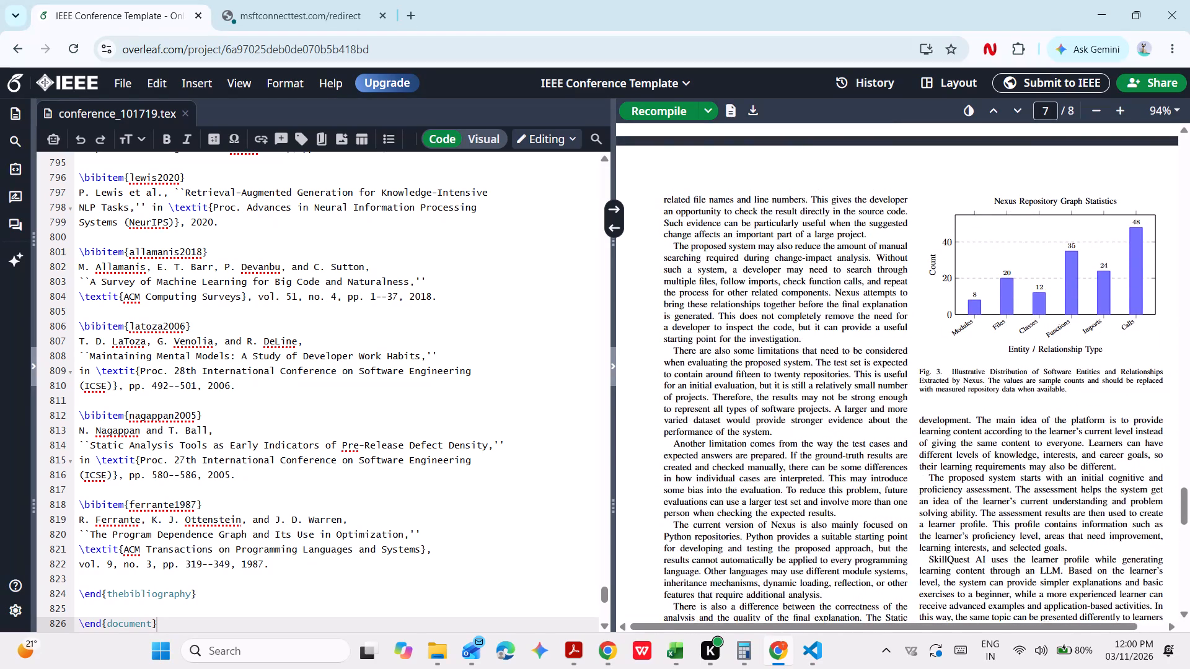
scroll(971, 416, up, 2)
right_click(971, 416)
scroll(971, 416, up, 1)
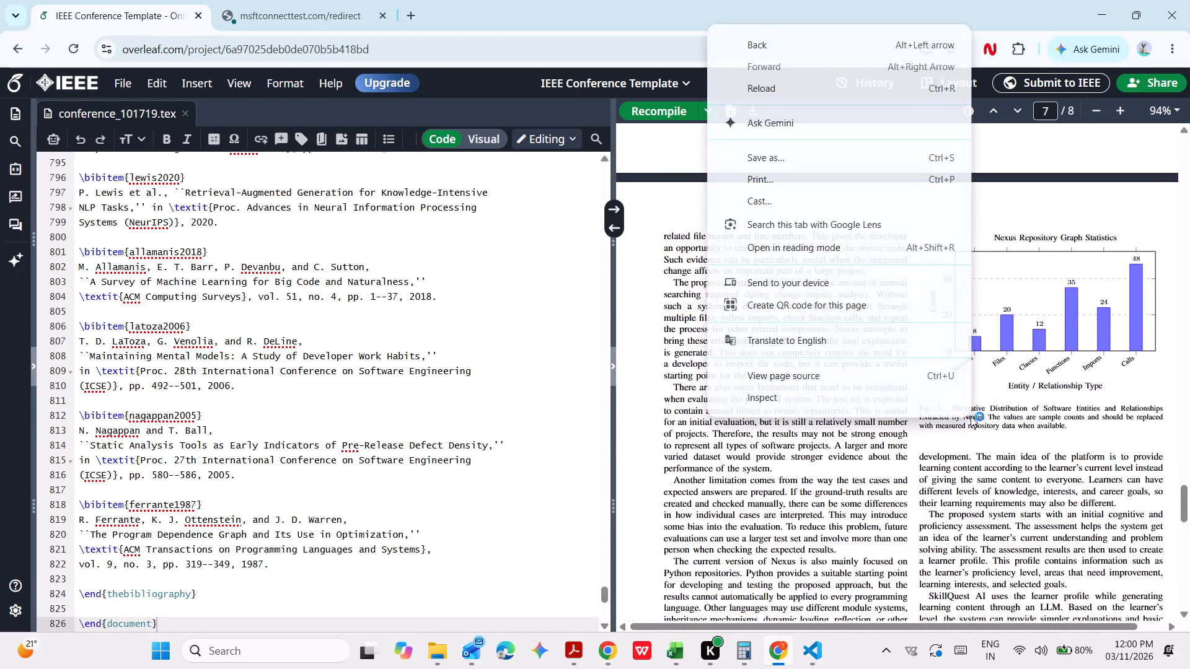
scroll(971, 416, up, 1)
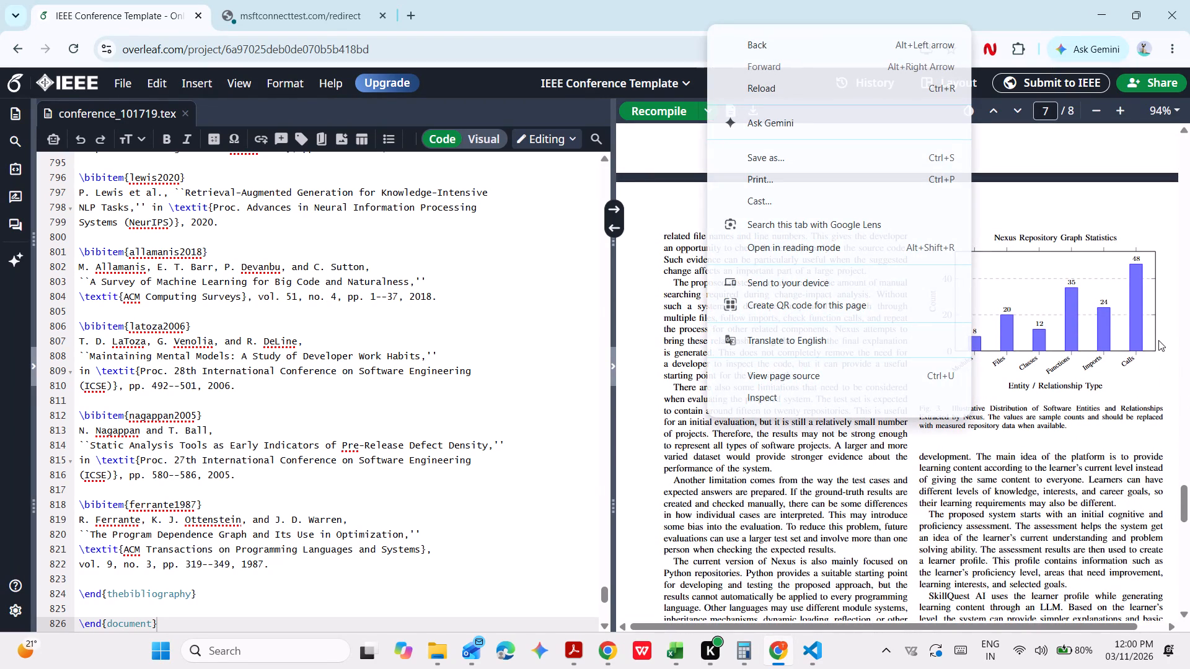
click(1028, 195)
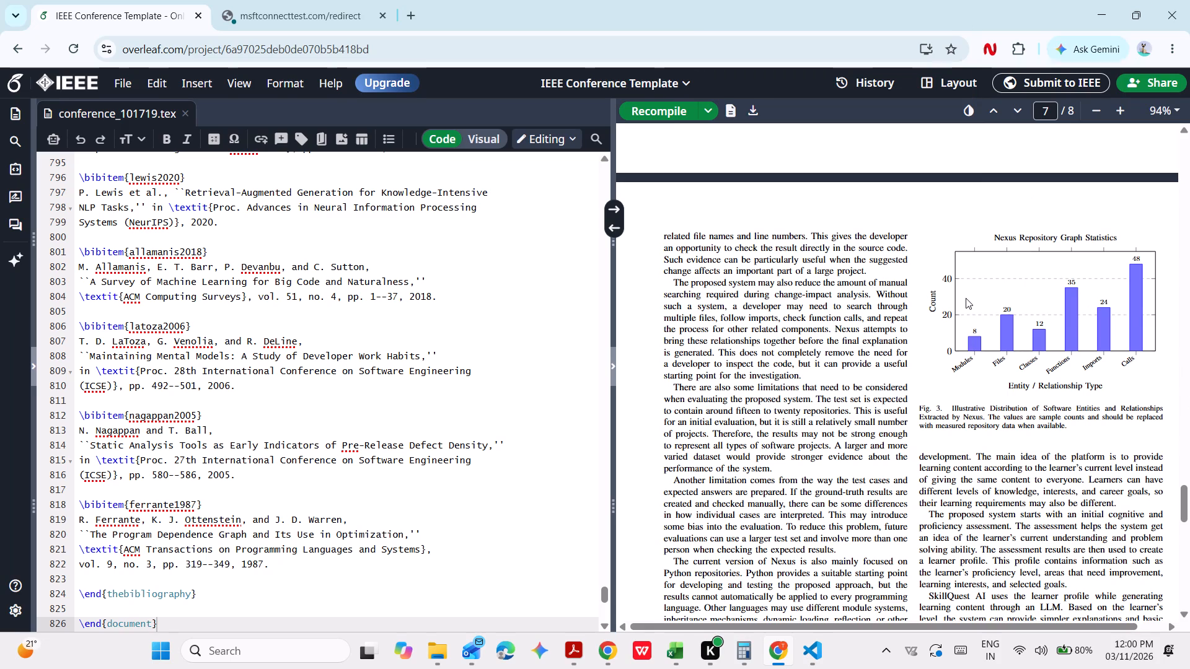
scroll(966, 298, down, 2)
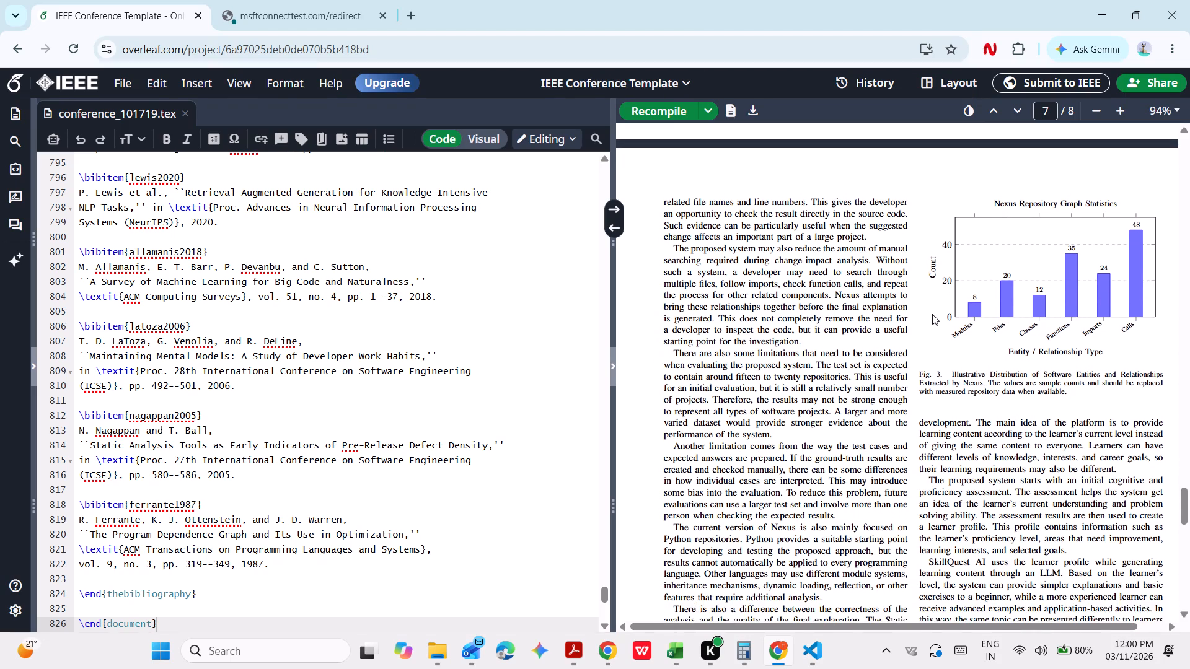
scroll(932, 314, down, 3)
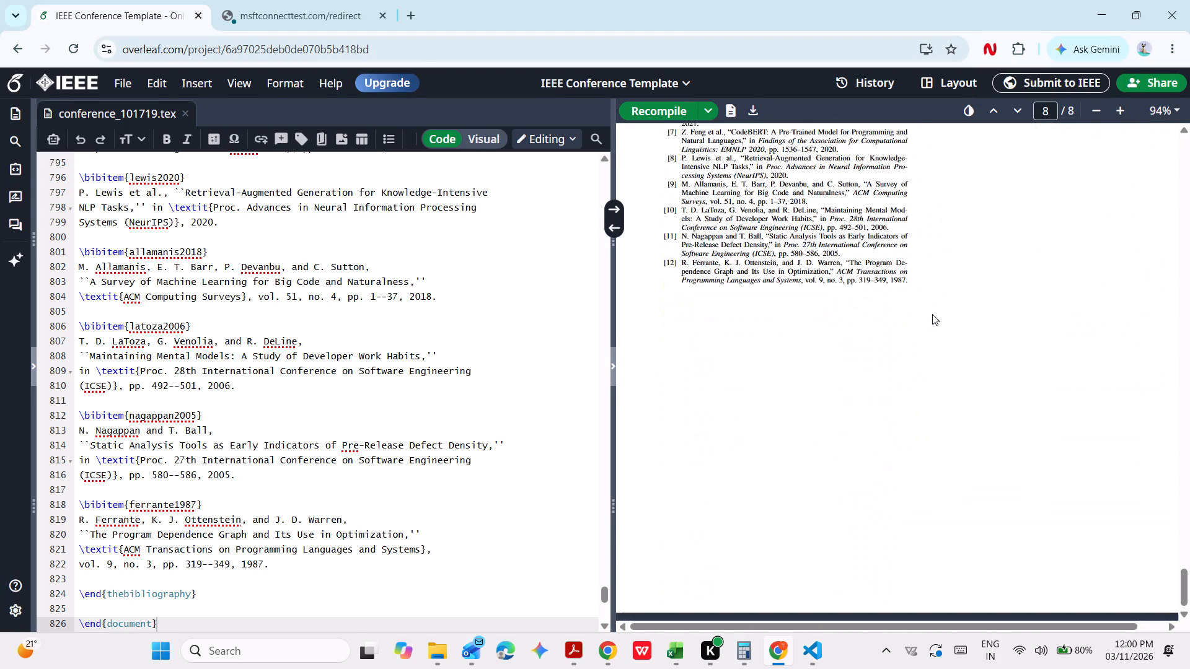
scroll(932, 314, up, 3)
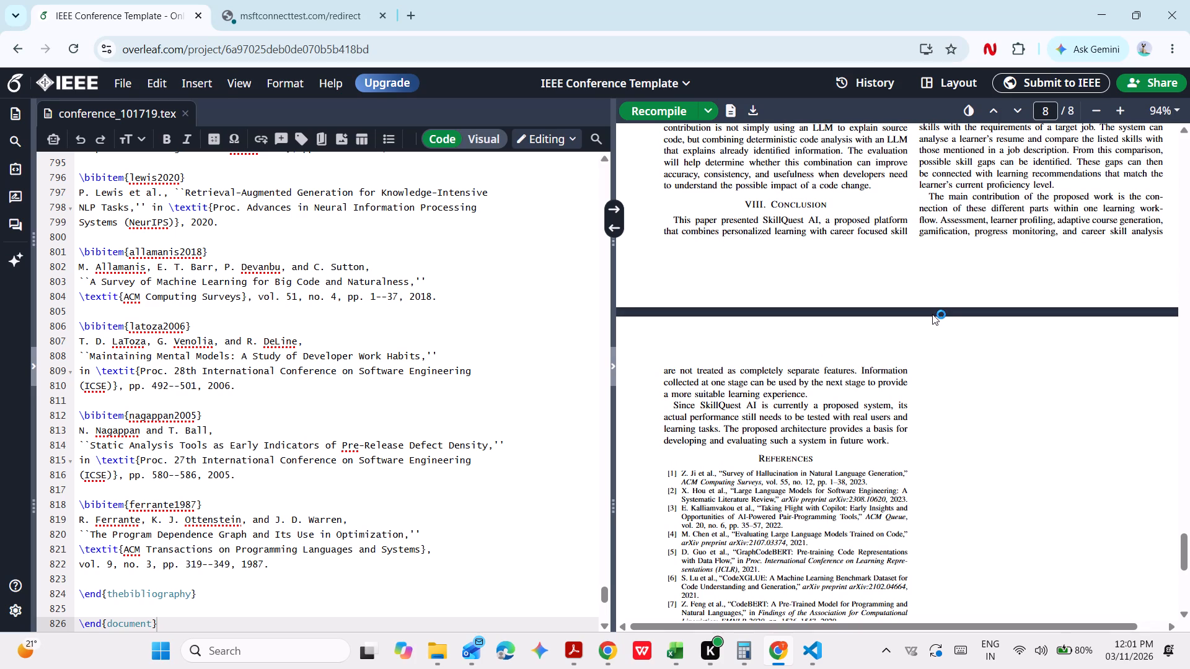
scroll(932, 314, down, 3)
Return to the start of the paper and read the title block, abstract, introduction and related work on pages 1 and 2.
scroll(932, 314, up, 14)
scroll(932, 314, up, 9)
scroll(932, 314, up, 12)
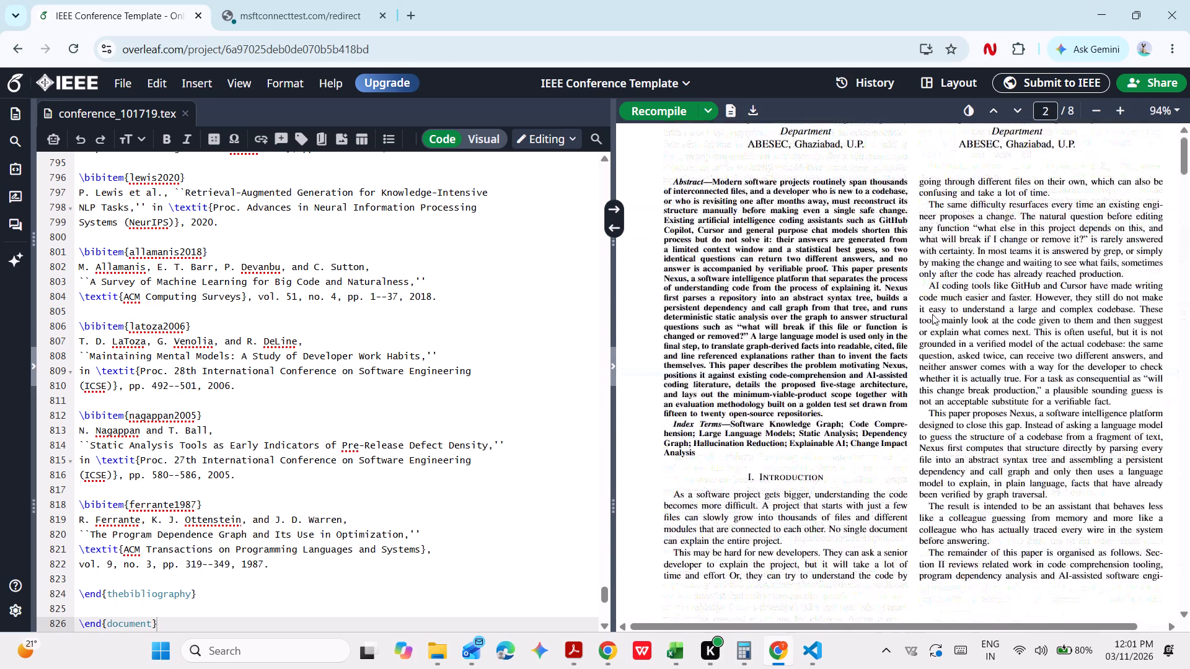
scroll(932, 314, down, 2)
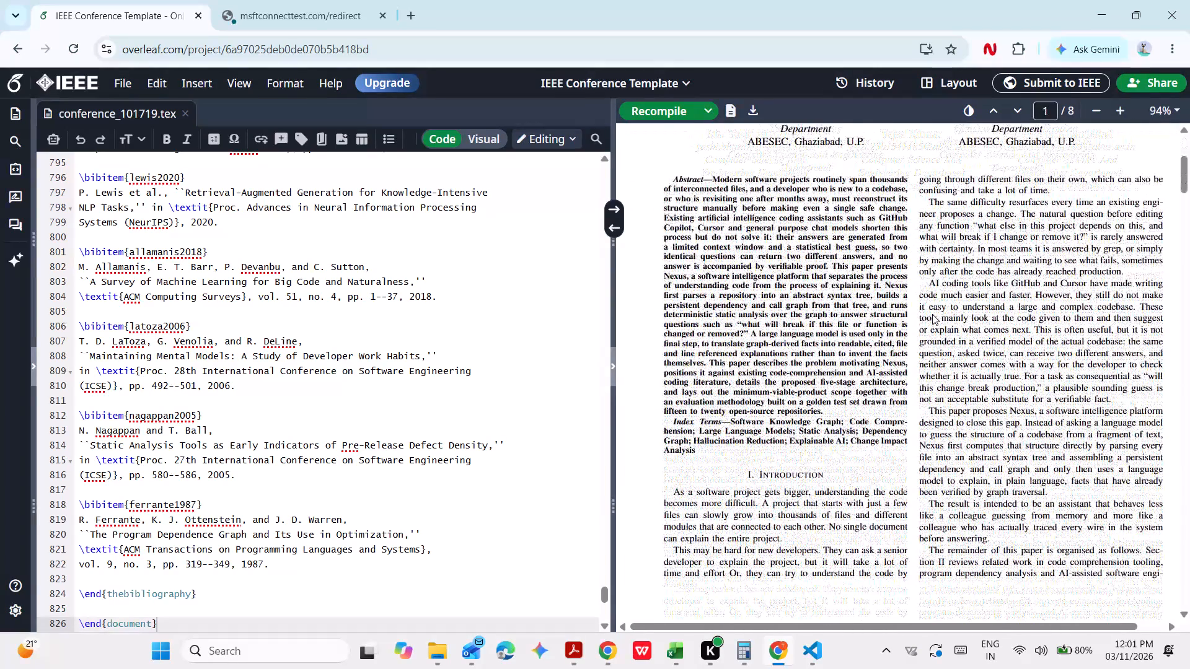
scroll(932, 314, down, 7)
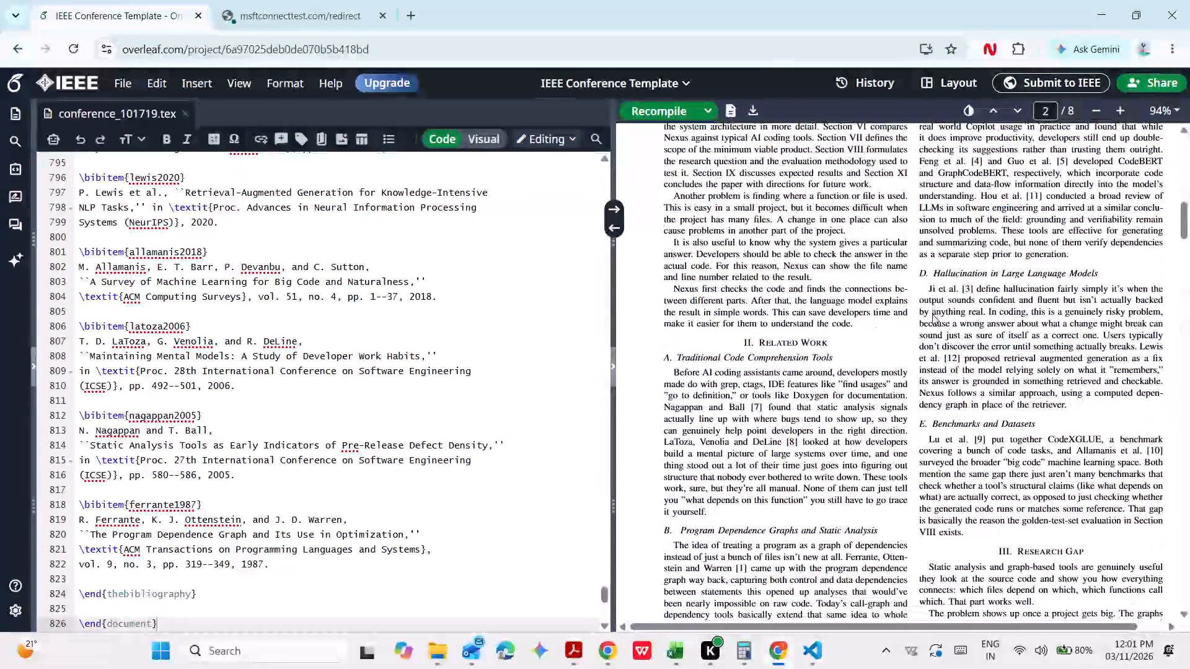
scroll(932, 314, down, 2)
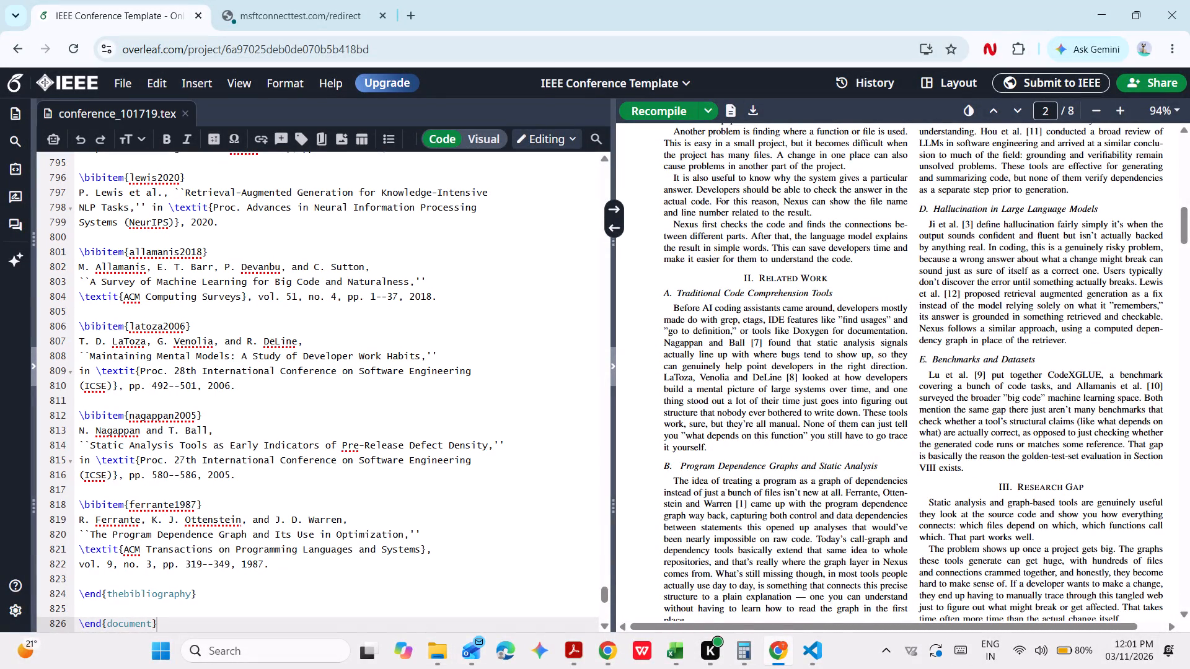
scroll(847, 302, up, 11)
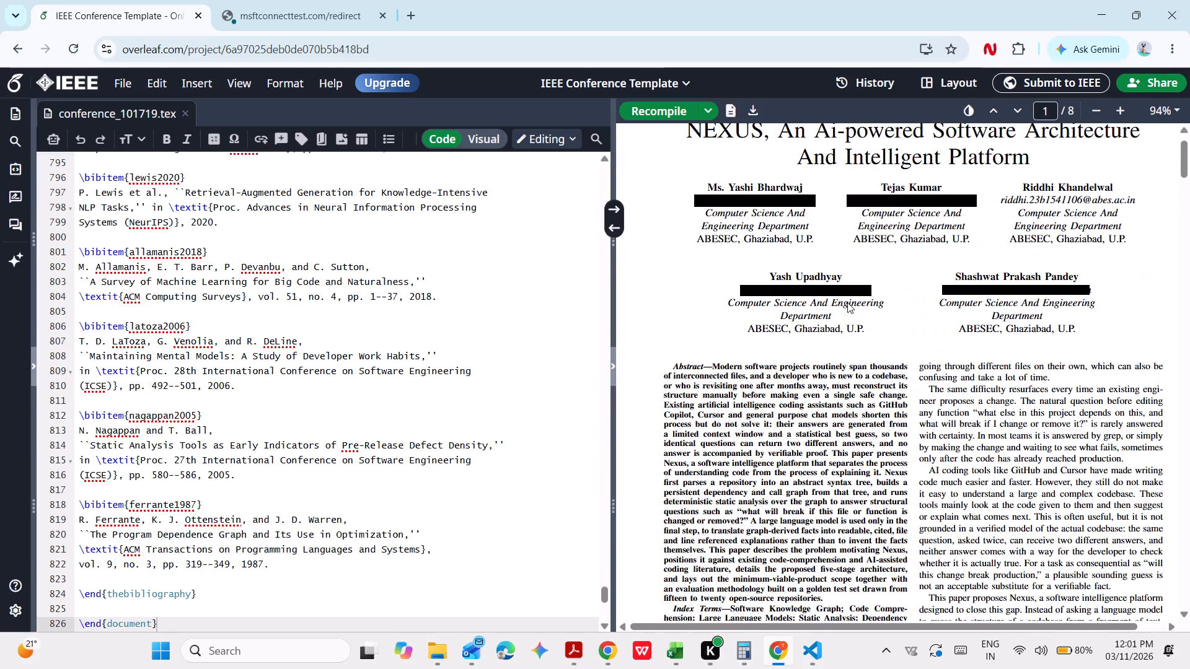
scroll(900, 374, down, 1)
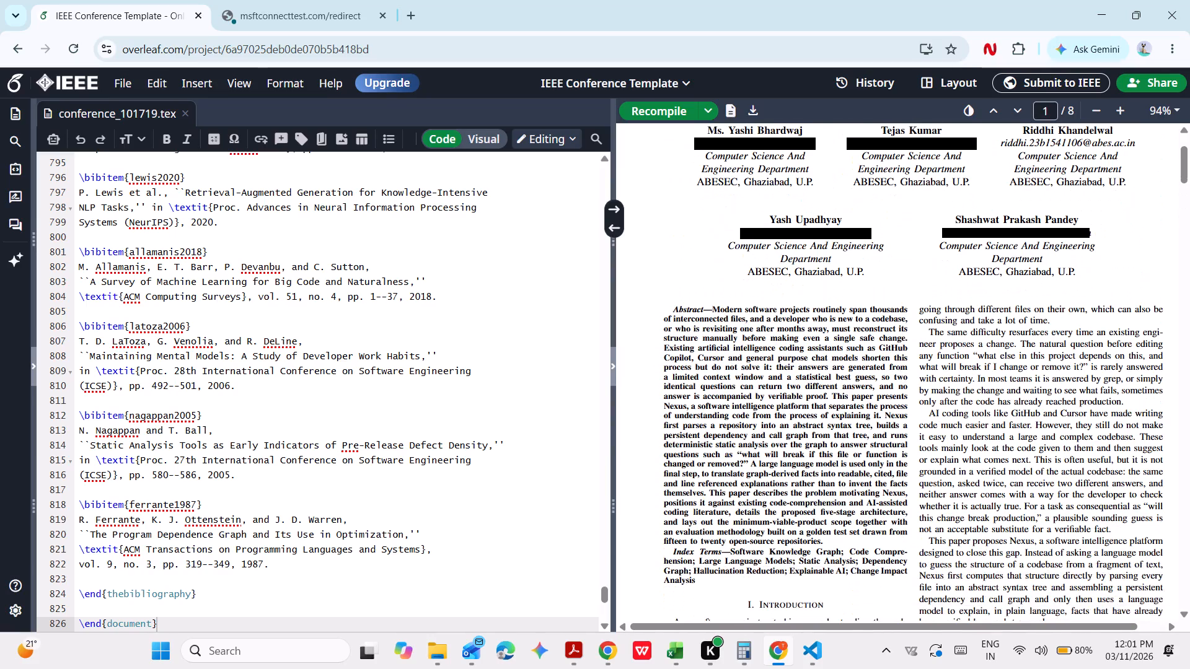
scroll(900, 374, down, 1)
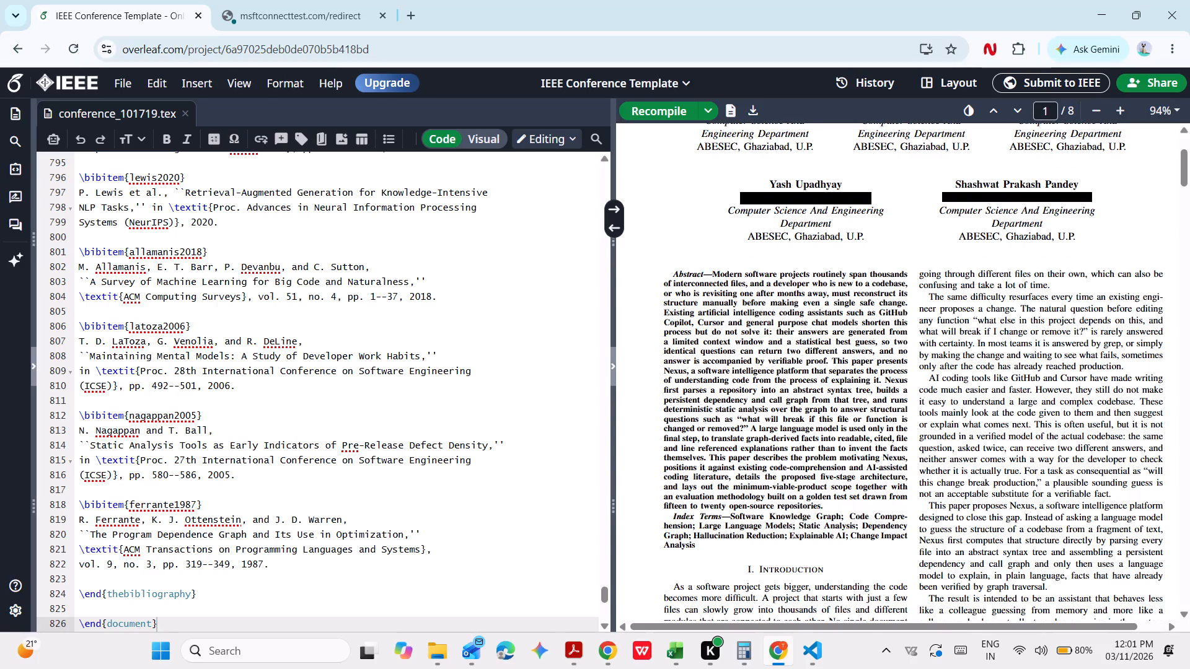
scroll(879, 332, down, 2)
scroll(822, 397, up, 1)
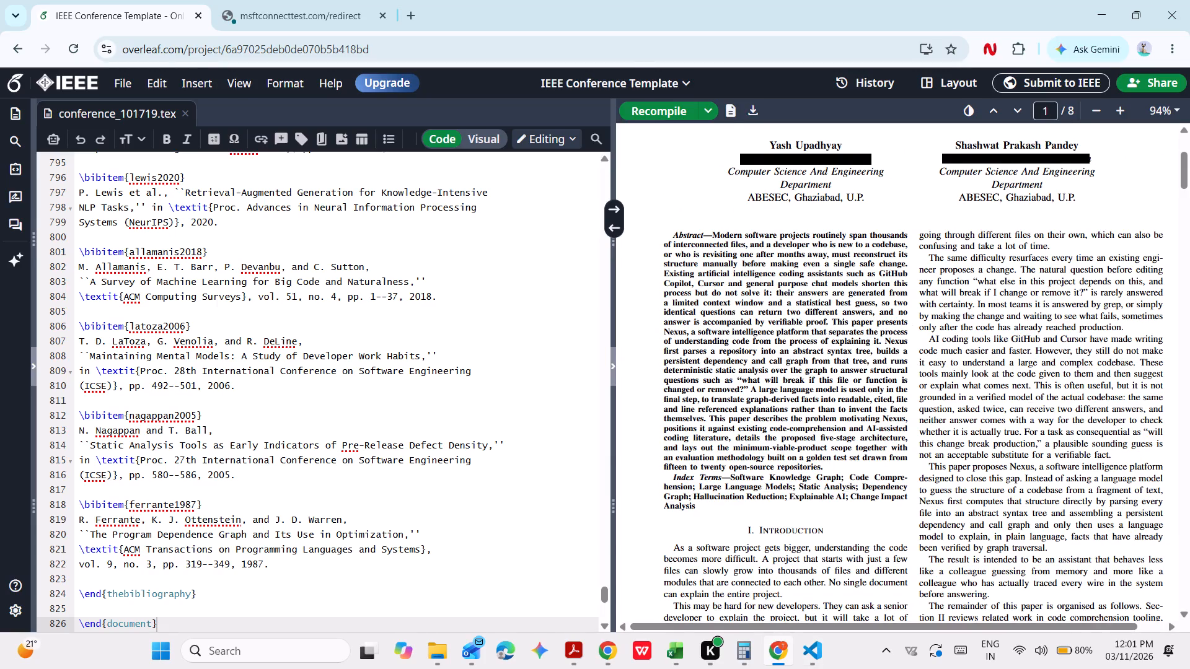
Read on from the introduction to the System Architecture section, checking the knowledge graph figure's placement after page 4.
scroll(898, 487, down, 4)
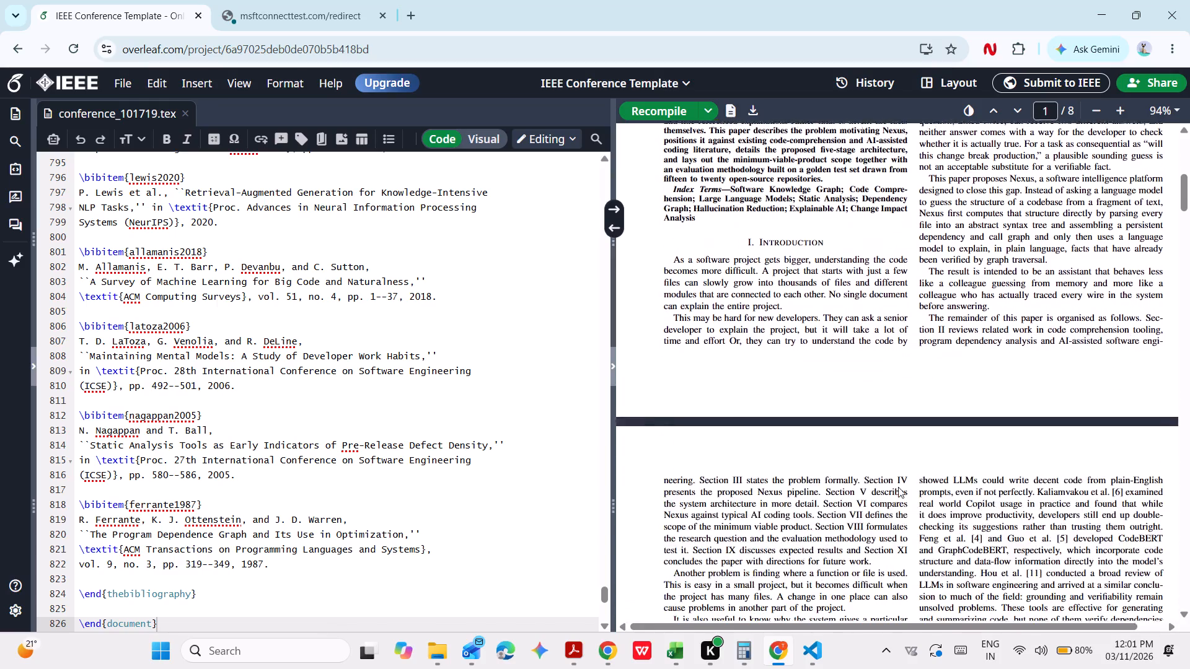
scroll(898, 487, down, 2)
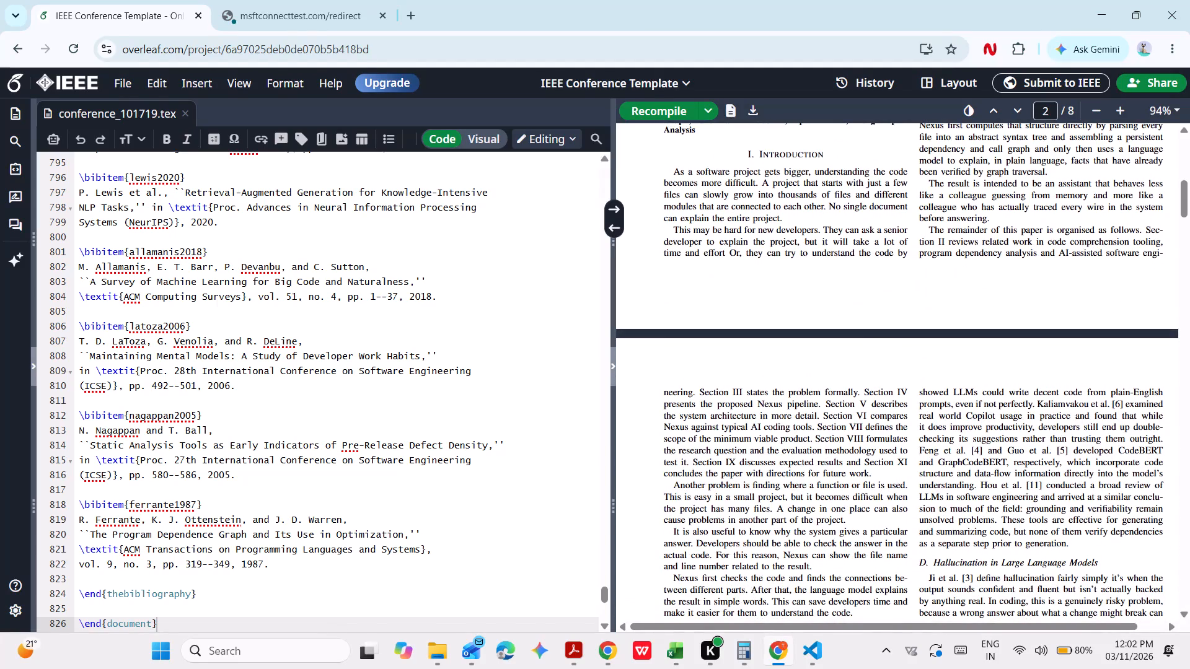
scroll(898, 487, down, 1)
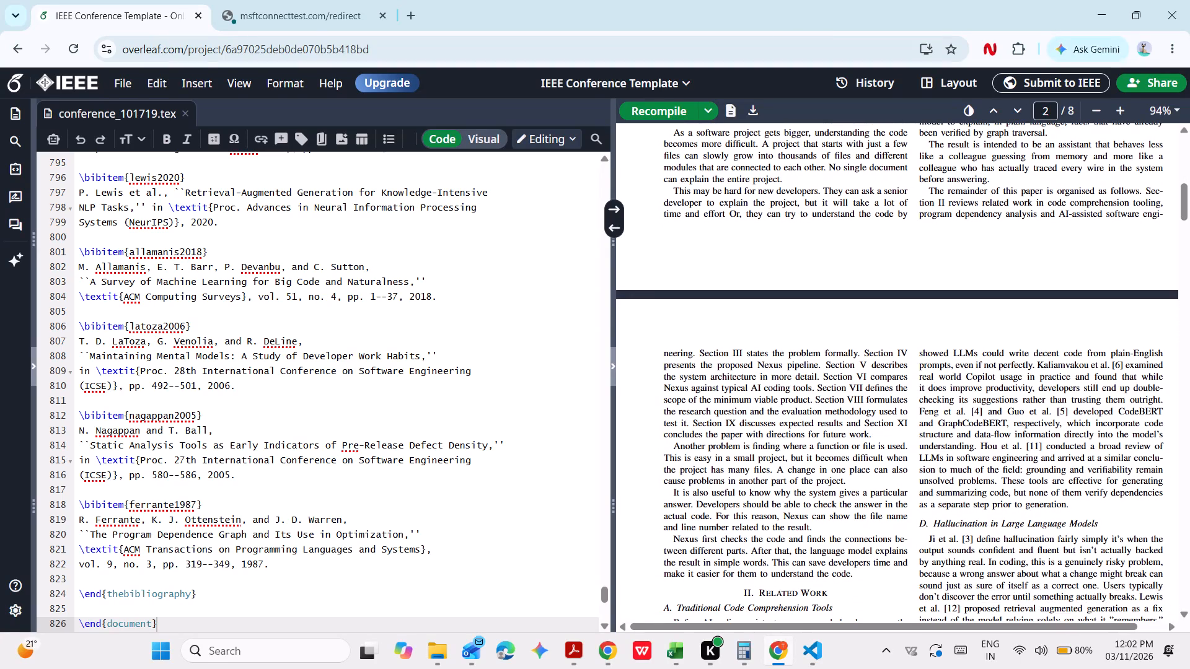
scroll(898, 487, down, 3)
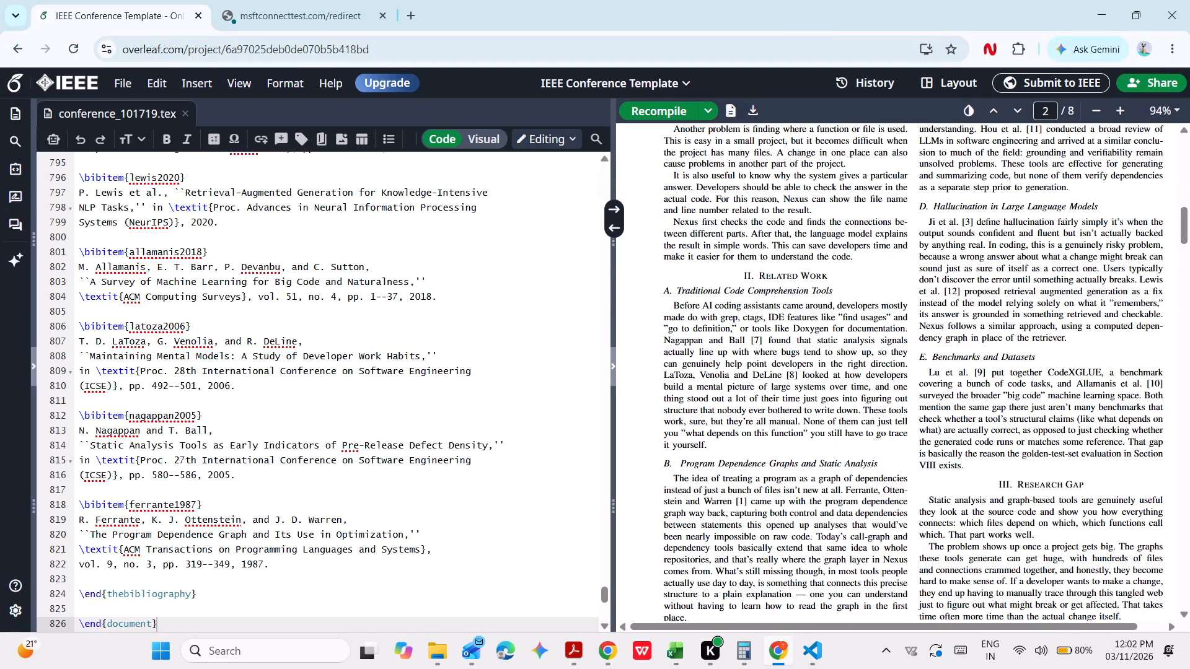
scroll(898, 487, down, 1)
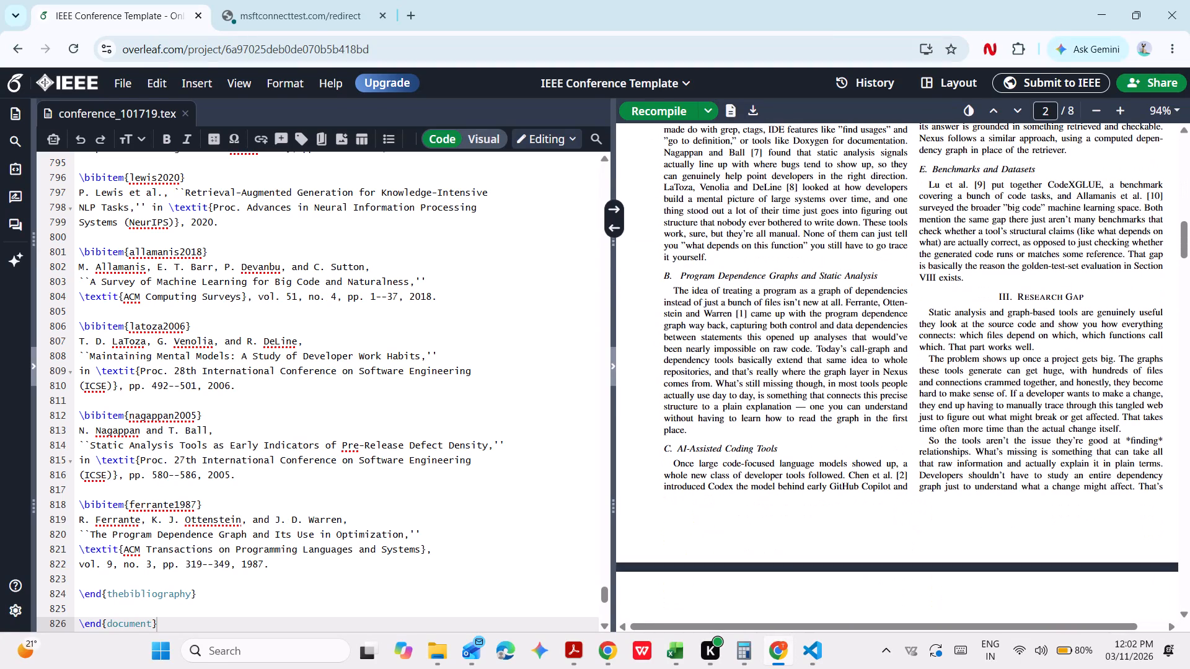
scroll(896, 465, down, 1)
scroll(816, 124, down, 1)
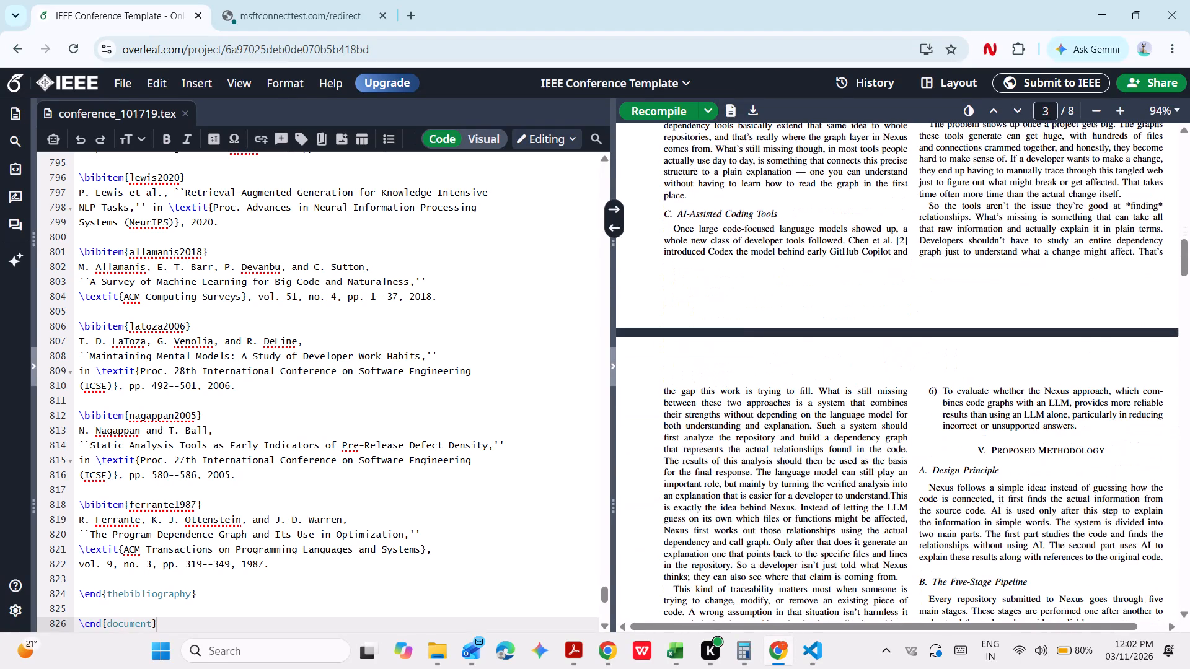
scroll(816, 124, down, 7)
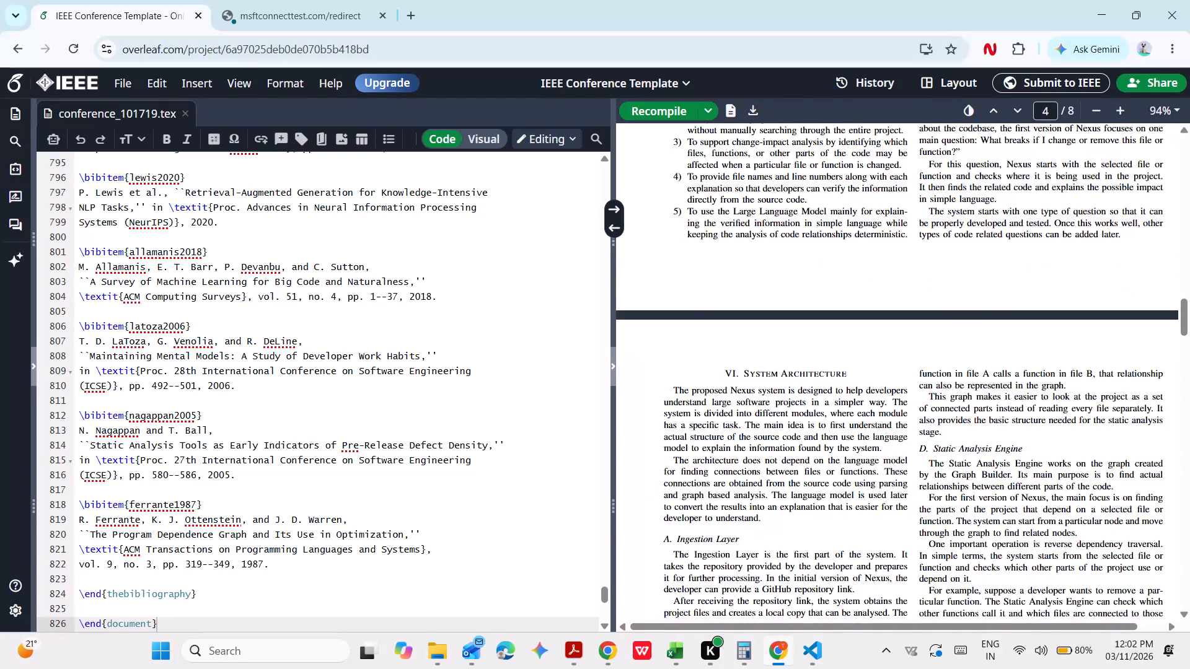
scroll(816, 124, down, 5)
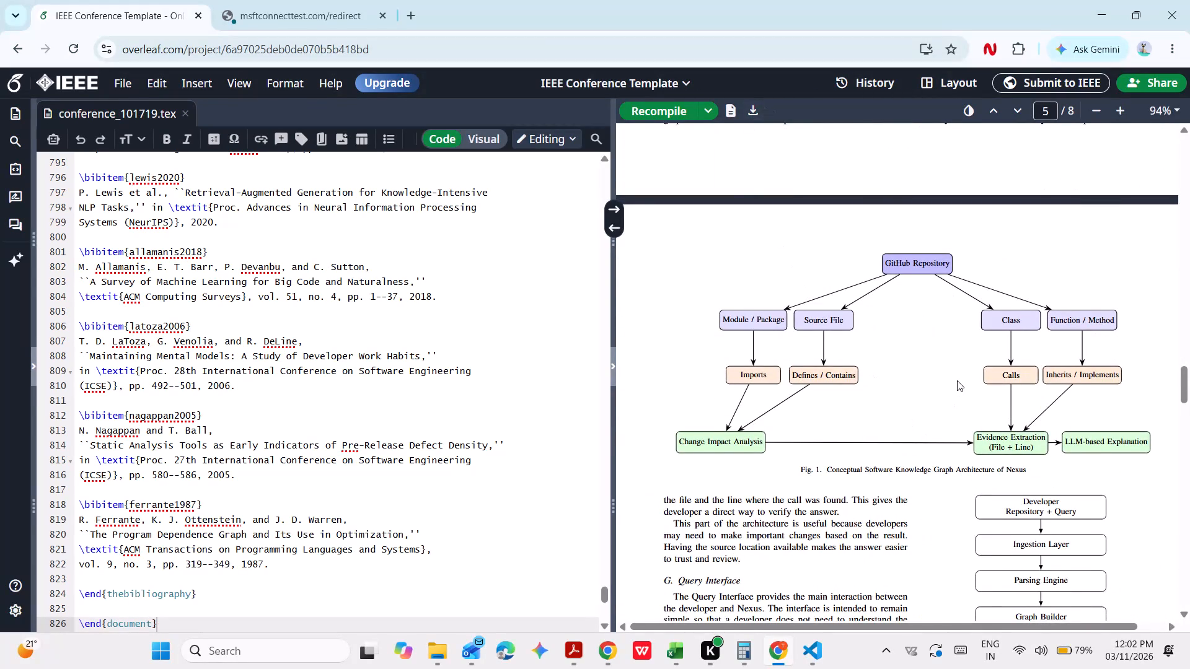
scroll(957, 380, up, 2)
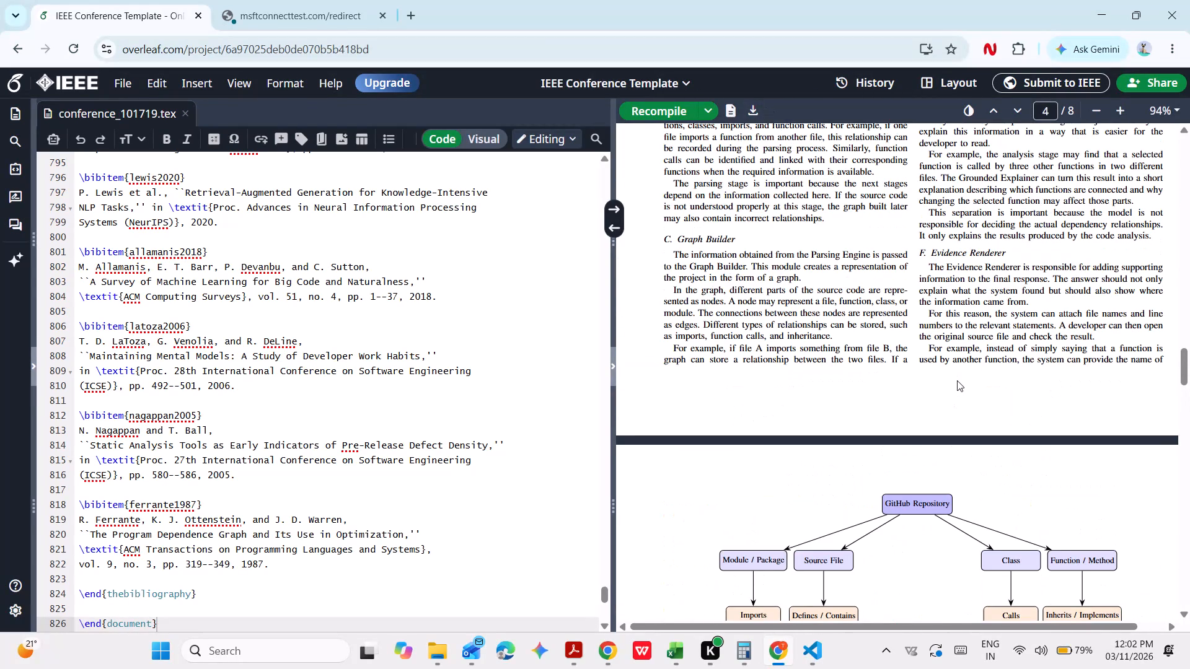
scroll(957, 380, up, 3)
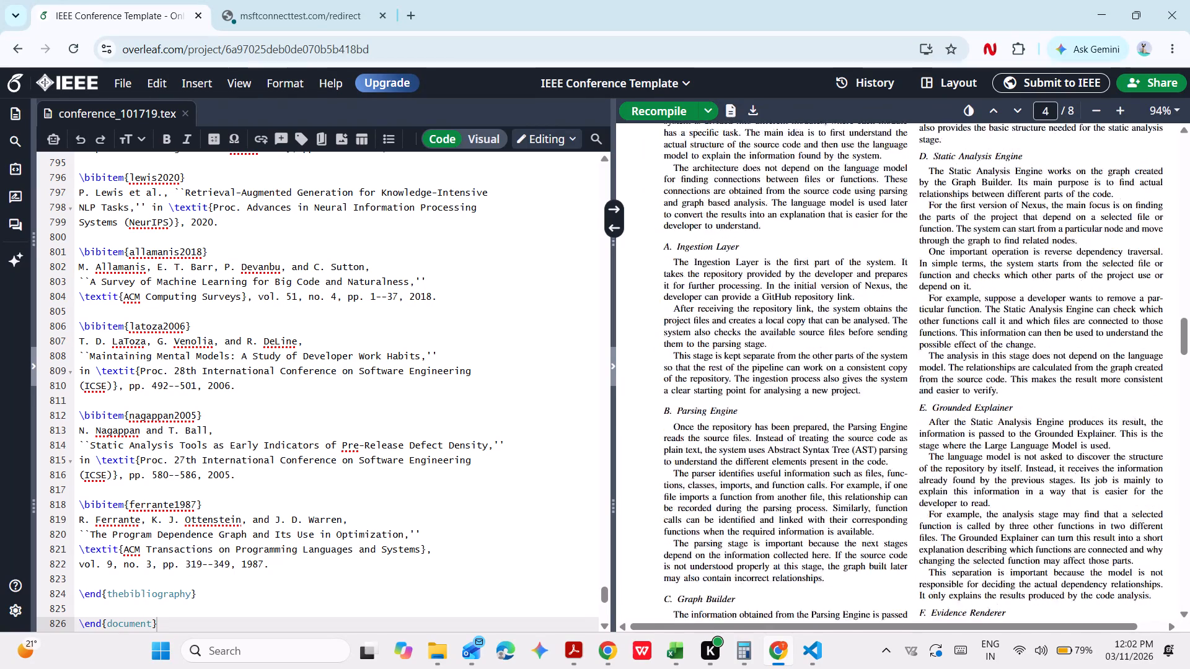
Delete the Ingestion Layer's last paragraph, beginning "This stage is kept separate from the other parts", from the LaTeX source.
scroll(957, 380, up, 2)
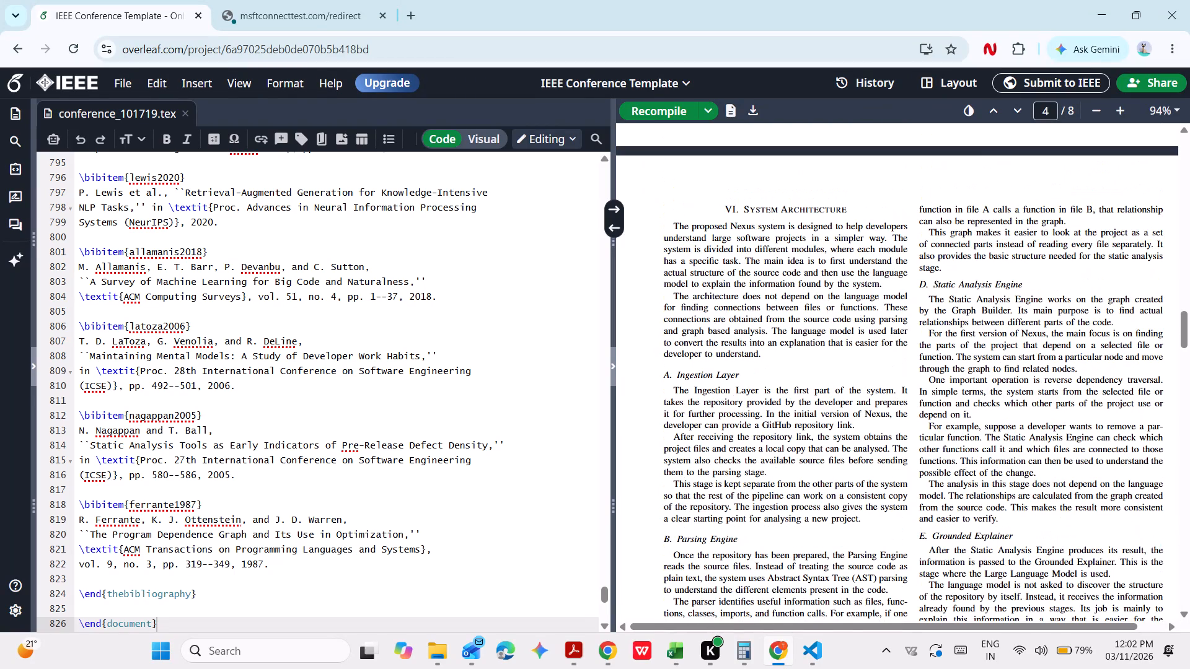
scroll(957, 380, down, 2)
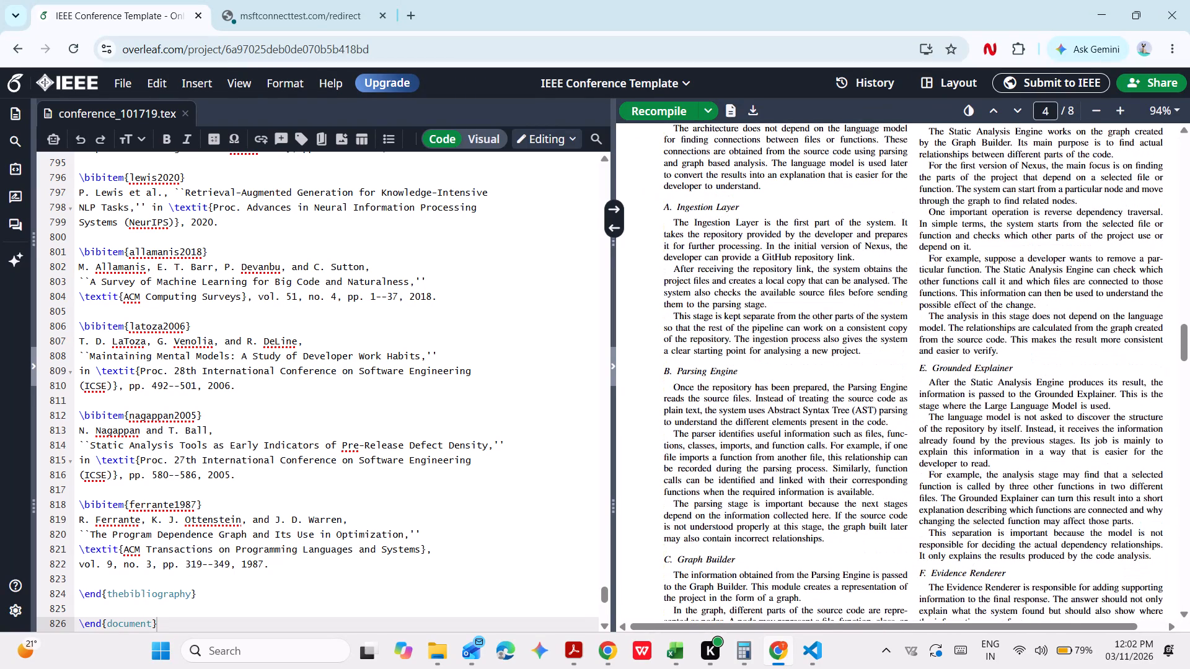
scroll(979, 252, up, 1)
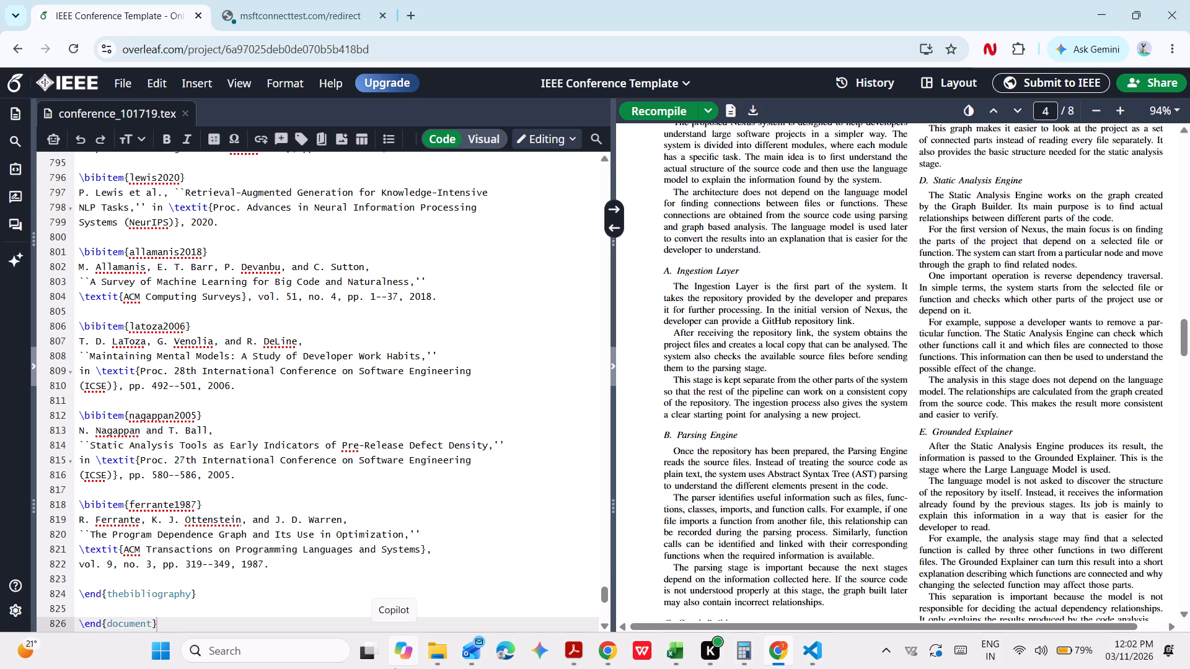
double_click(697, 380)
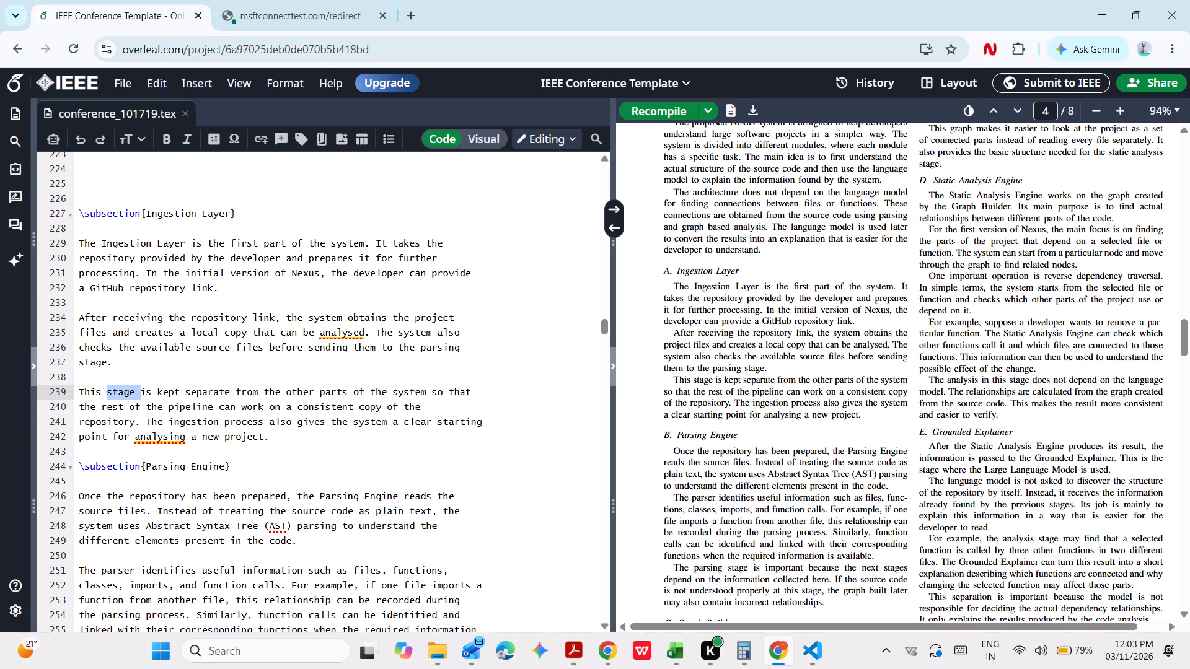
drag(271, 436, 125, 401)
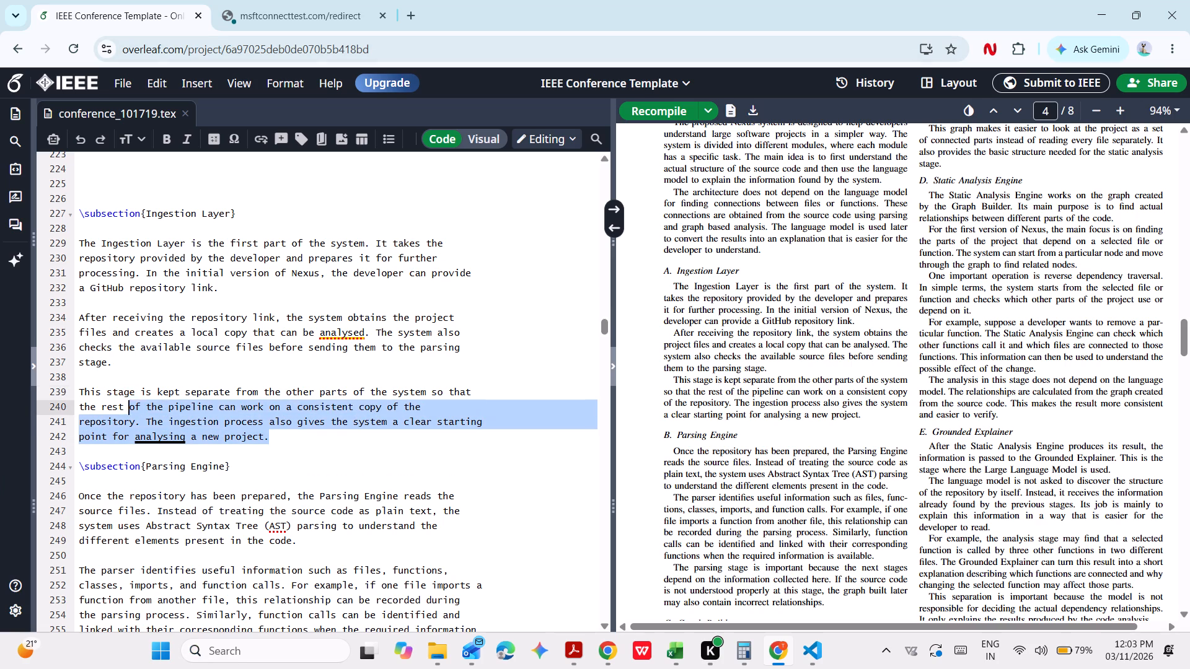
drag(125, 401, 79, 393)
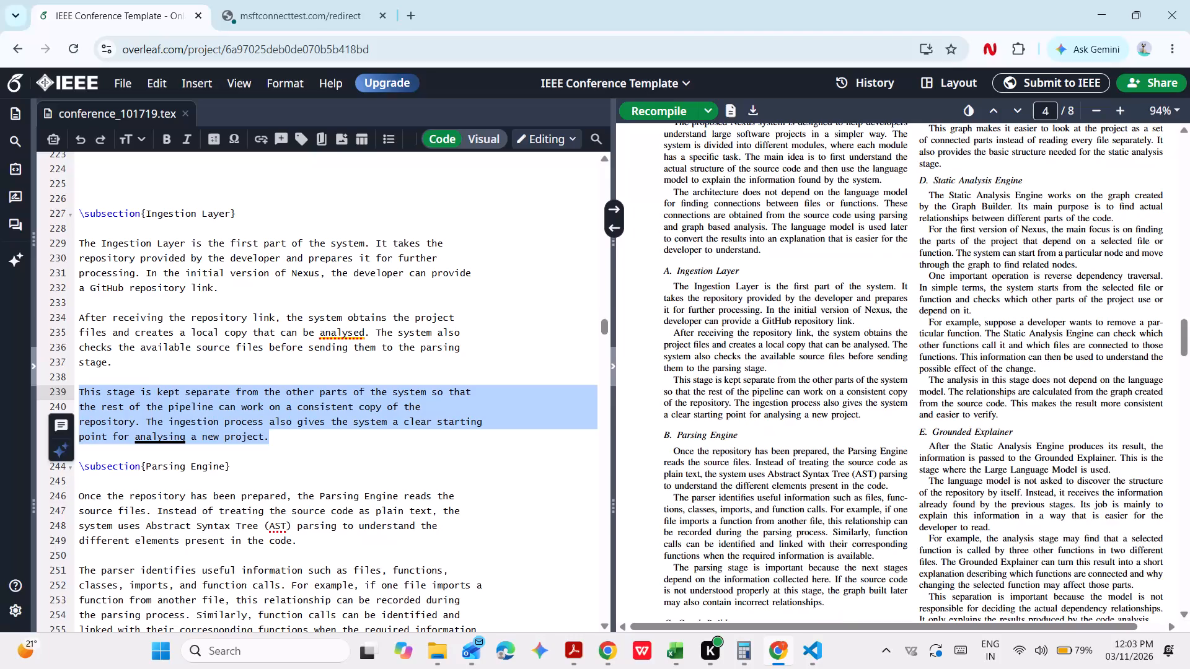
key(BackSpace)
key(BackSpace)
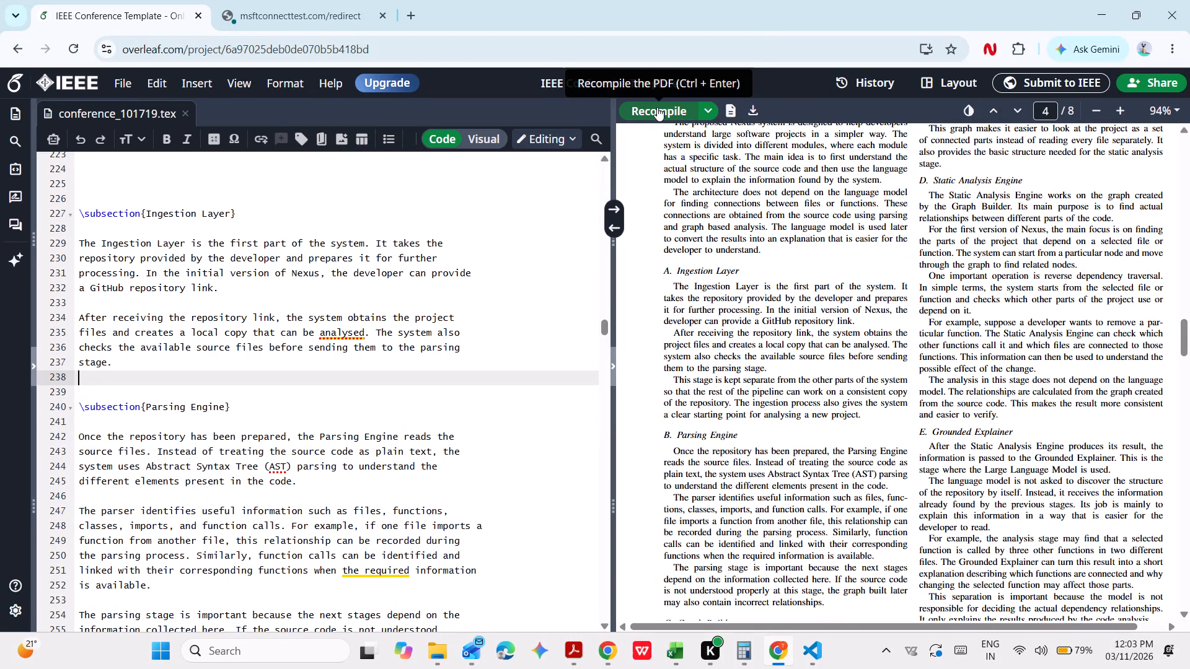
Delete the Parsing Engine subsection's last paragraph, beginning "The parsing stage is important because the next stages".
scroll(775, 419, down, 1)
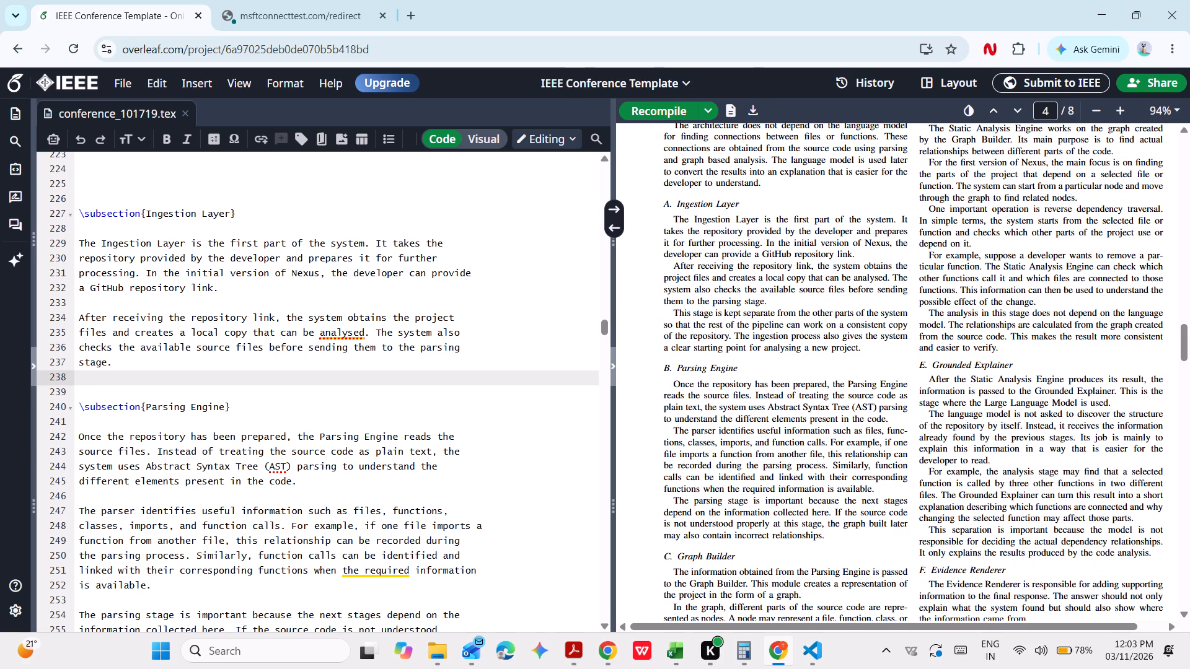
scroll(270, 492, down, 2)
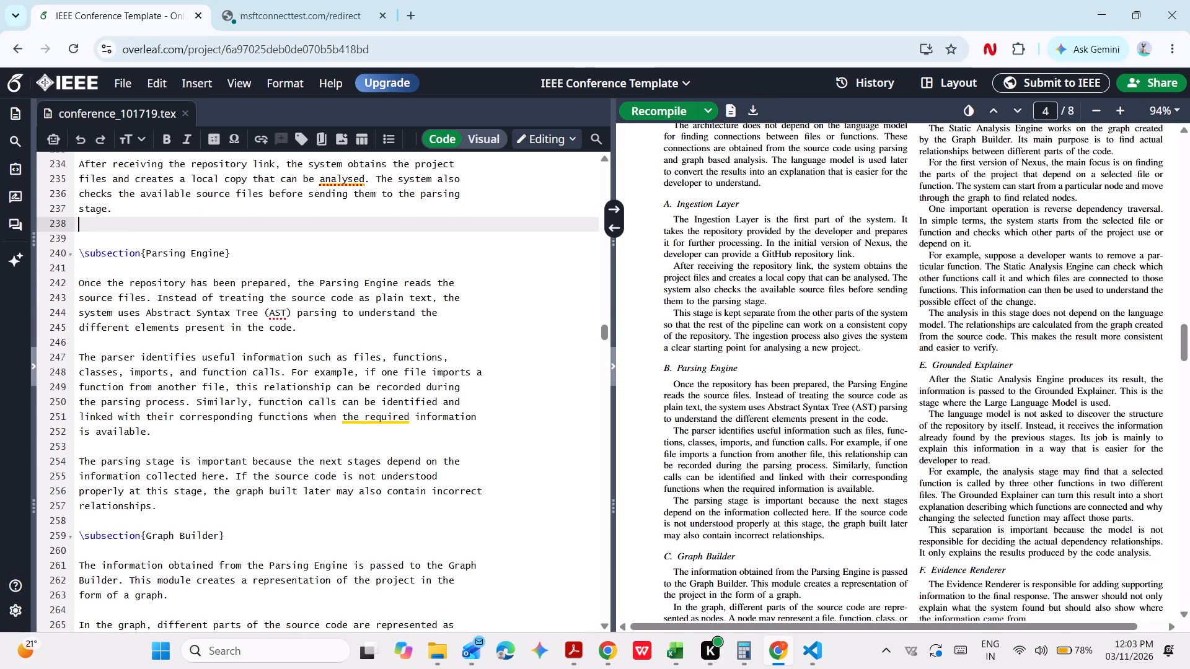
drag(157, 509, 73, 466)
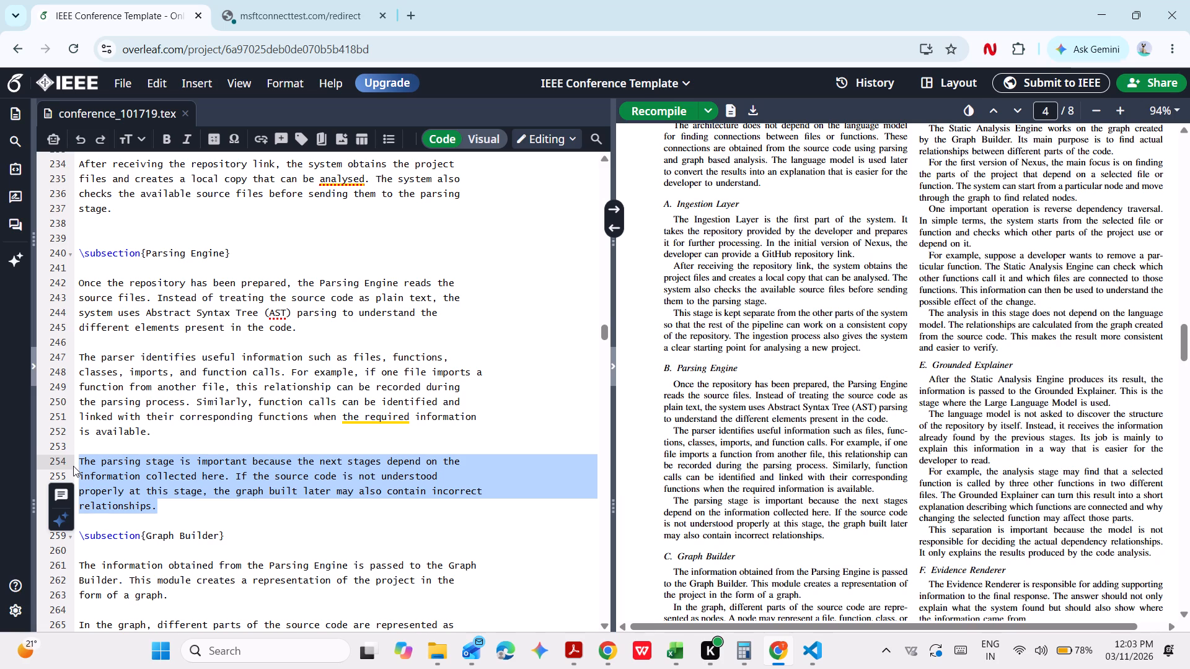
click(355, 538)
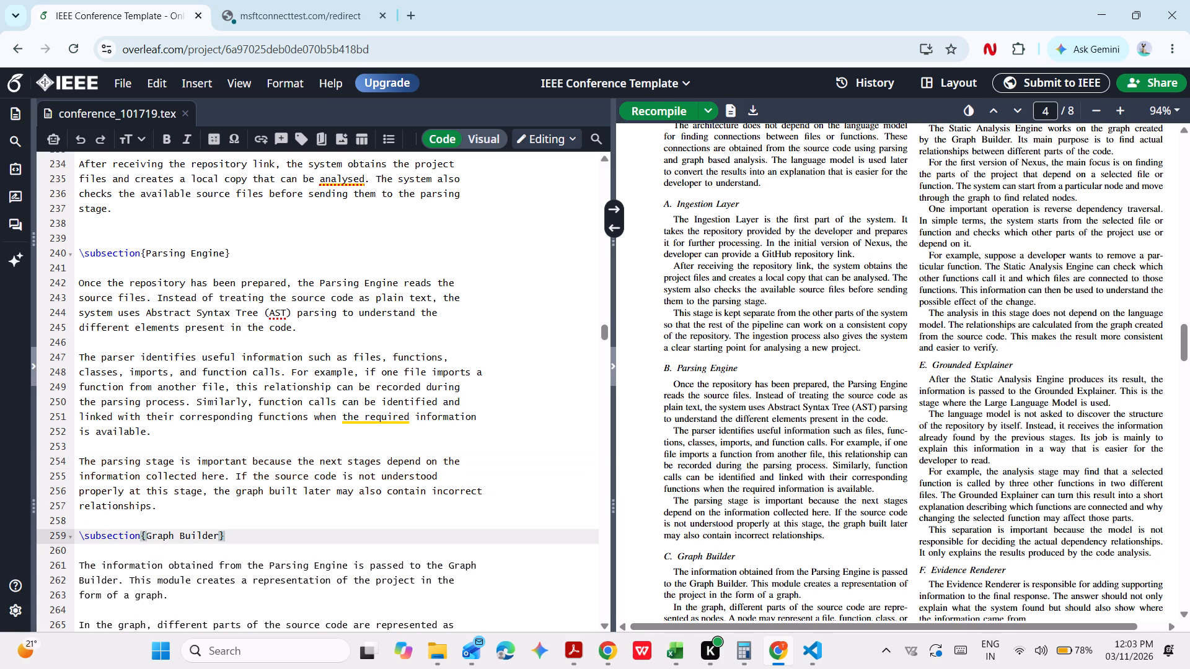
click(149, 505)
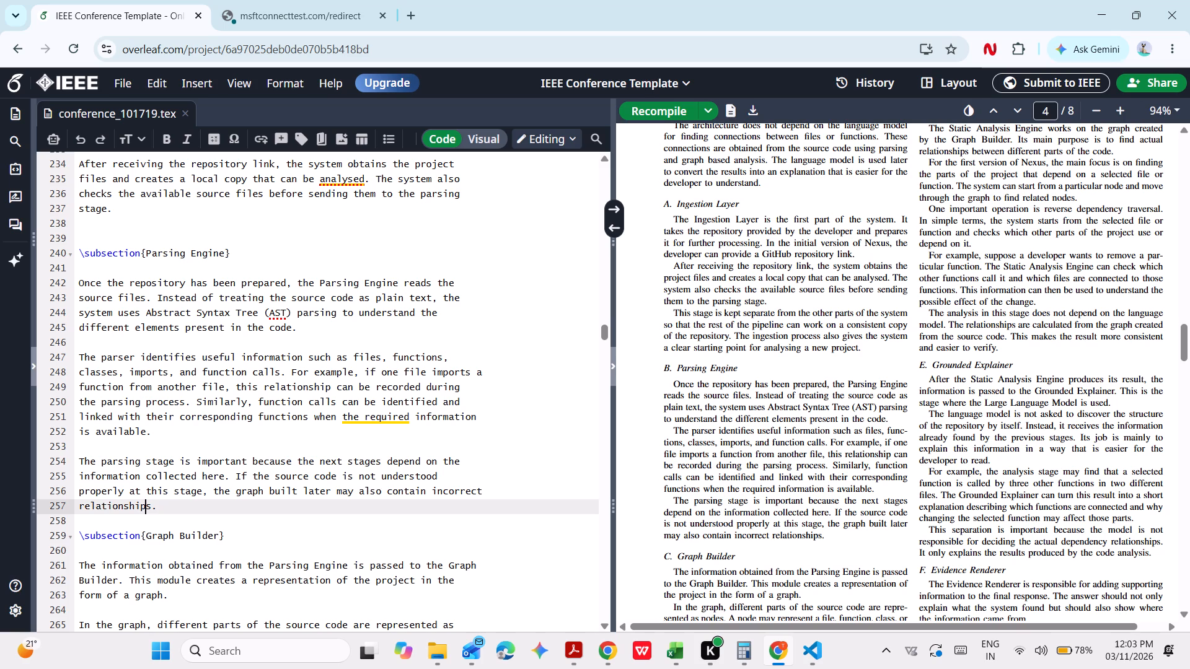
click(166, 504)
drag(166, 504, 130, 494)
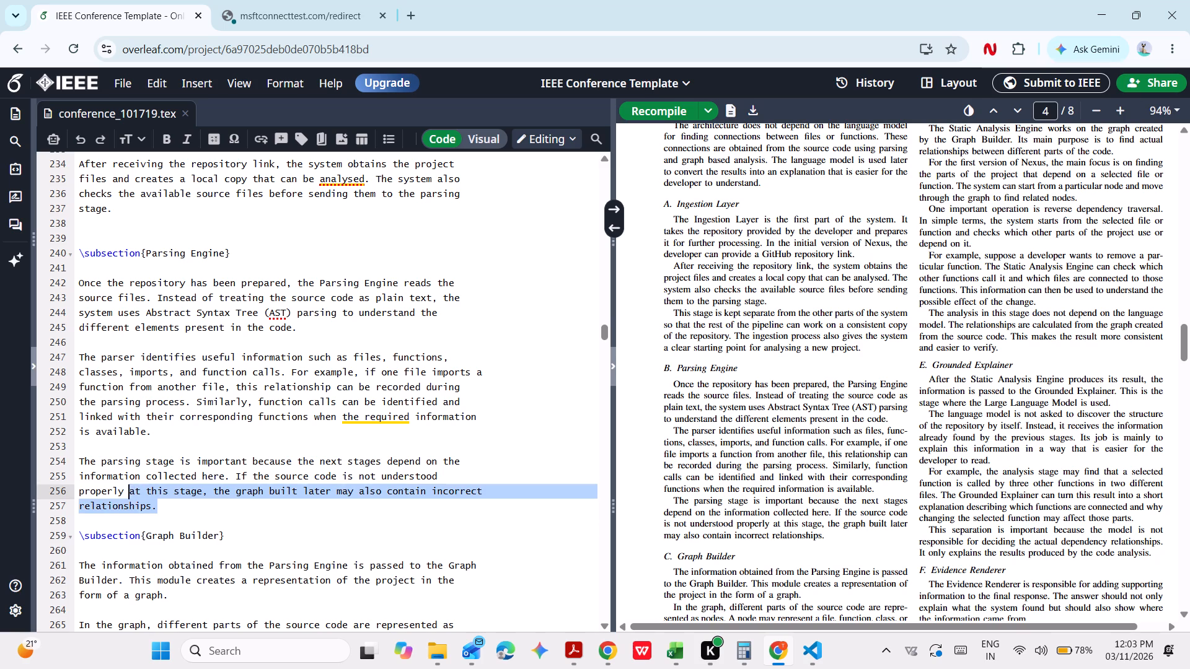
drag(130, 494, 71, 449)
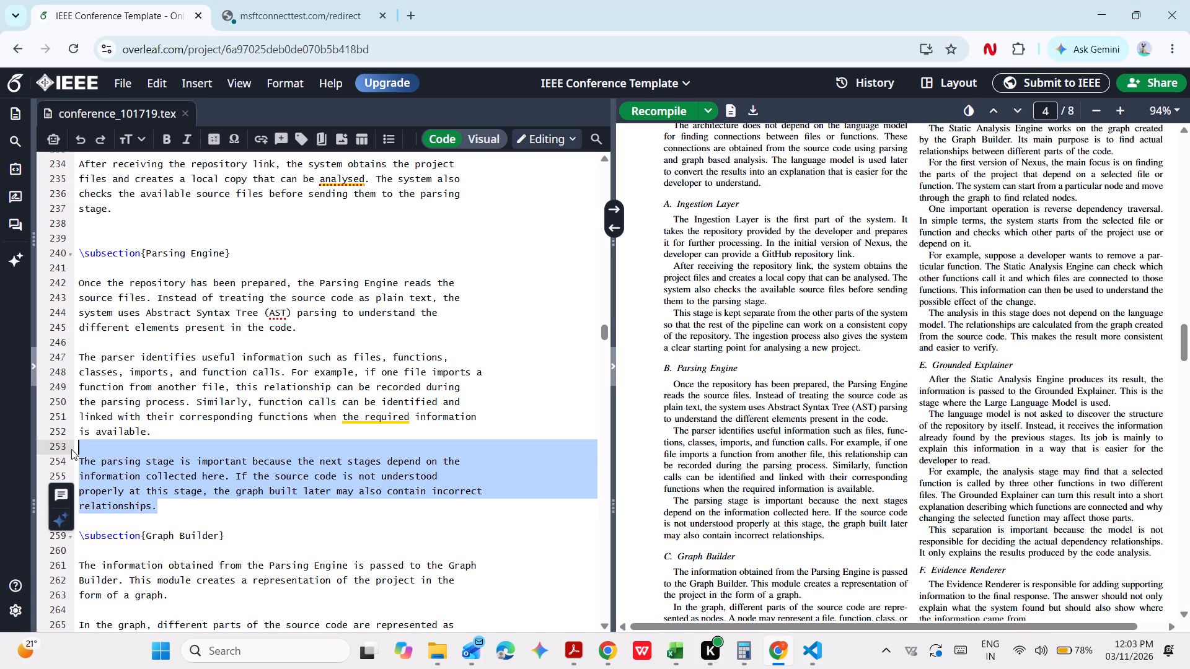
key(BackSpace)
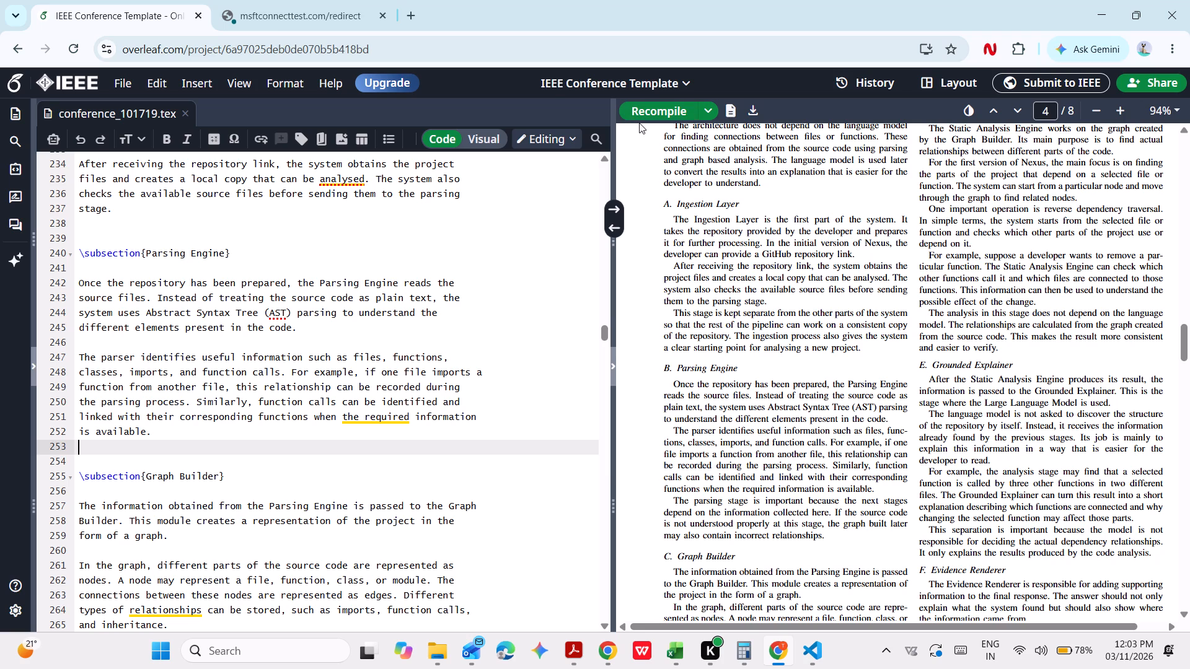
Recompile the paper with the shortened Ingestion Layer and Parsing Engine subsections.
click(664, 98)
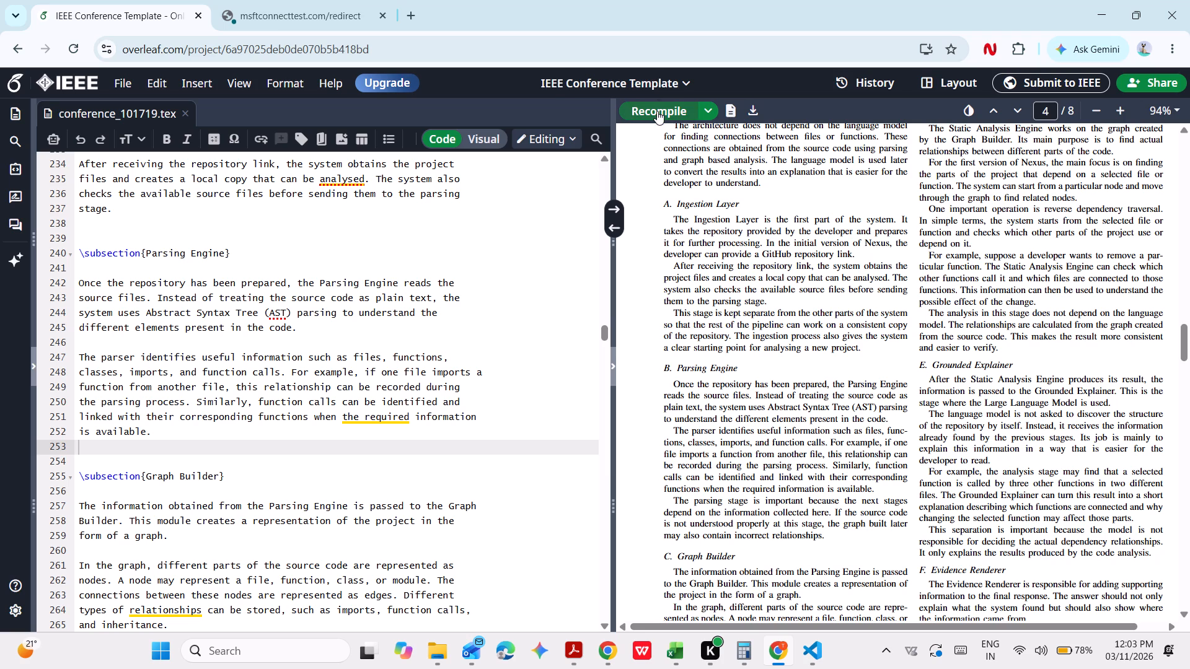
click(657, 111)
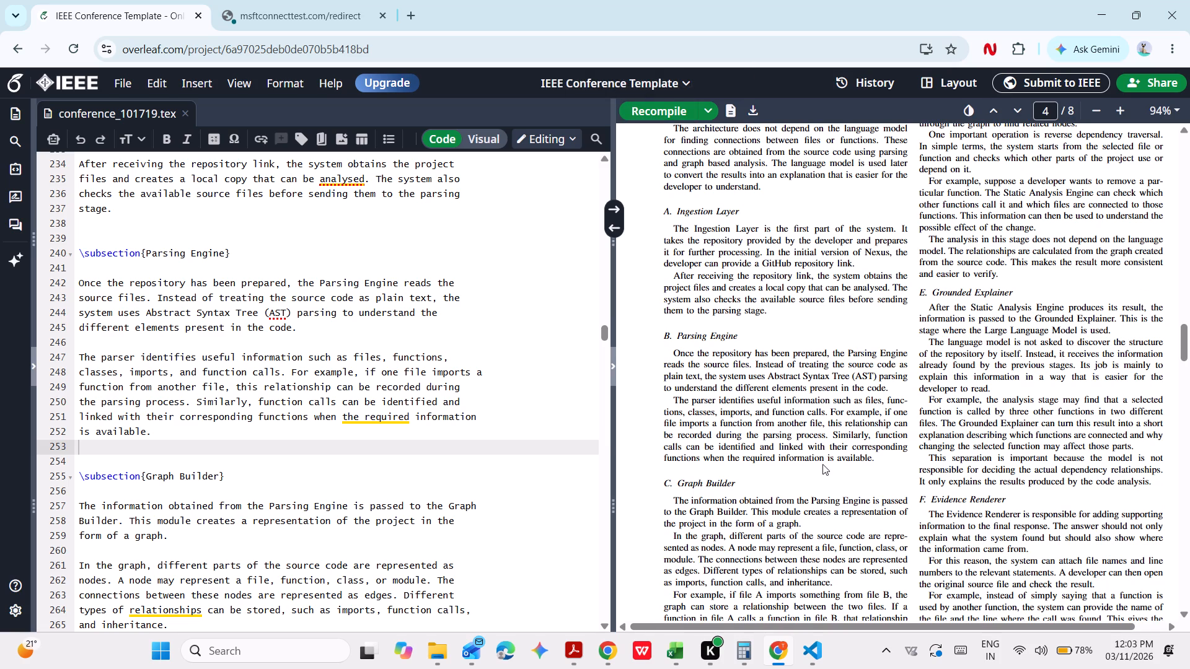
Examine the recompiled System Architecture page, checking the text from Ingestion Layer to Evidence Renderer and the space at the page end.
scroll(822, 464, down, 2)
scroll(809, 450, up, 1)
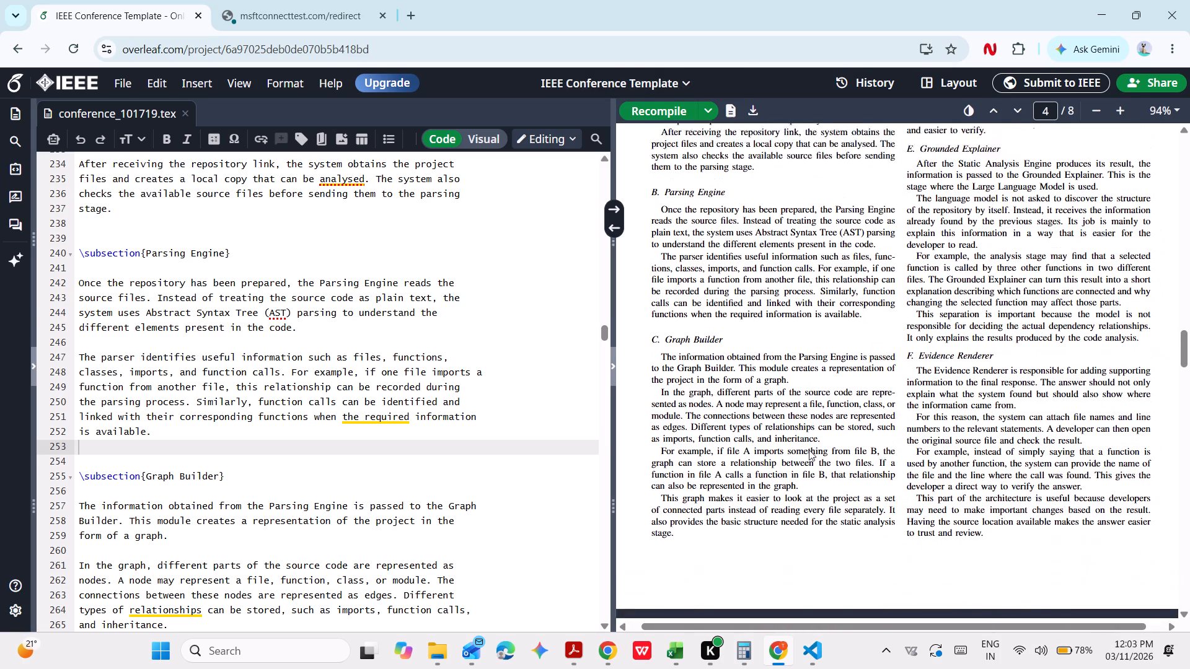
scroll(809, 450, up, 2)
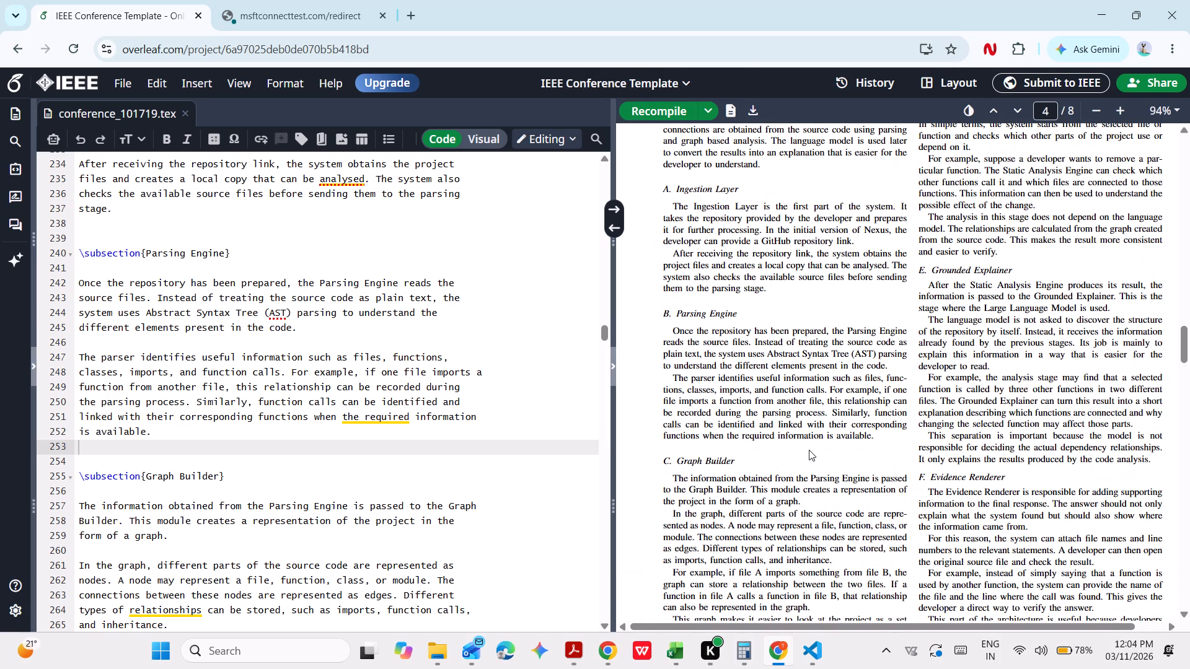
scroll(794, 406, down, 1)
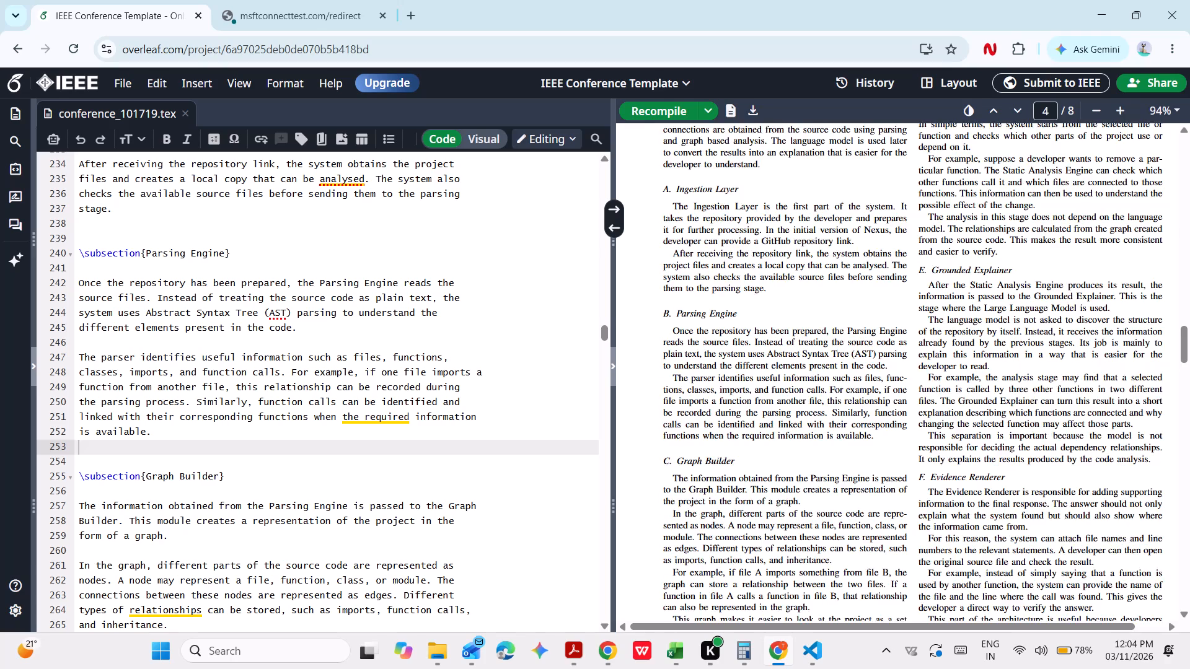
scroll(794, 406, down, 1)
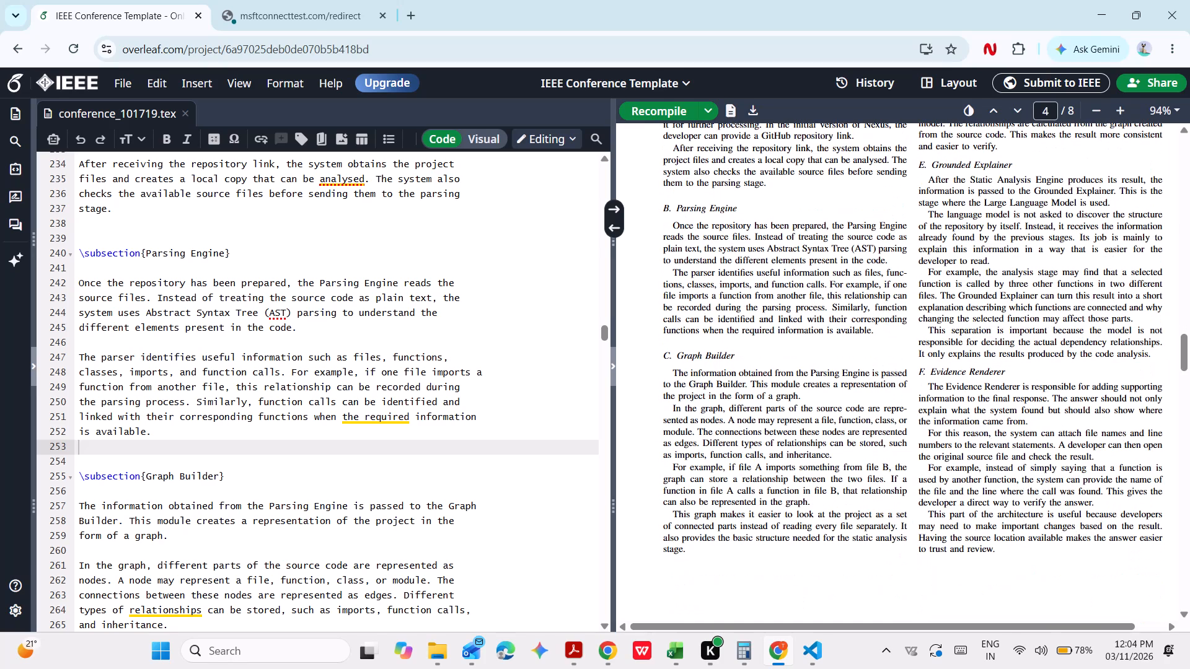
scroll(851, 278, up, 1)
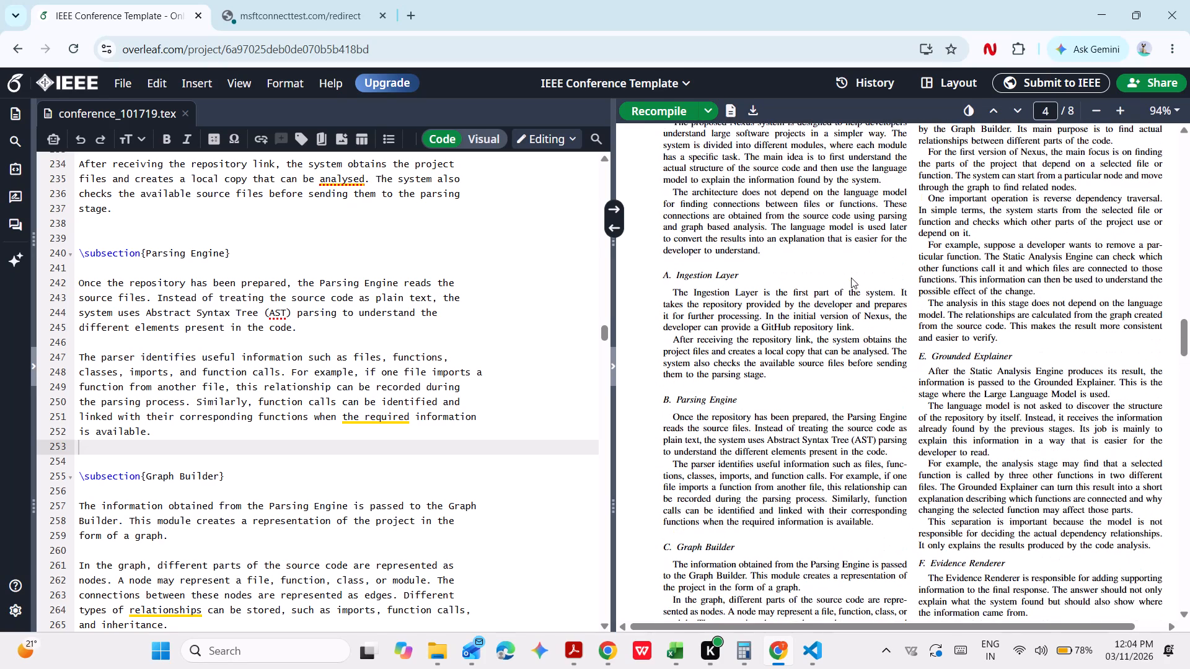
scroll(851, 278, up, 1)
scroll(8, 596, down, 1)
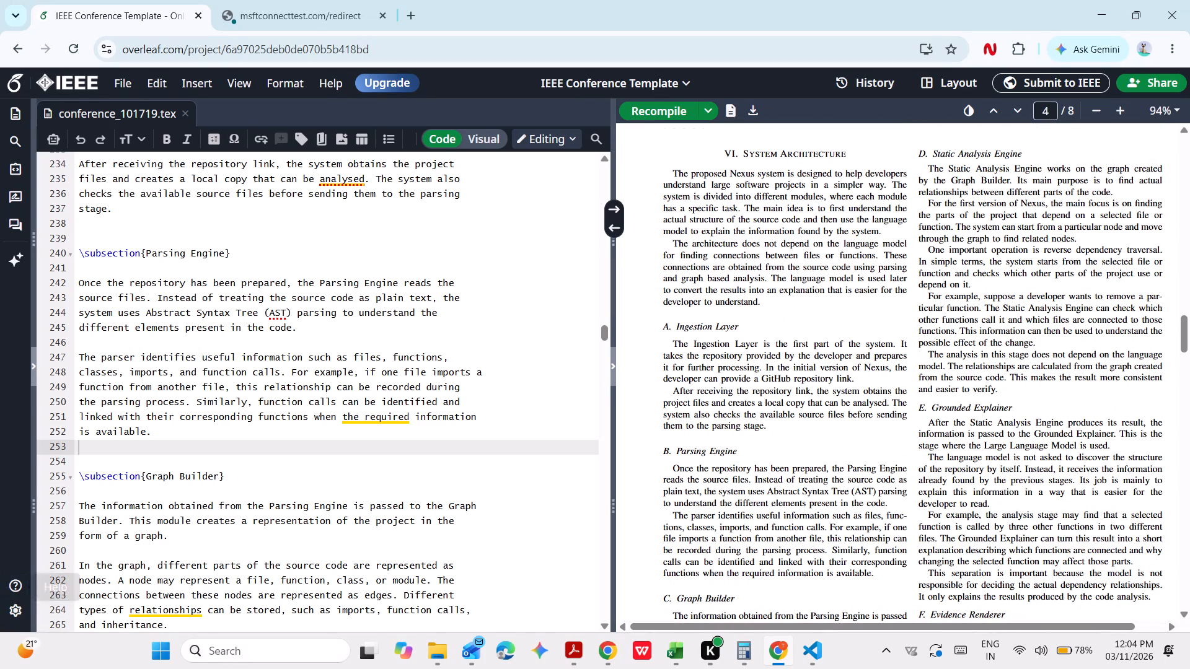
Examine the Graph Builder text and knowledge graph figure code in the source against the compiled System Architecture page.
scroll(269, 232, down, 4)
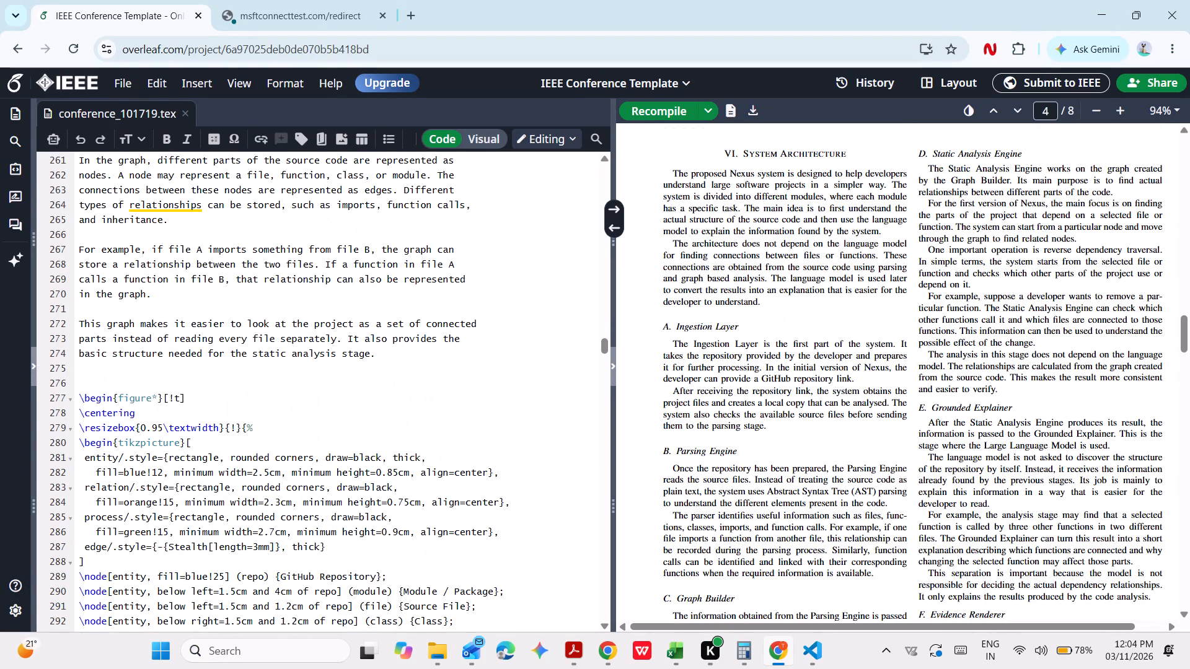
scroll(267, 361, down, 2)
scroll(267, 361, up, 1)
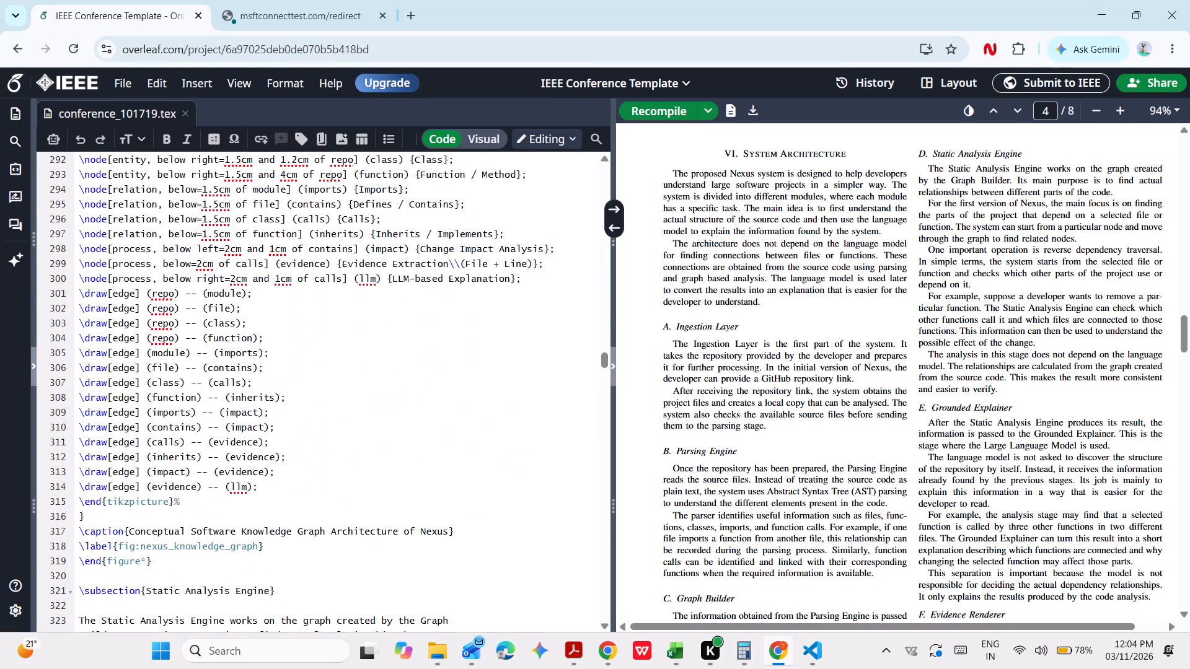
scroll(267, 361, up, 3)
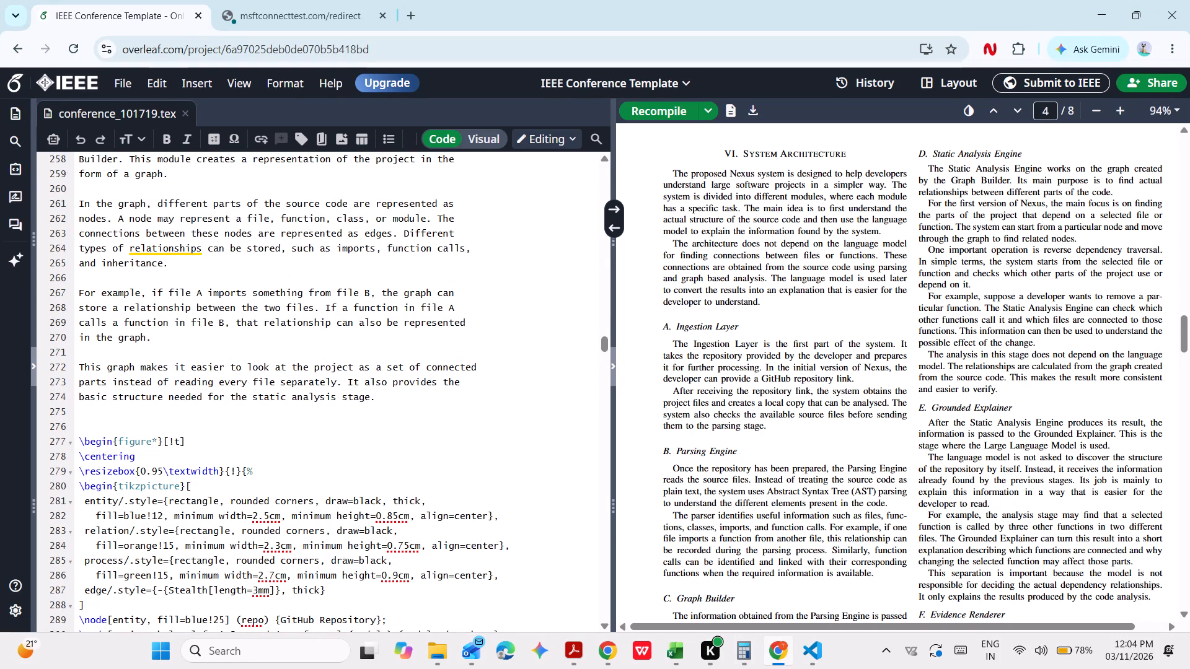
scroll(884, 499, down, 2)
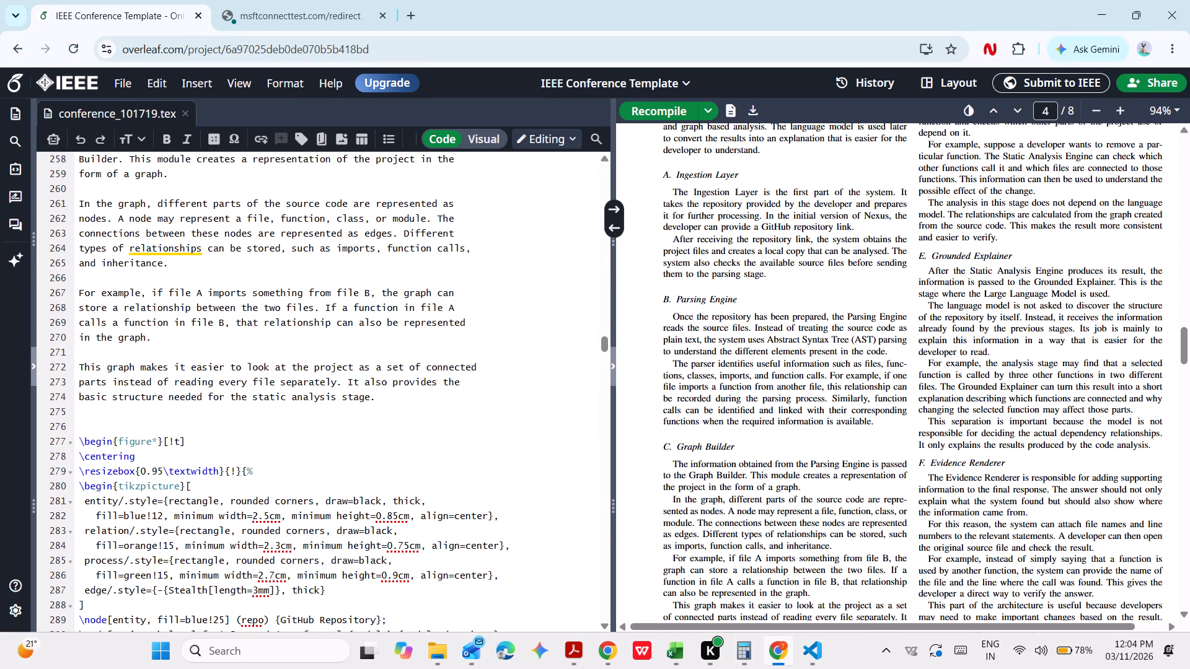
scroll(884, 499, up, 1)
scroll(977, 204, up, 1)
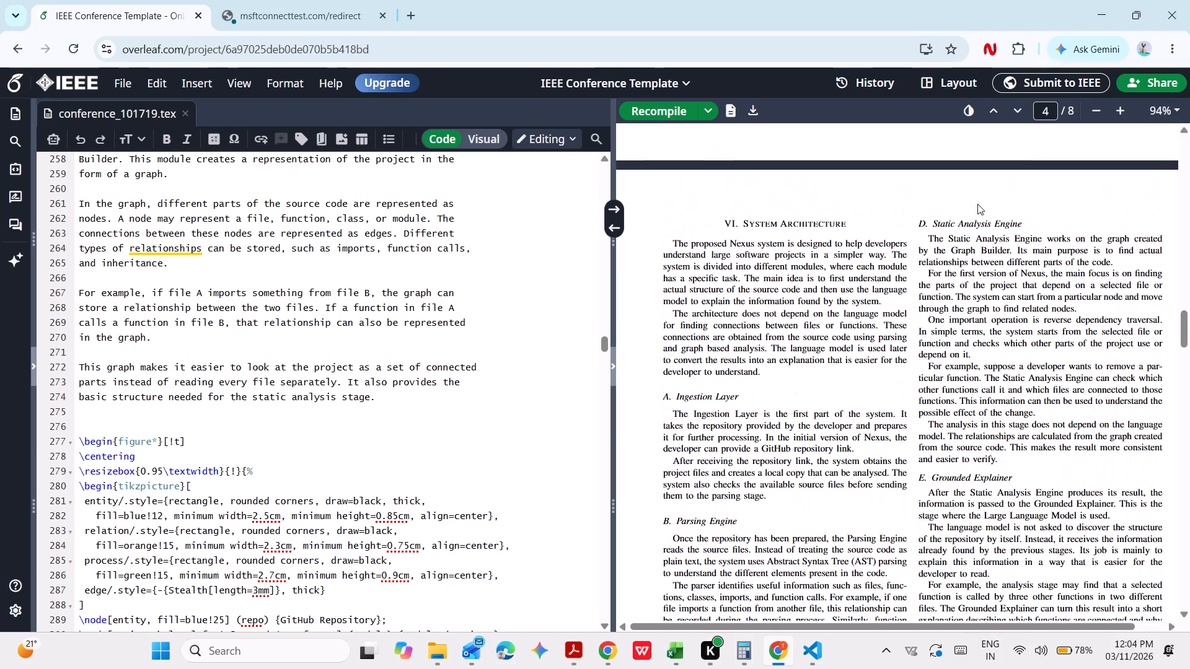
Delete the Static Analysis Engine's last paragraph, beginning "The analysis in this stage does not depend", including its leftover period and blank line.
scroll(268, 439, down, 9)
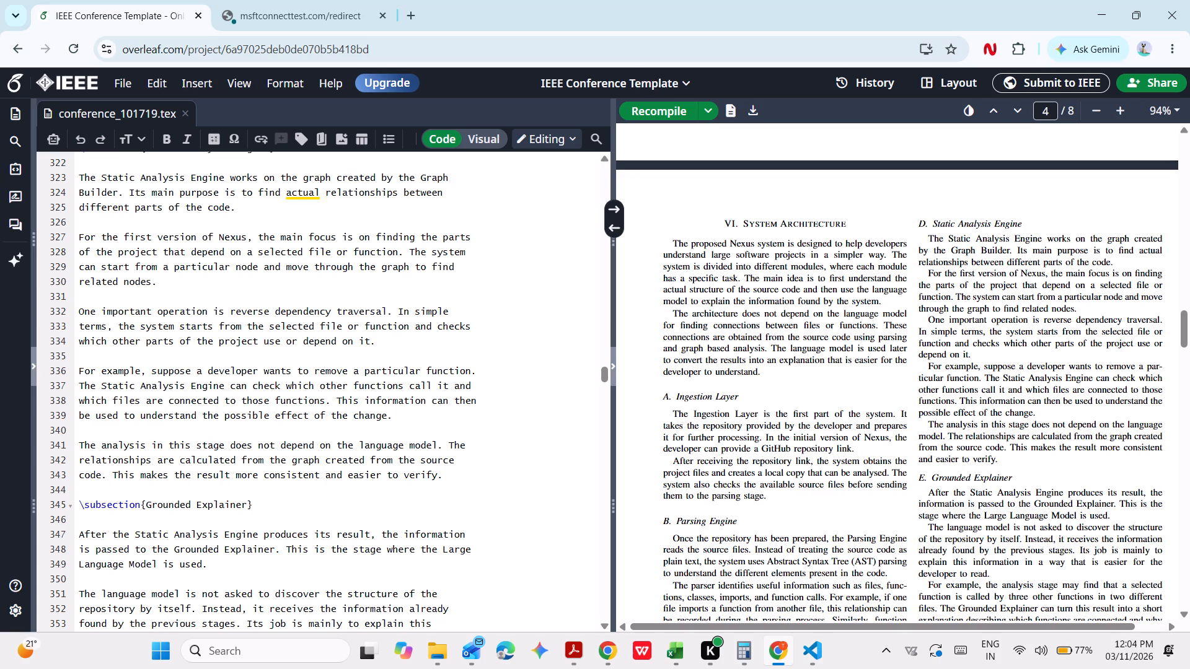
drag(439, 481, 29, 447)
key(BackSpace)
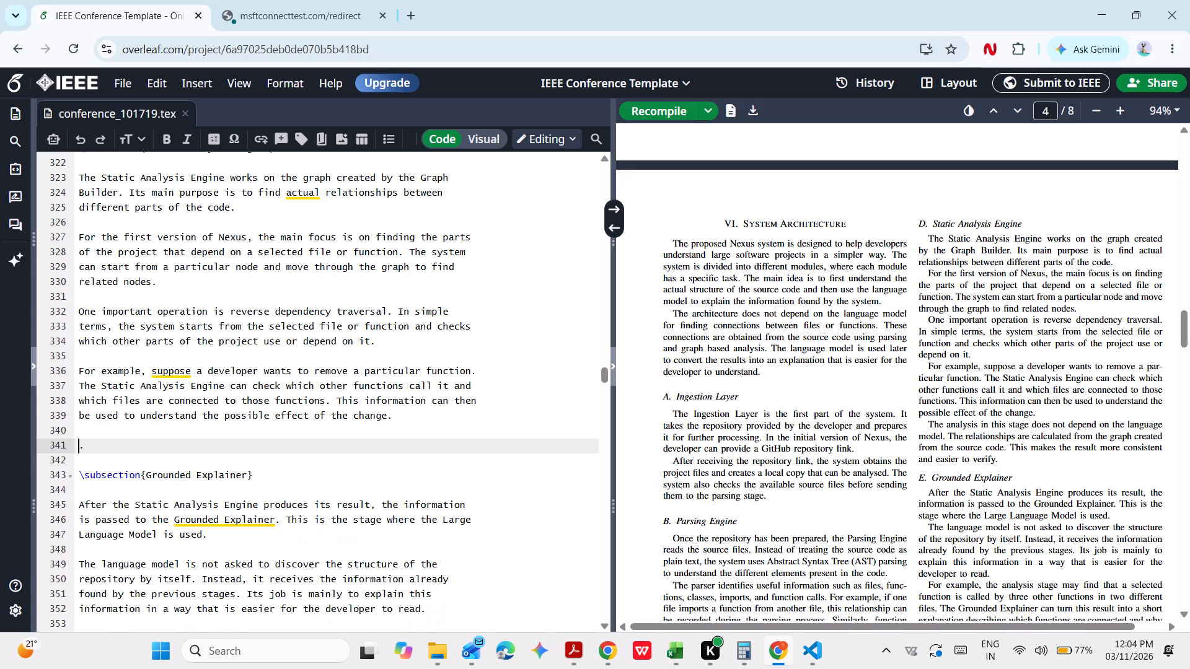
key(BackSpace)
key(Right)
key(BackSpace)
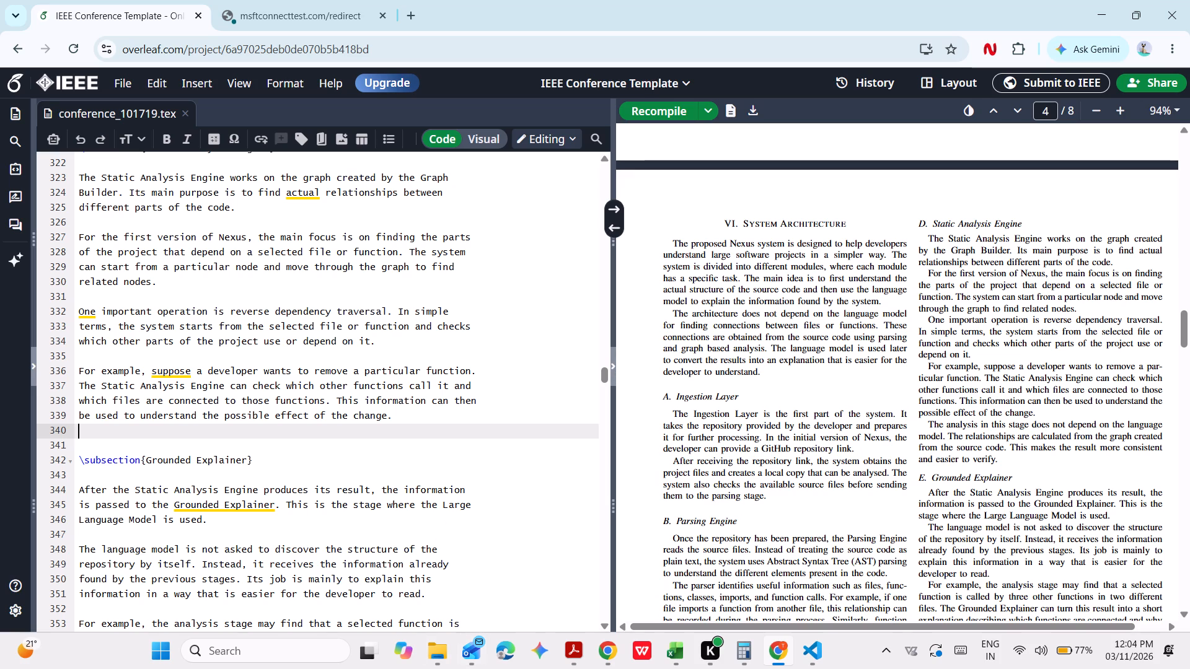
Delete the Grounded Explainer's last paragraph, beginning "This separation is important because the model is not responsible".
scroll(255, 468, down, 3)
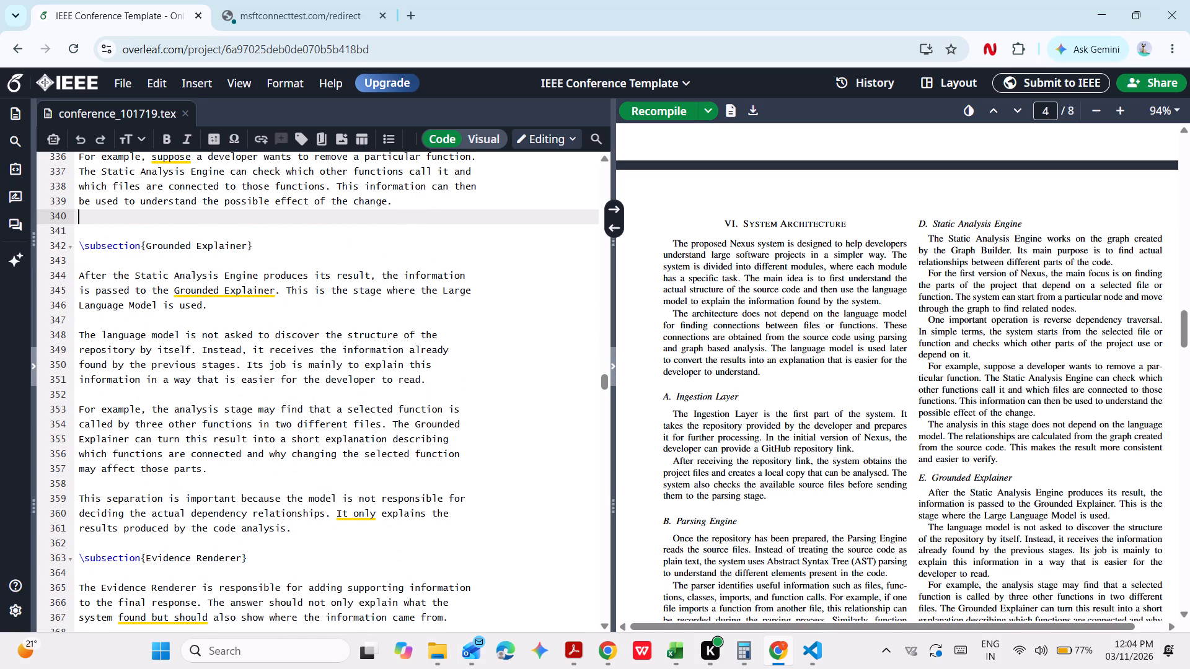
drag(306, 518, 286, 518)
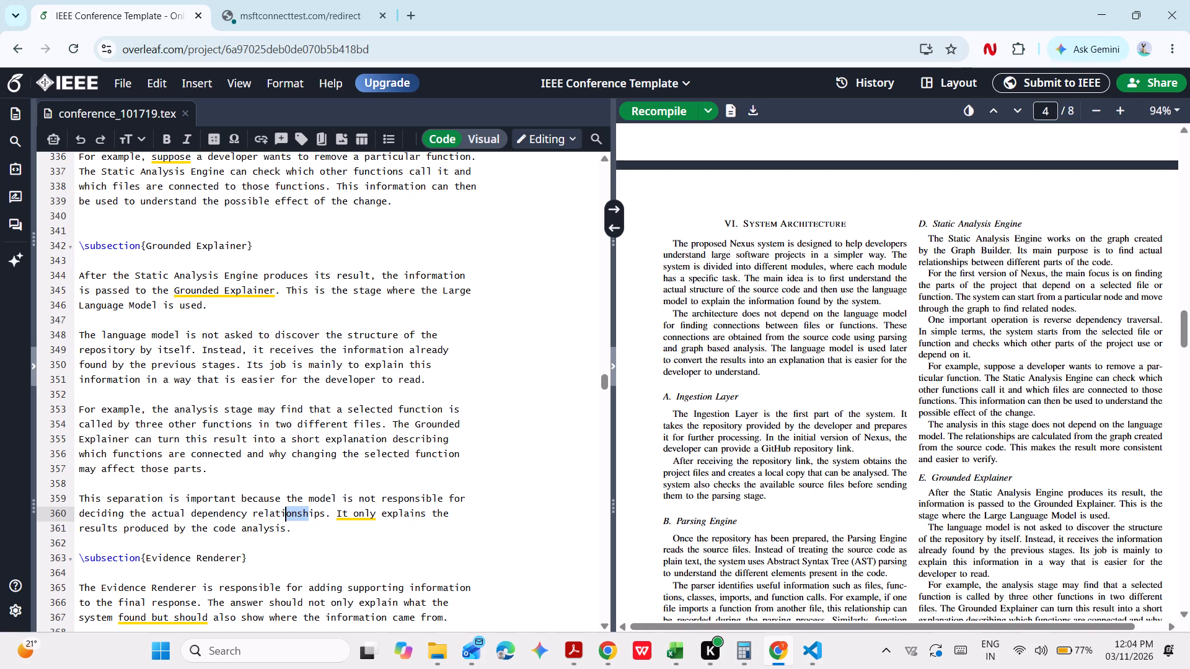
drag(286, 518, 284, 517)
click(297, 535)
drag(297, 535, 84, 512)
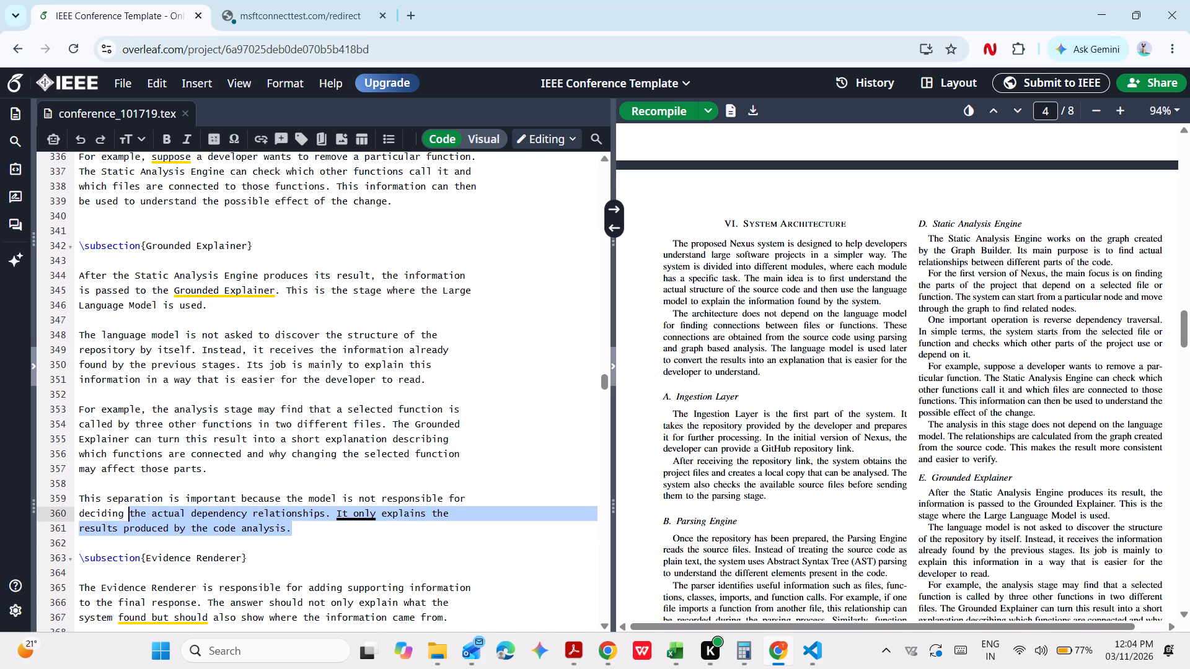
drag(84, 512, 48, 500)
key(BackSpace)
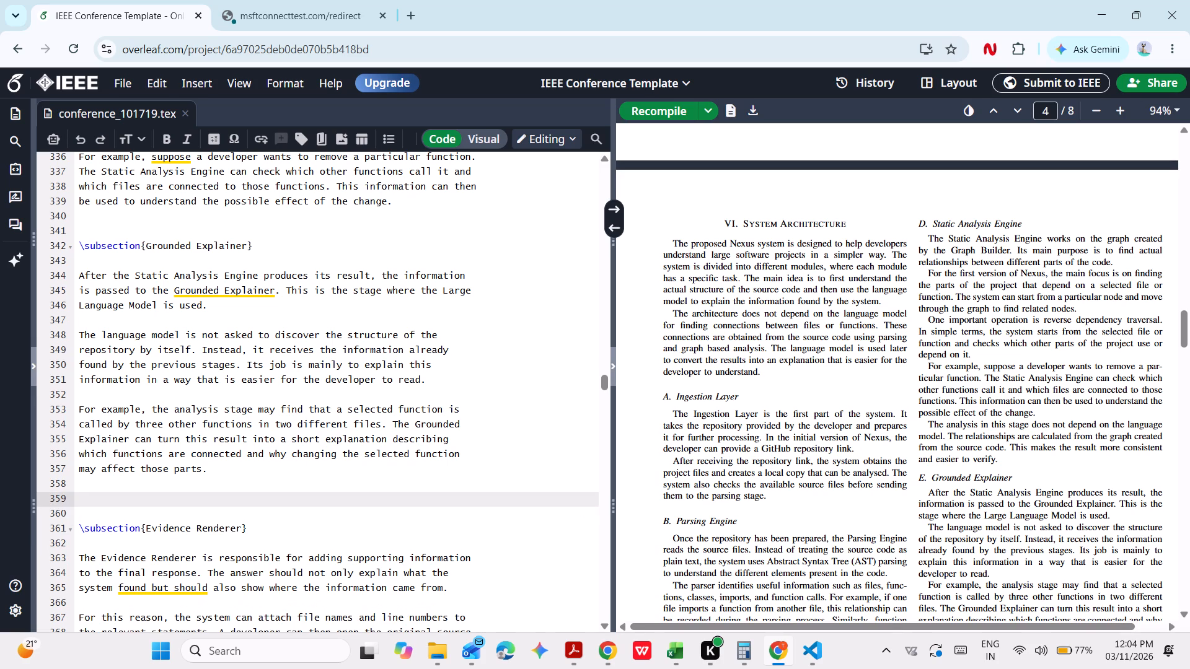
Recompile the paper with the shortened Static Analysis Engine and Grounded Explainer subsections.
click(640, 118)
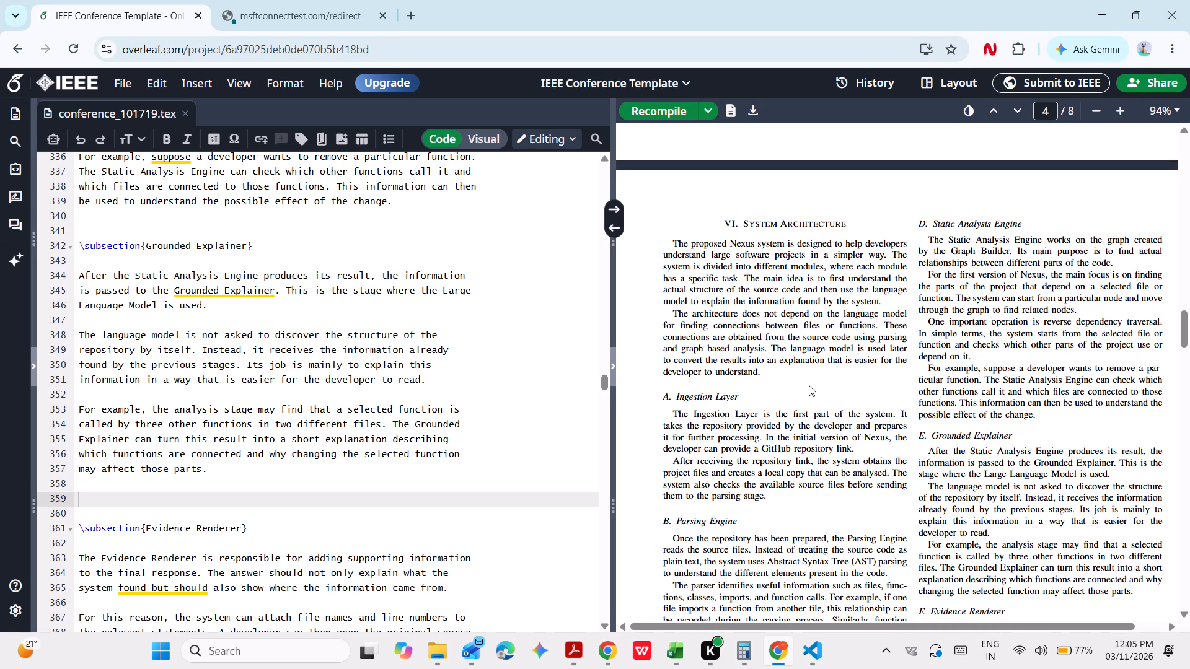
Examine the recompiled System Architecture page in both columns, from the section heading to the Graph Builder and Query Interface text.
scroll(809, 437, up, 2)
scroll(871, 453, down, 3)
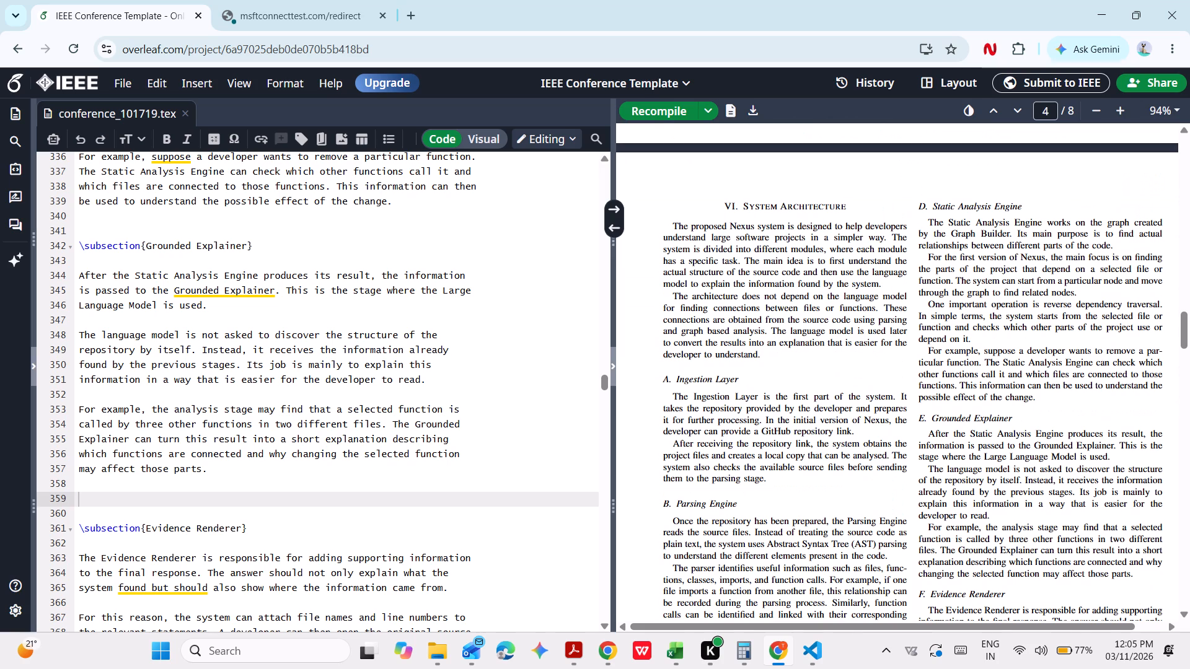
scroll(871, 453, down, 1)
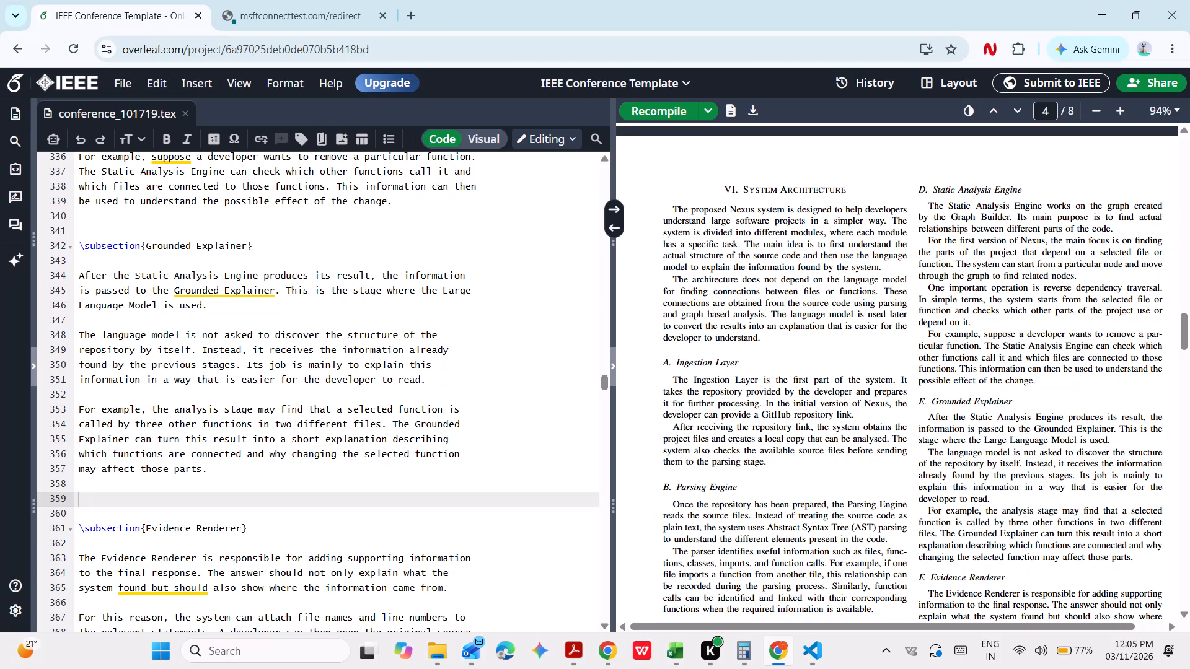
scroll(855, 428, down, 1)
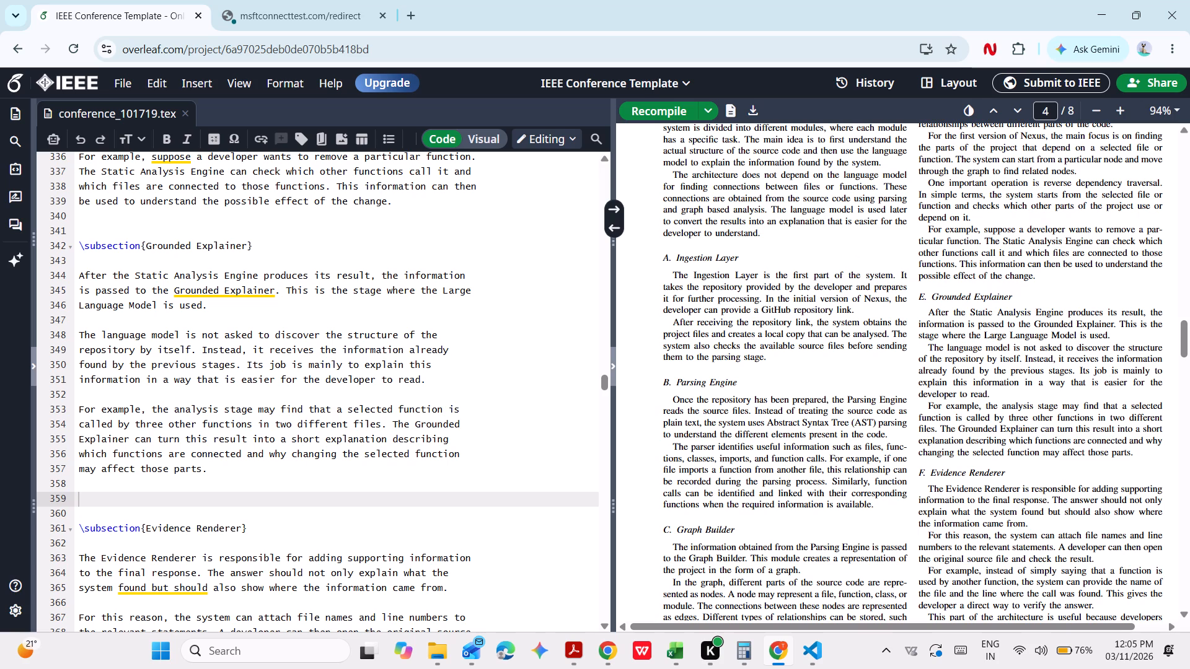
scroll(879, 429, up, 1)
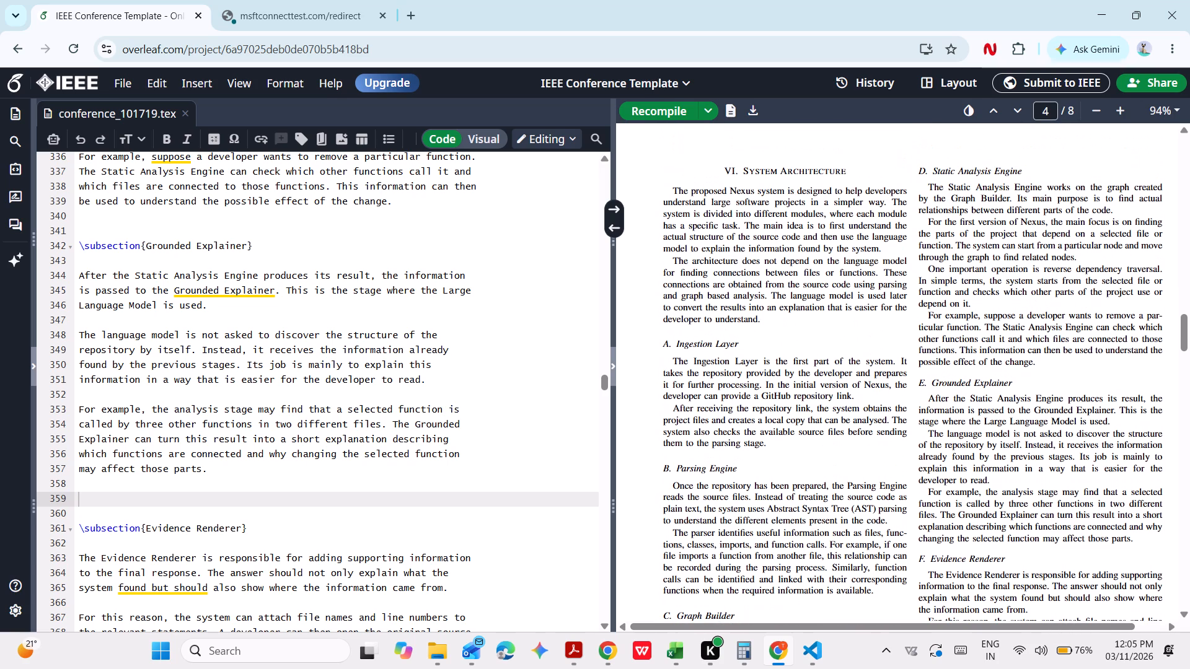
scroll(879, 429, down, 2)
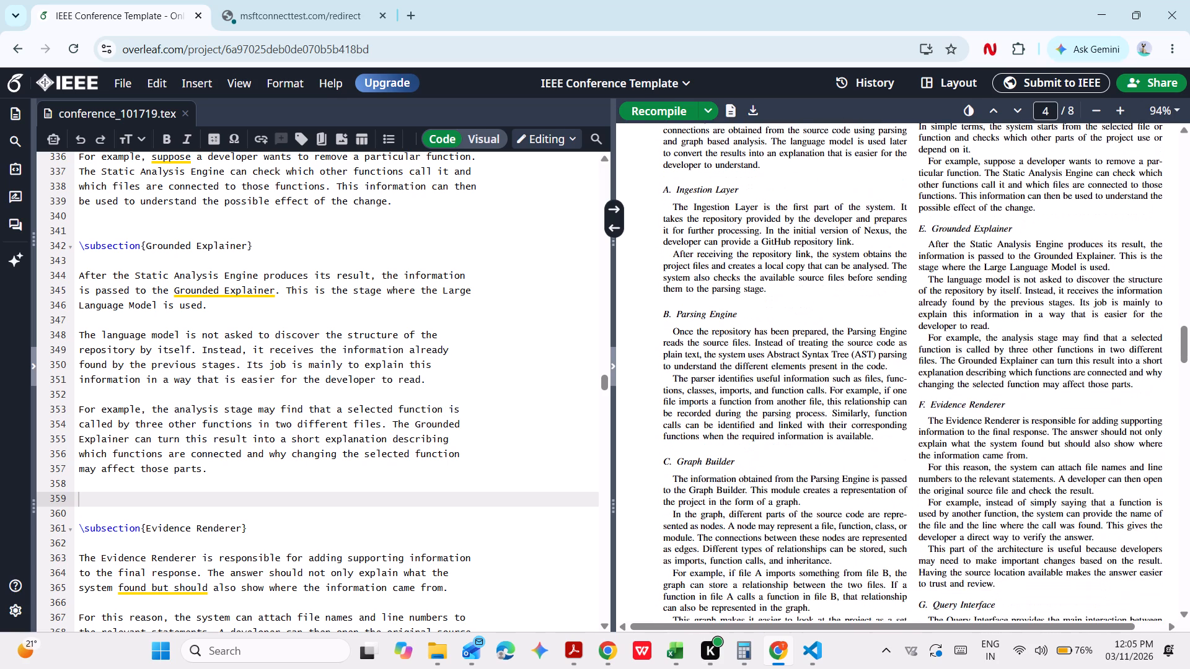
scroll(866, 381, down, 1)
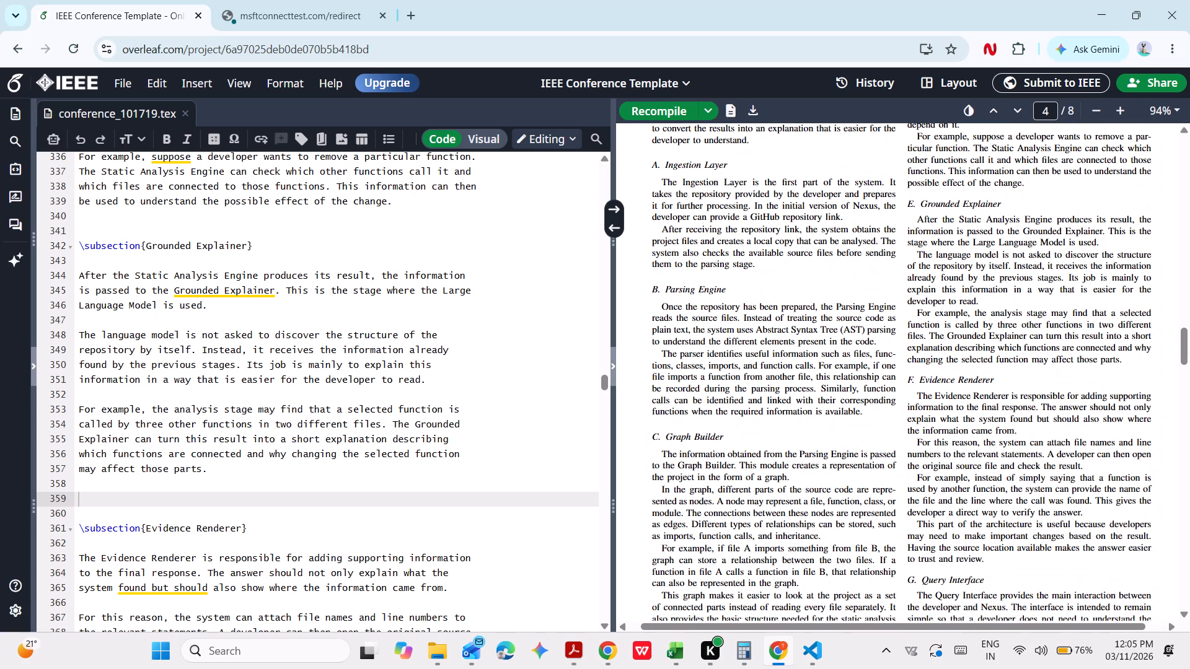
scroll(862, 330, up, 1)
scroll(769, 338, up, 1)
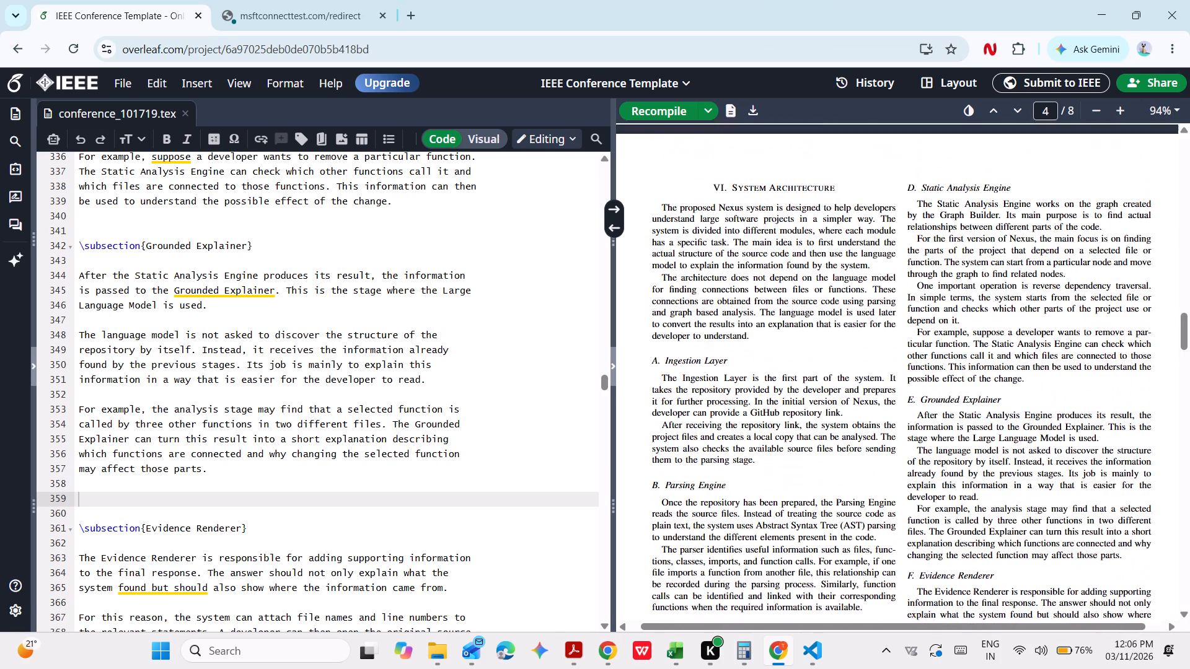
scroll(769, 338, up, 1)
scroll(769, 338, down, 1)
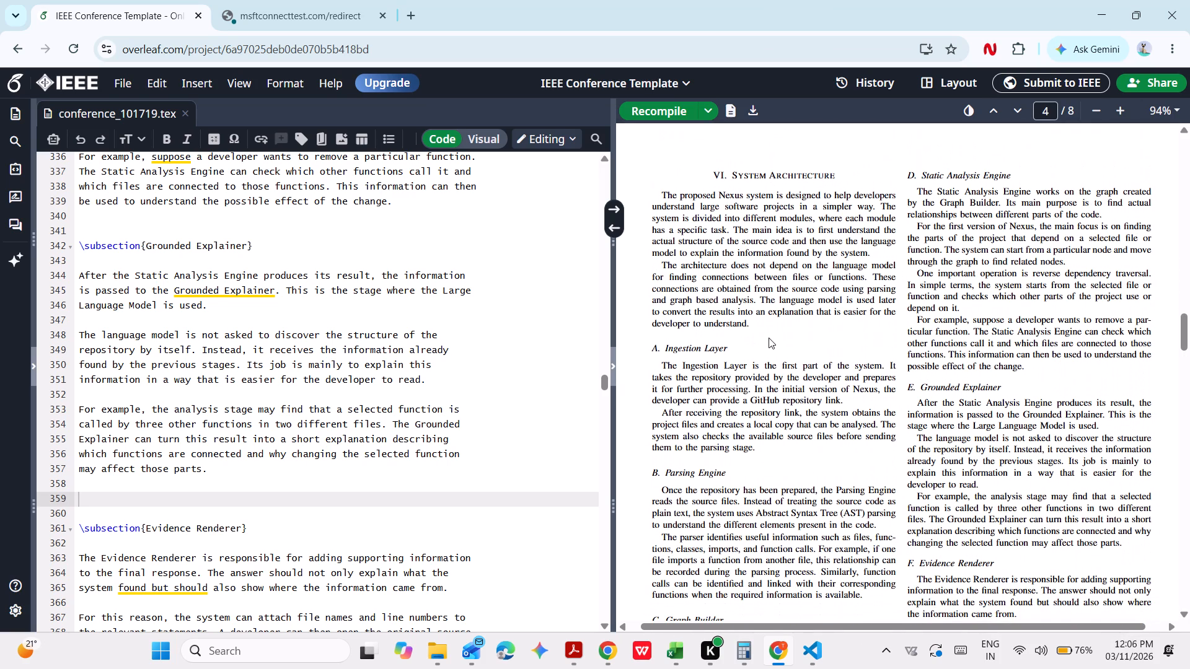
scroll(769, 338, down, 3)
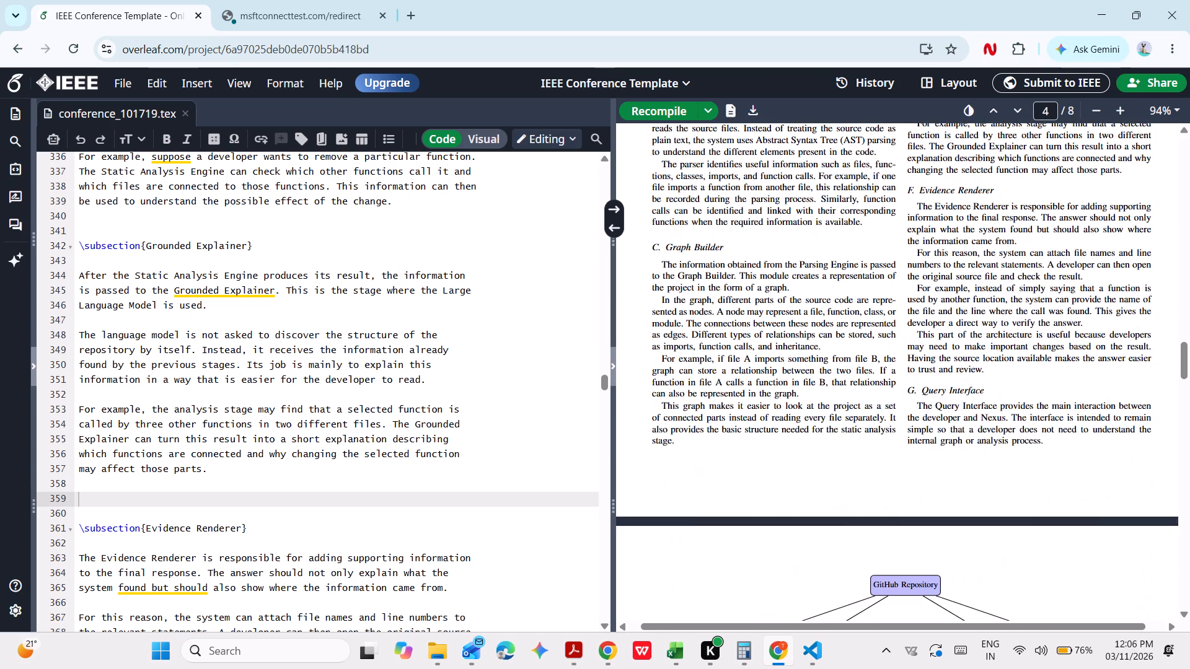
Examine the page after System Architecture, checking the knowledge graph figure, the system flow figure and the text around them.
scroll(769, 338, down, 1)
scroll(769, 338, up, 2)
scroll(769, 338, down, 4)
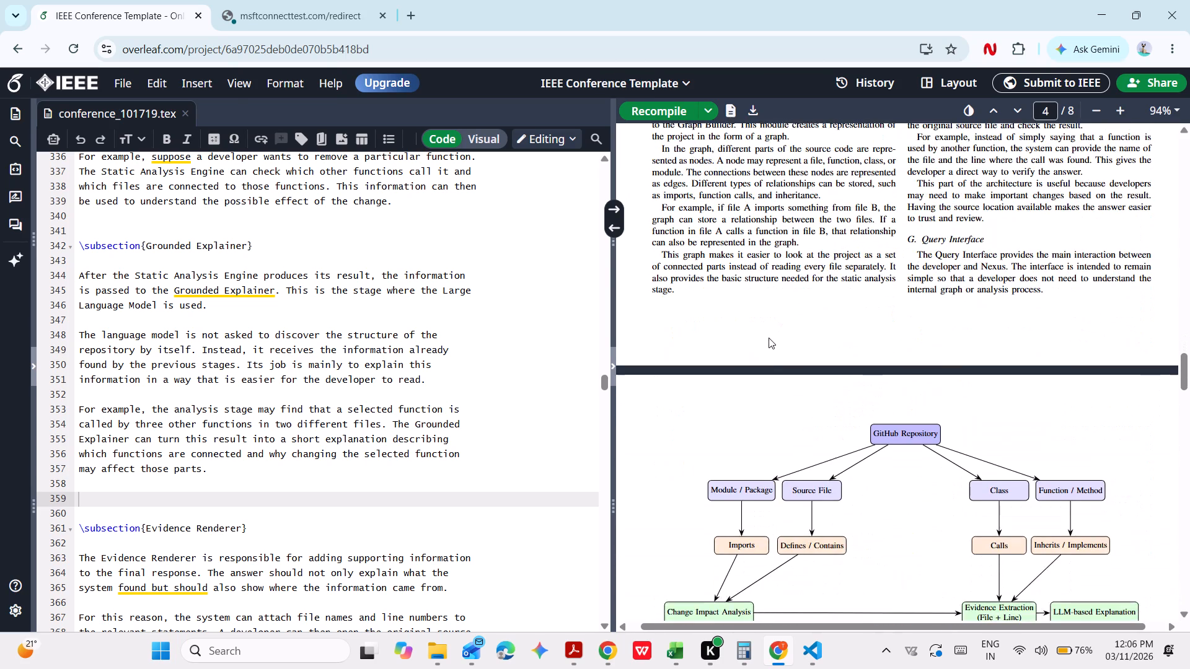
scroll(769, 338, down, 2)
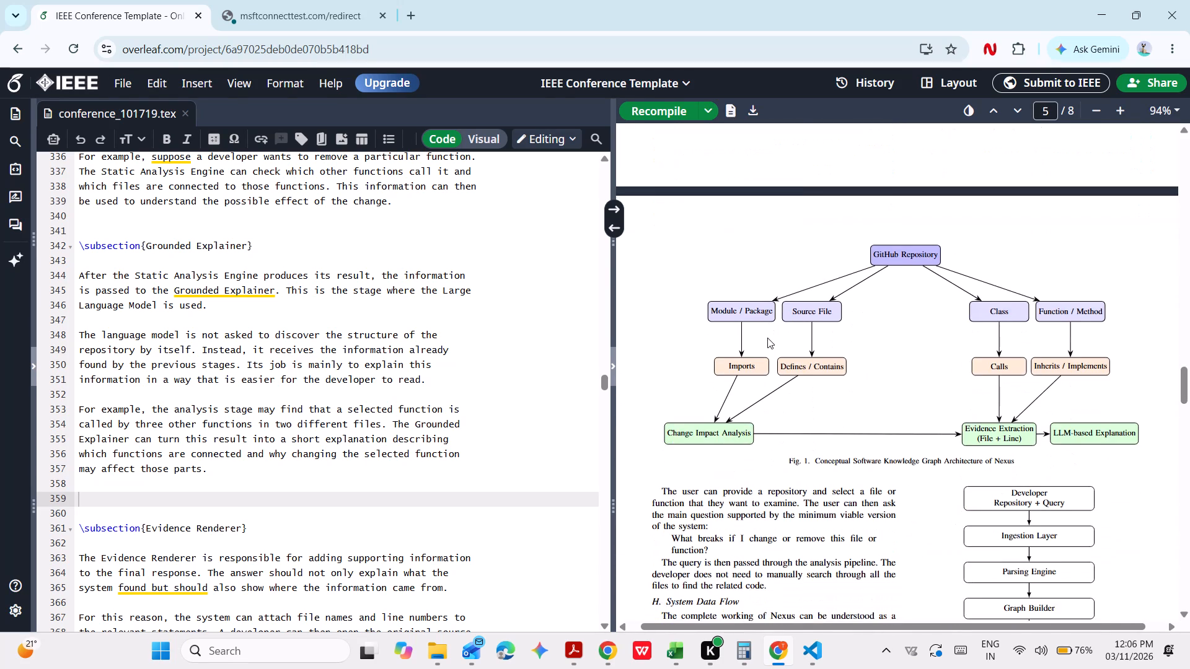
scroll(915, 356, down, 4)
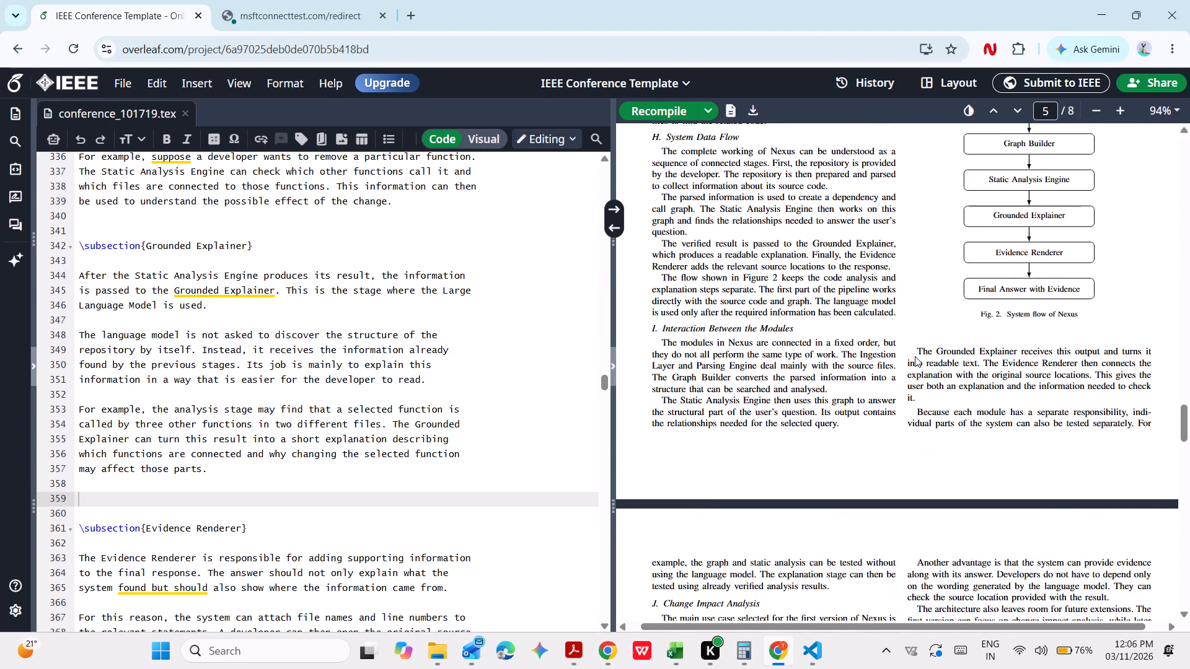
scroll(915, 356, down, 2)
Review the compiled paper from the title page through the three figures to the references, checking page breaks and spacing.
scroll(915, 356, up, 20)
scroll(915, 356, up, 10)
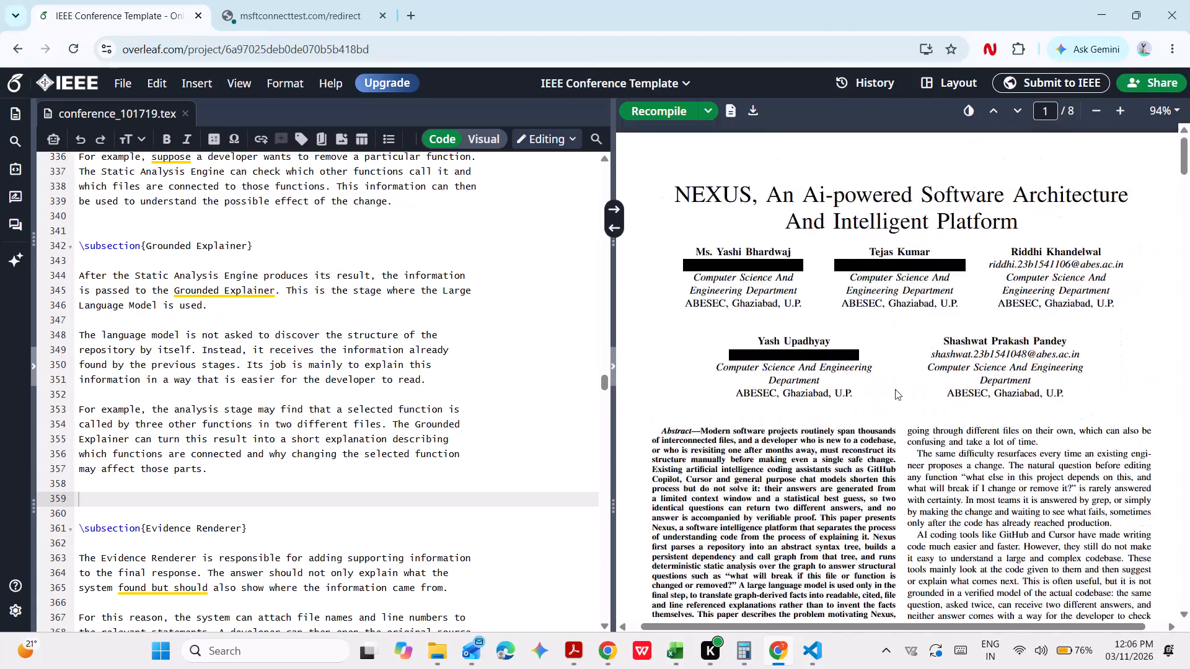
scroll(891, 391, down, 2)
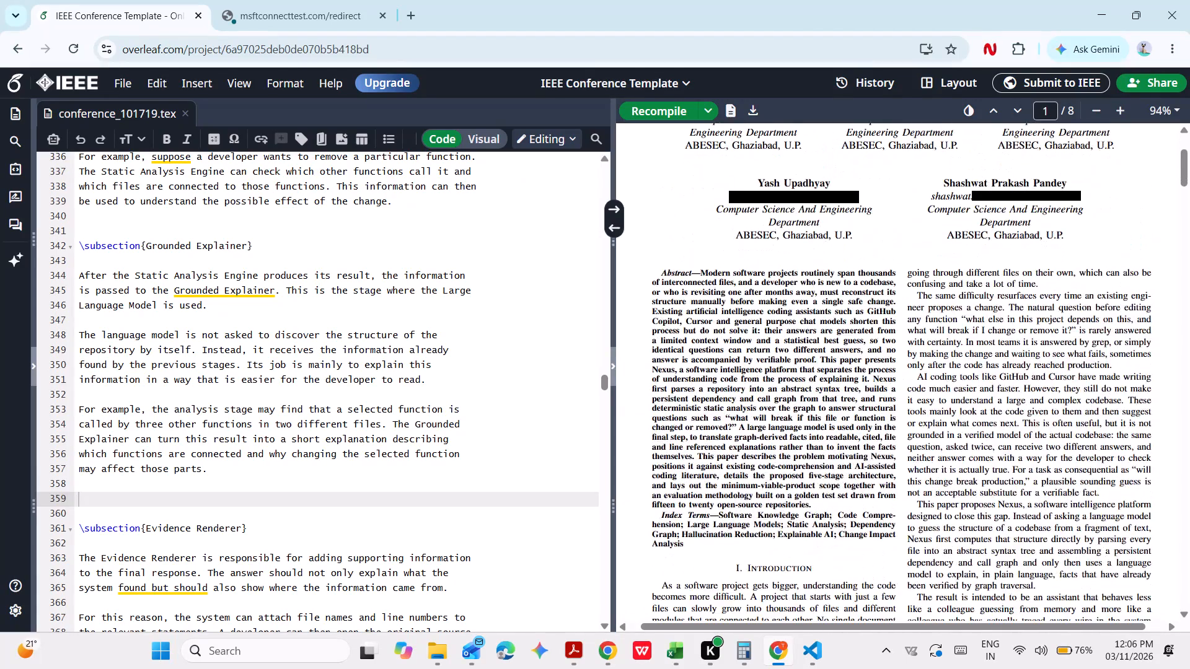
scroll(891, 391, down, 11)
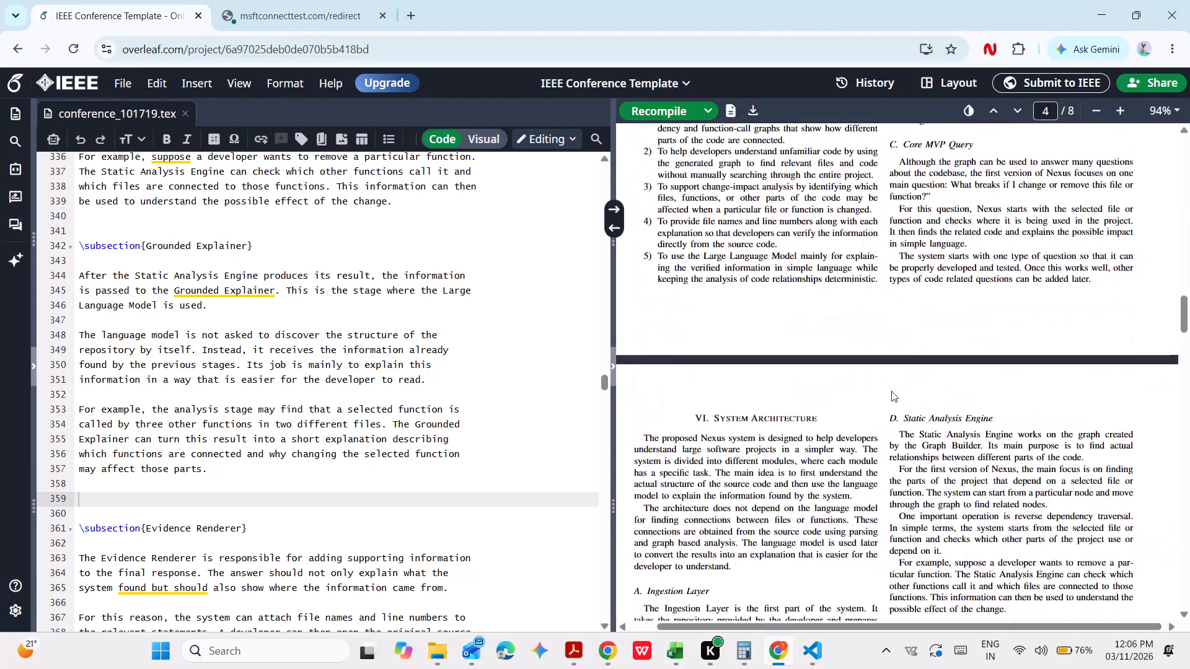
scroll(891, 391, down, 7)
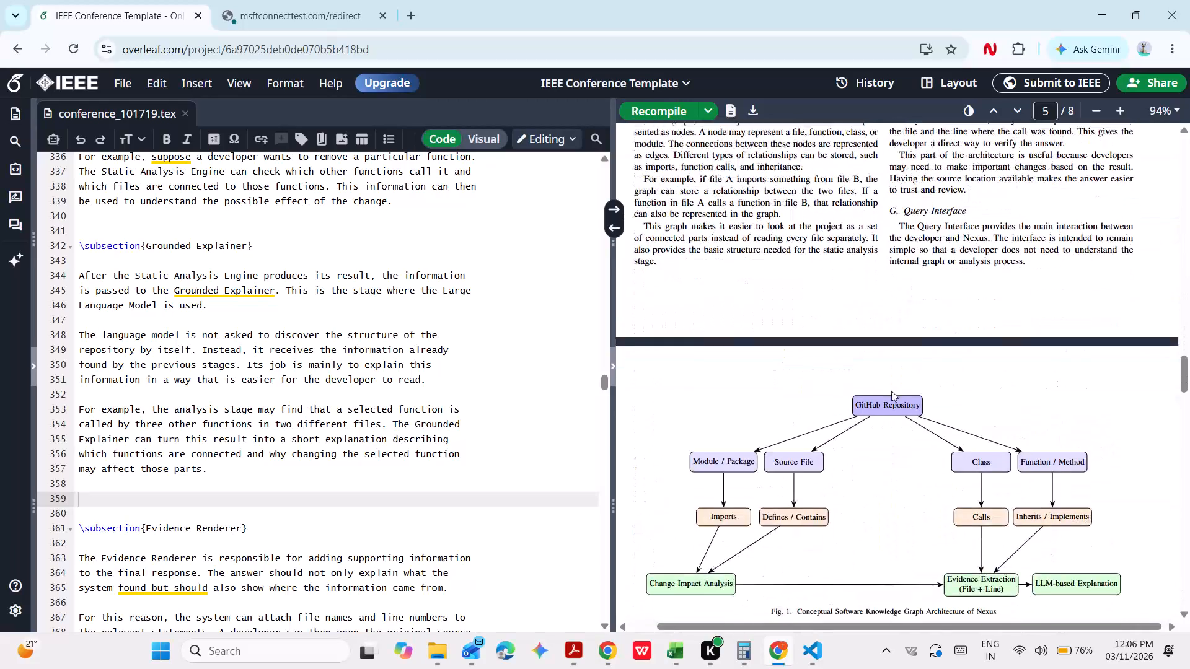
scroll(891, 391, down, 3)
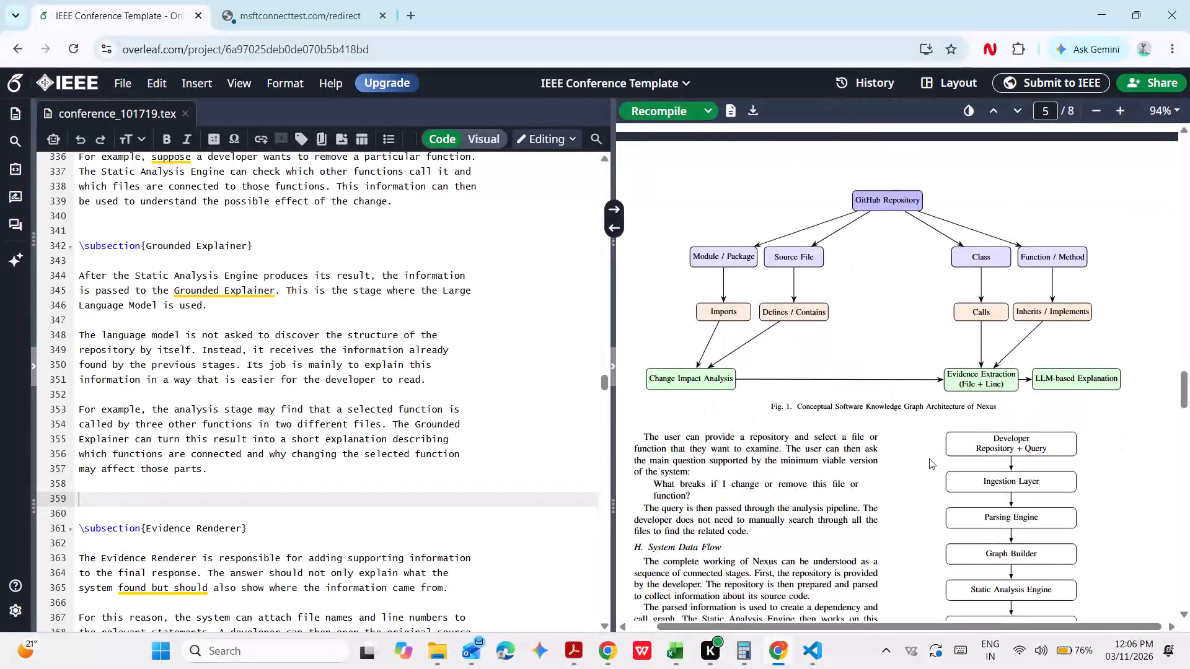
scroll(929, 458, down, 12)
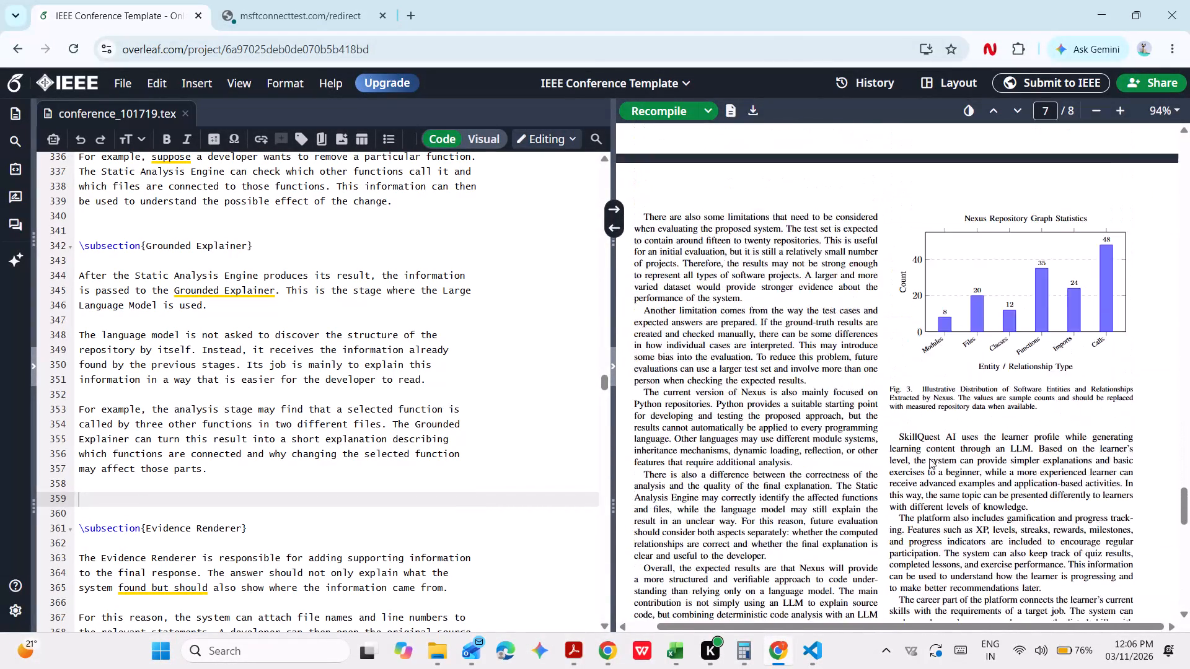
scroll(929, 458, up, 4)
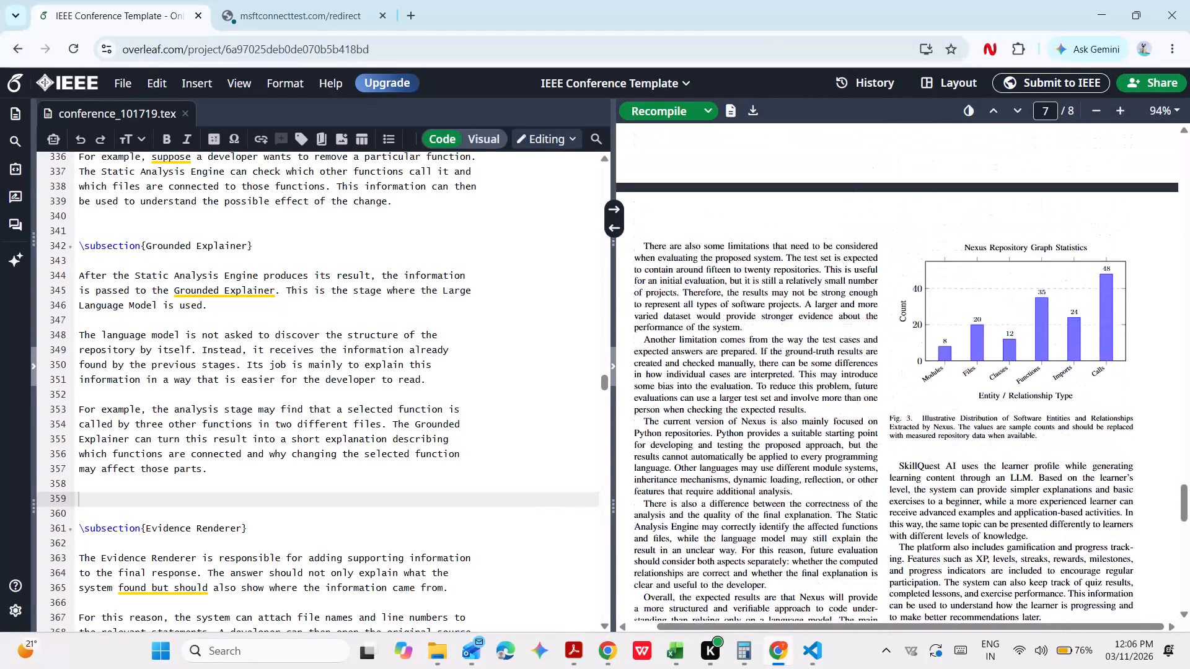
scroll(991, 475, down, 12)
scroll(991, 475, up, 2)
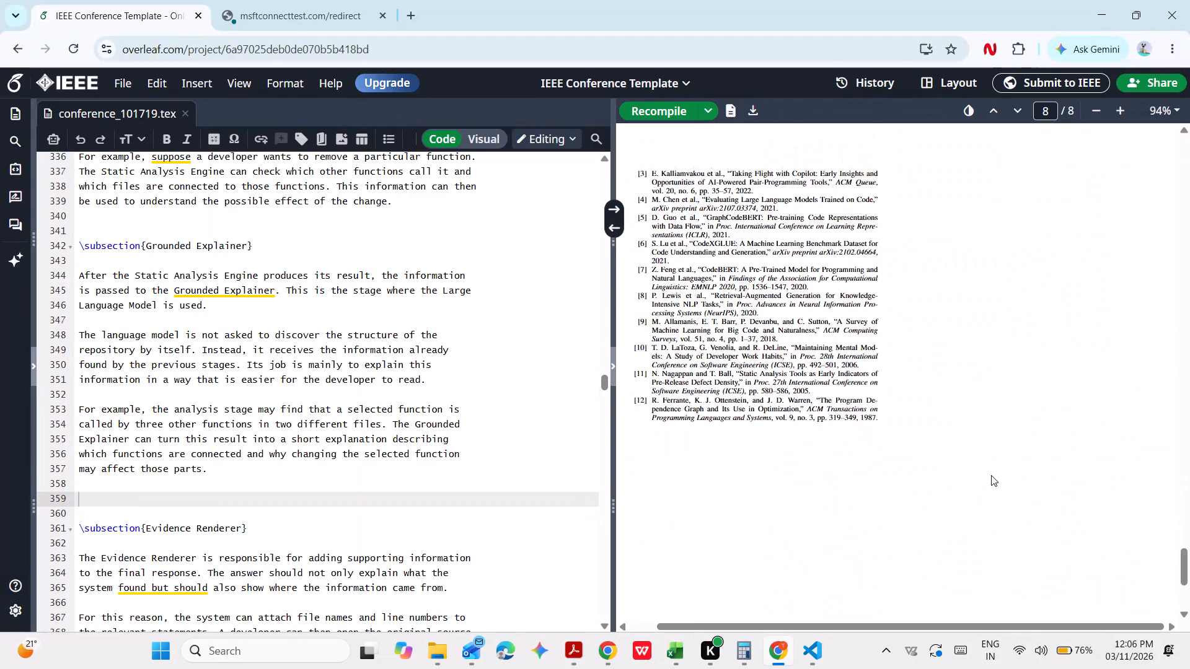
Review the compiled pages again from the title page to the Nexus Repository Graph Statistics chart, checking the blank space at page ends.
scroll(991, 475, up, 3)
scroll(991, 475, up, 18)
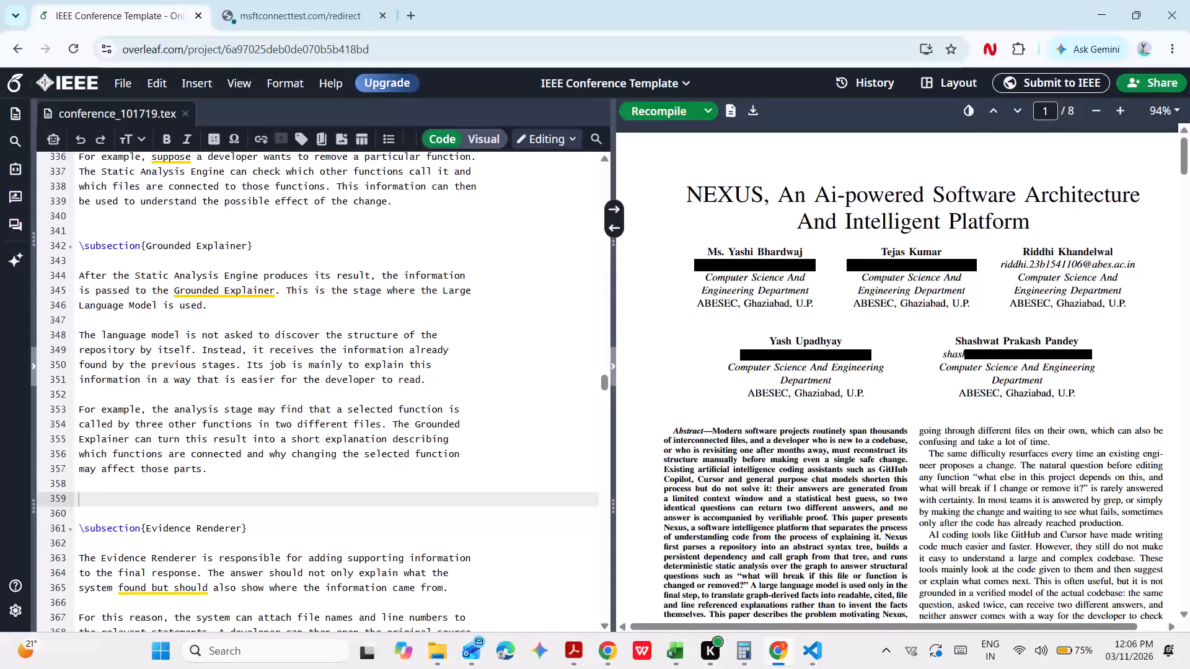
scroll(1089, 428, down, 6)
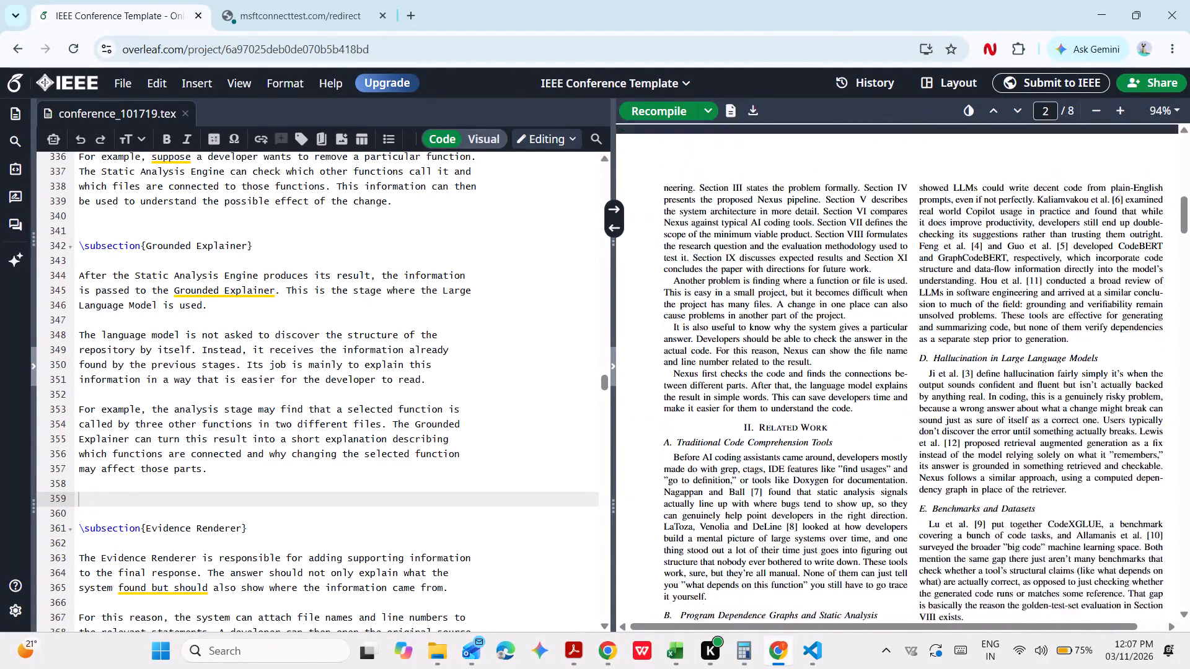
scroll(1089, 428, down, 4)
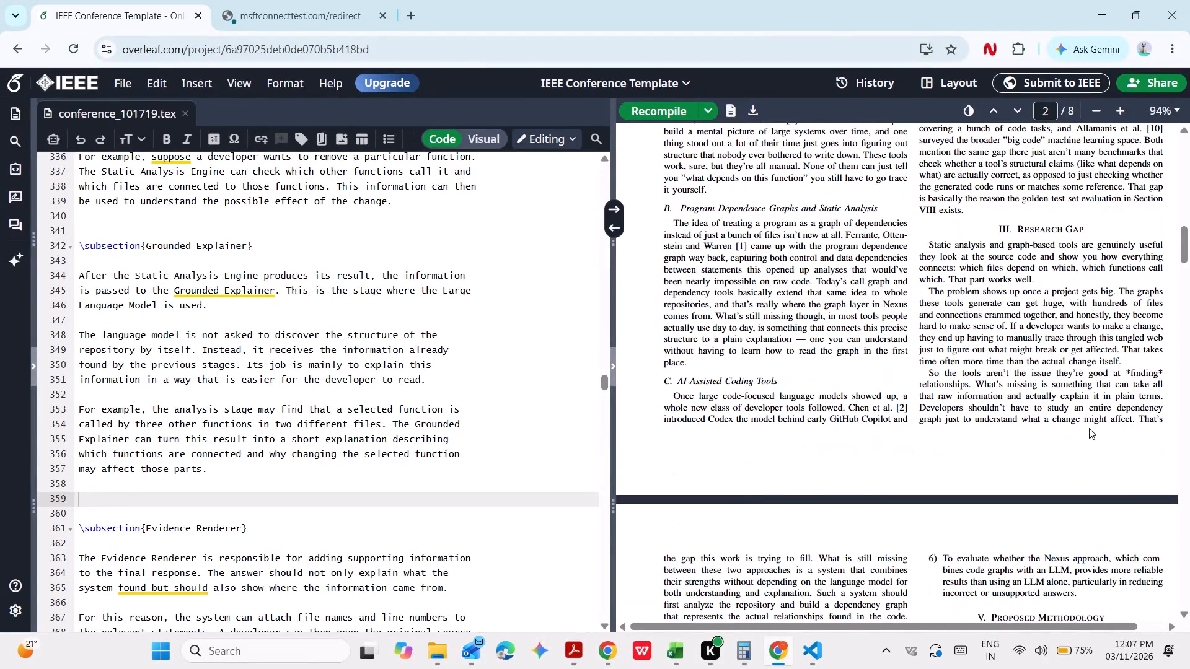
scroll(1089, 428, down, 7)
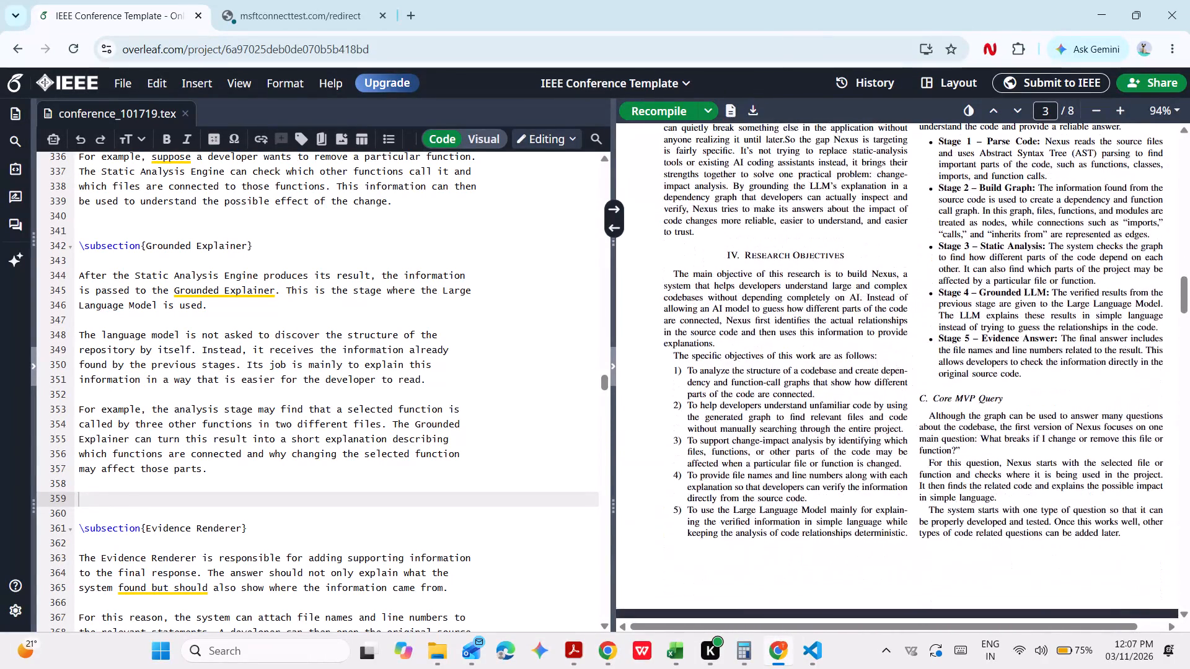
scroll(1089, 428, down, 2)
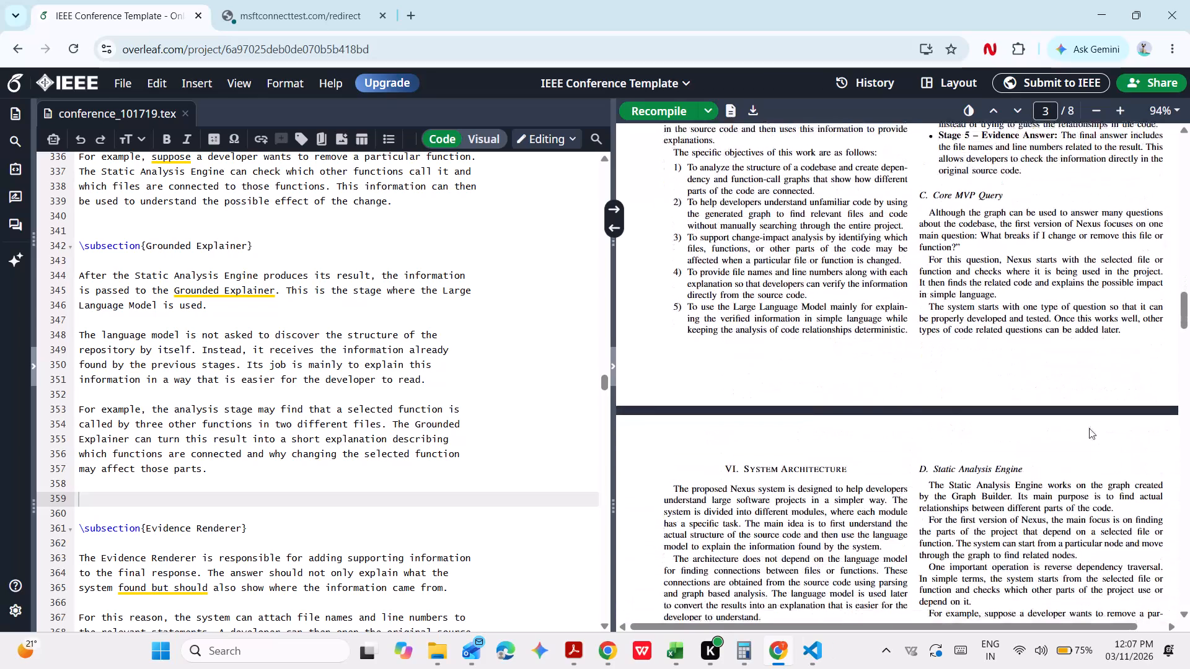
scroll(1089, 428, down, 14)
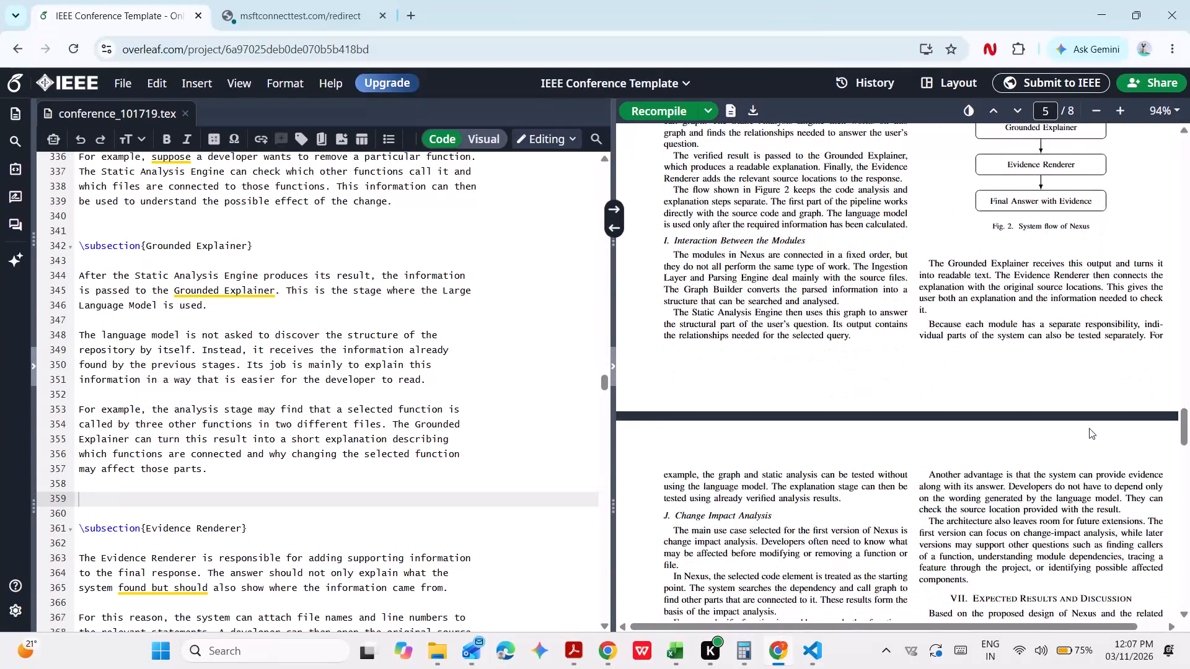
scroll(1089, 428, down, 9)
scroll(1089, 428, up, 7)
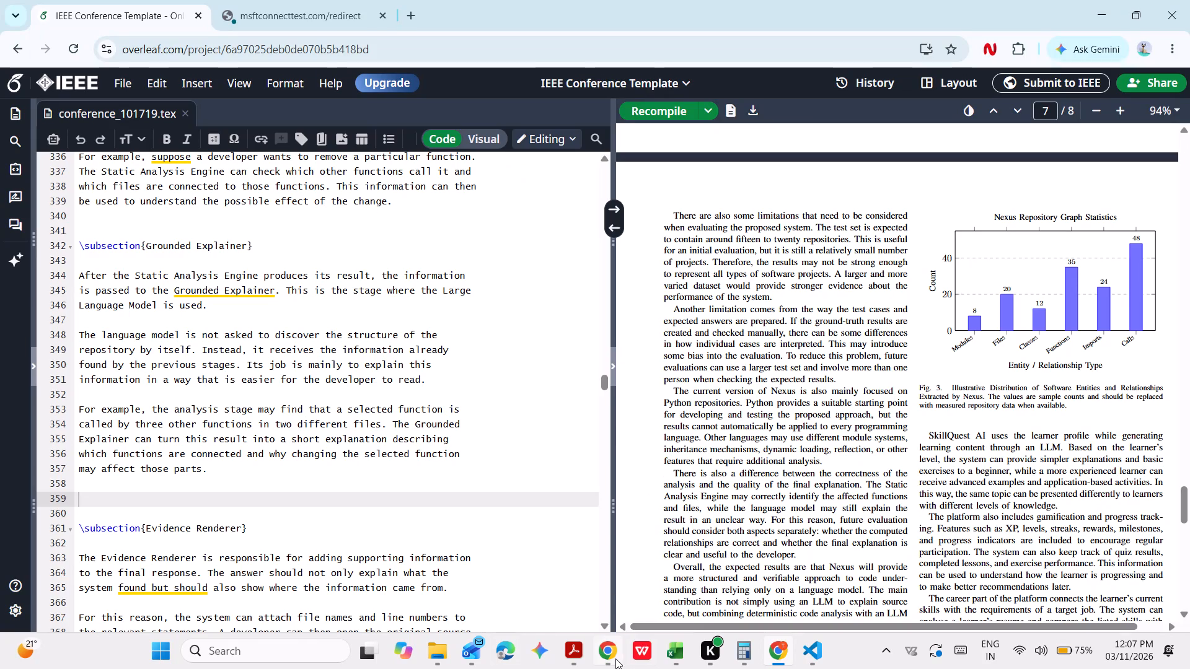
Switch to the other Chrome window with the ChatGPT conversation about the Nexus paper's graphs.
click(576, 591)
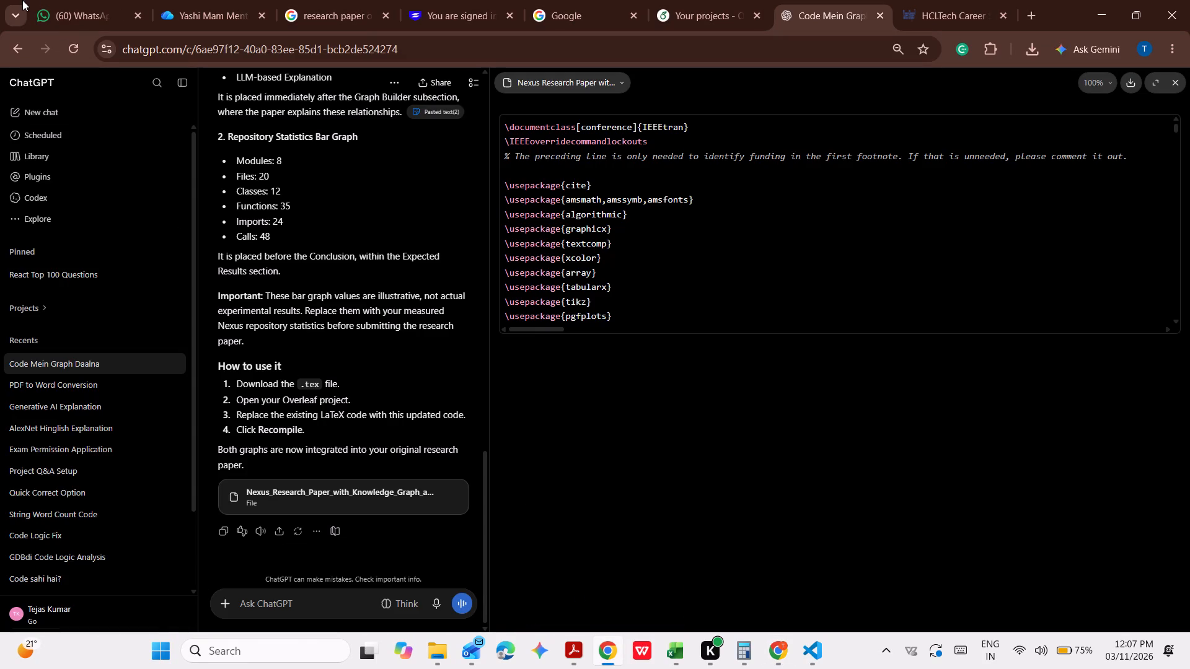
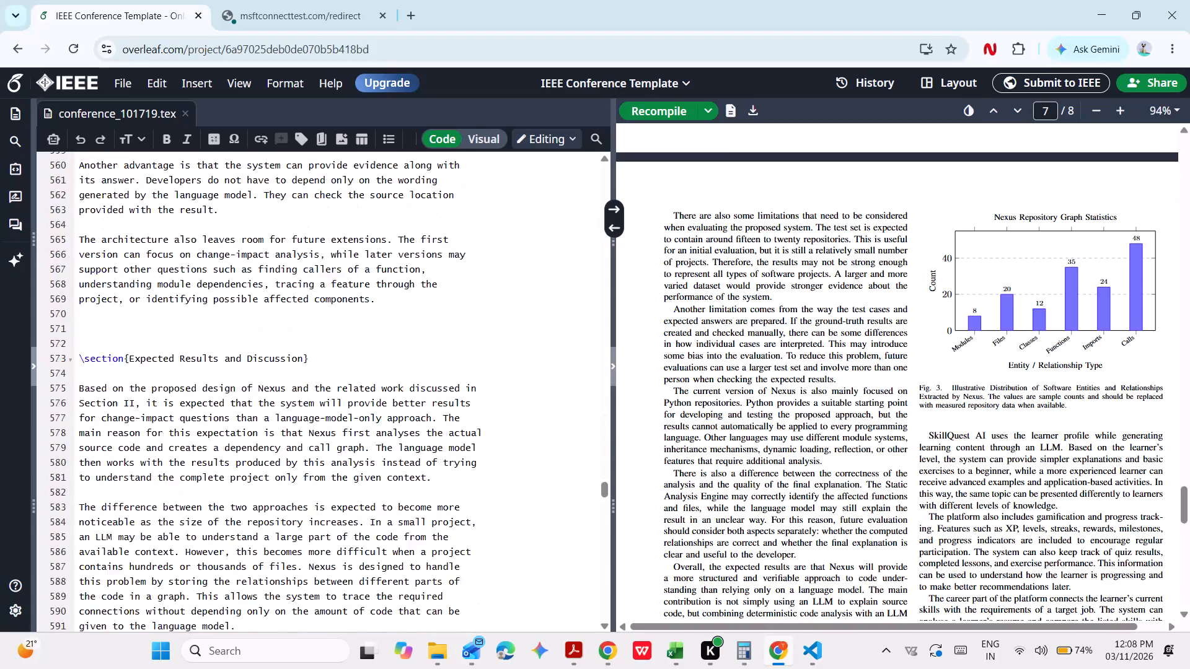
Look through the LaTeX source from the Expected Results and Discussion section to the document's end and back to the closing paragraphs before the bibliography.
scroll(536, 446, down, 8)
scroll(536, 446, up, 1)
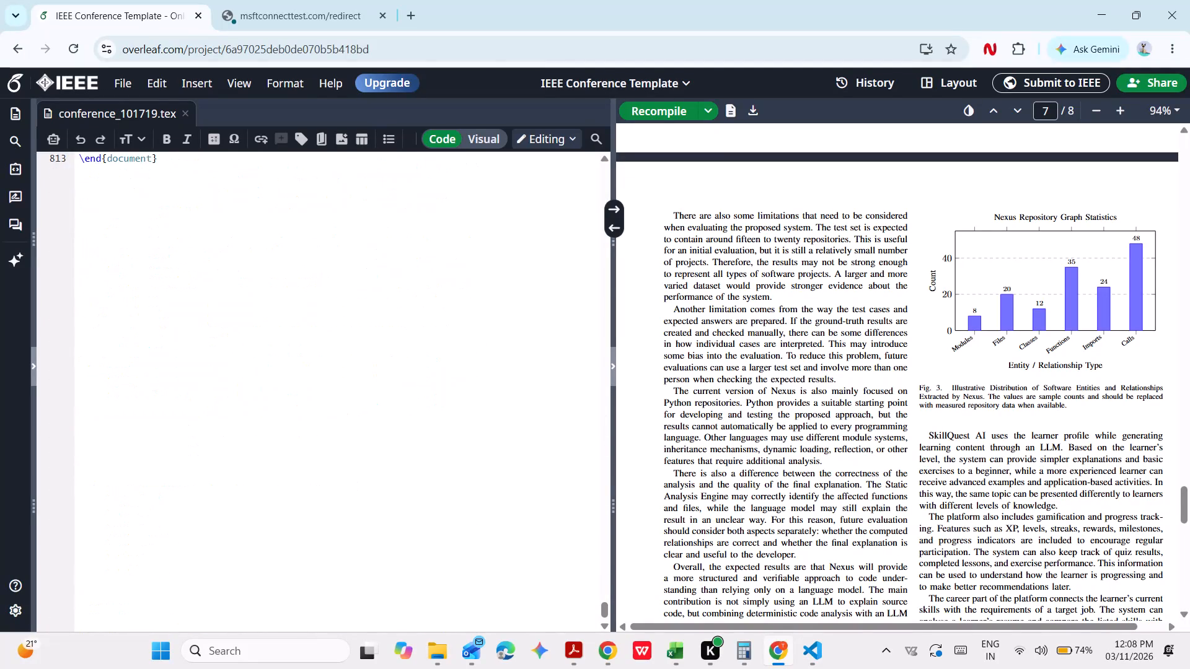
scroll(536, 446, up, 6)
scroll(536, 446, down, 1)
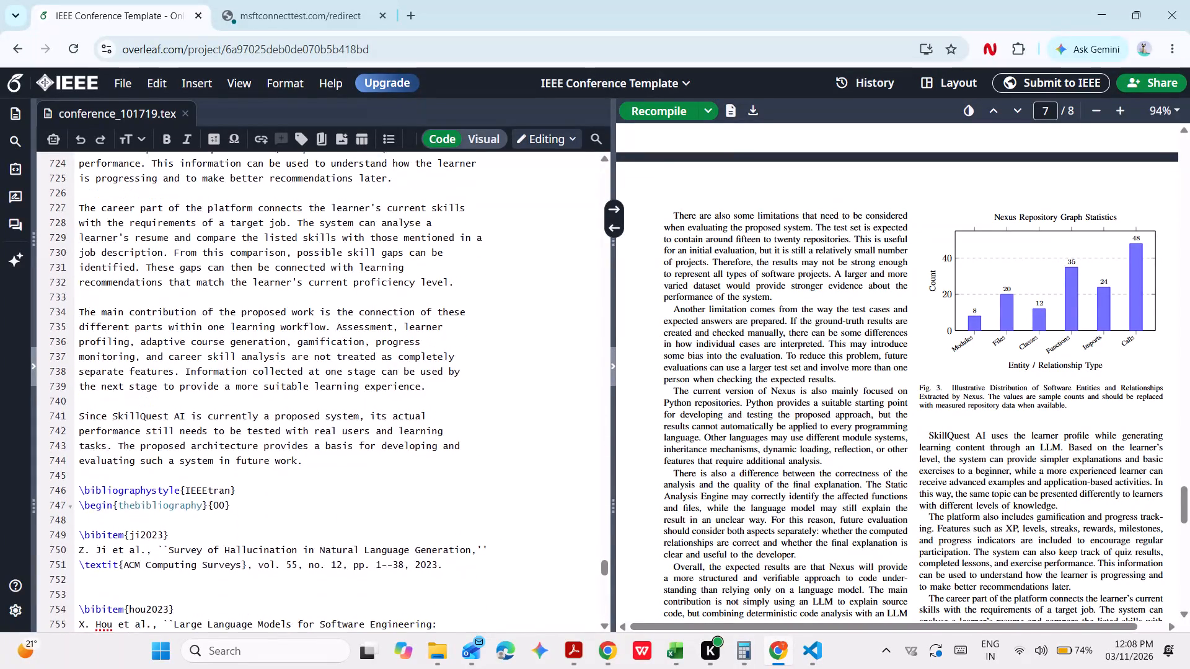
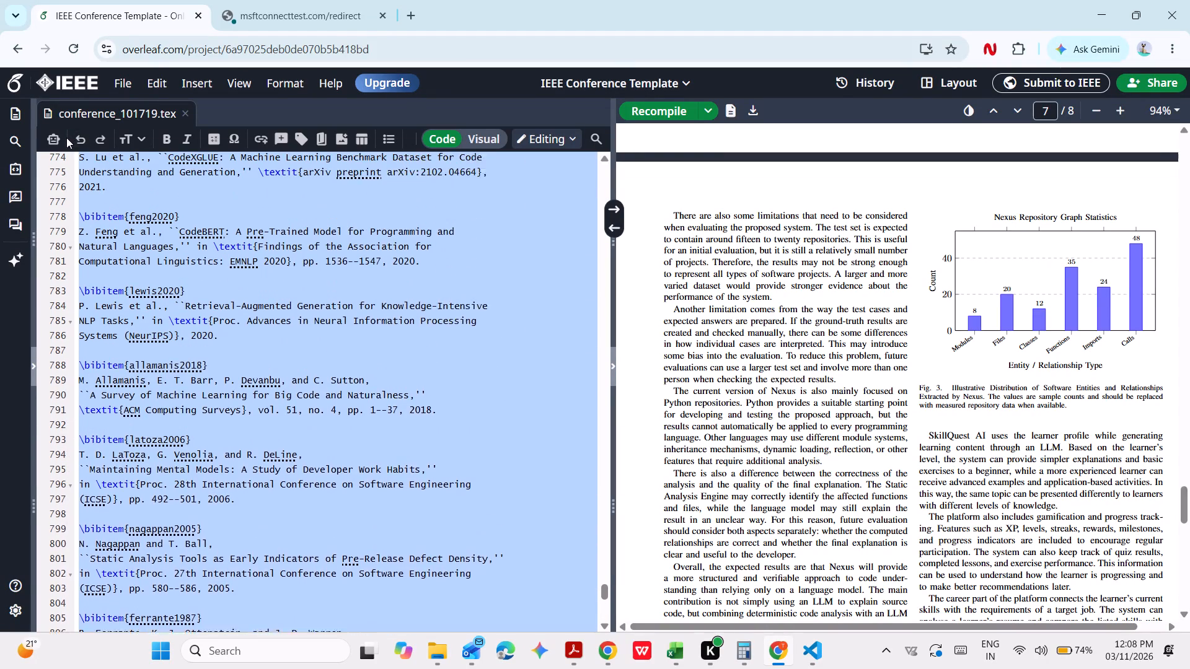
Replace the whole thebibliography block in the source with the copied reference list running from cousot1977 to bairi2024, and recompile the paper.
drag(66, 138, 61, 139)
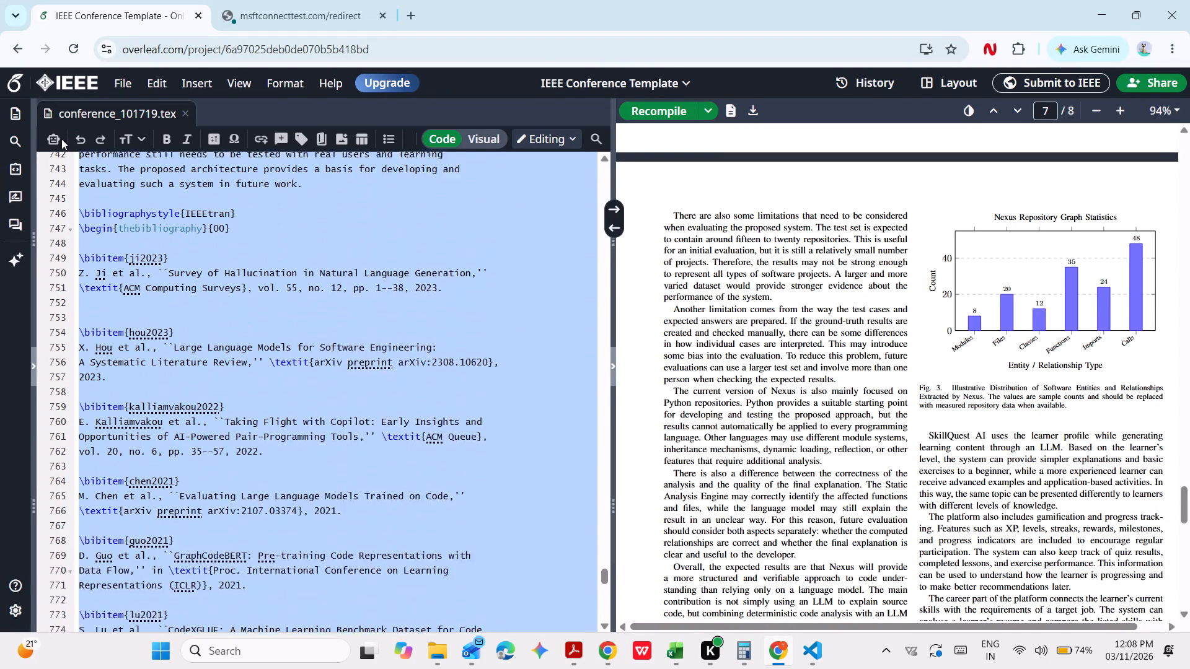
drag(61, 139, 69, 345)
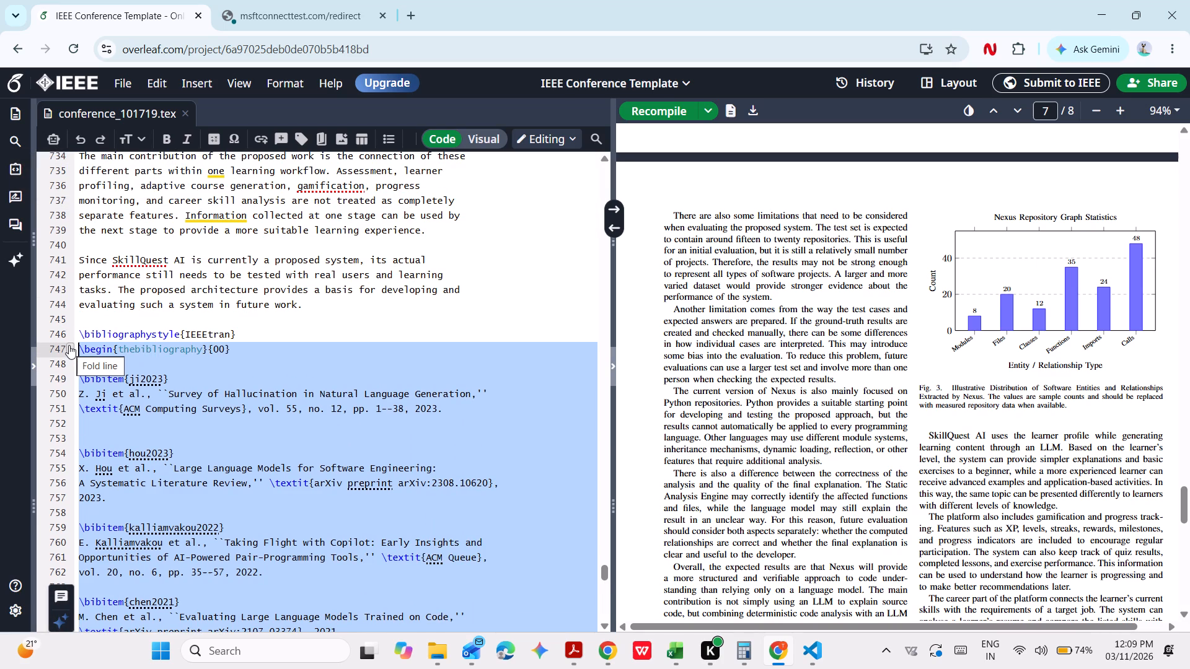
key(ctrl+v)
scroll(69, 345, right, 1)
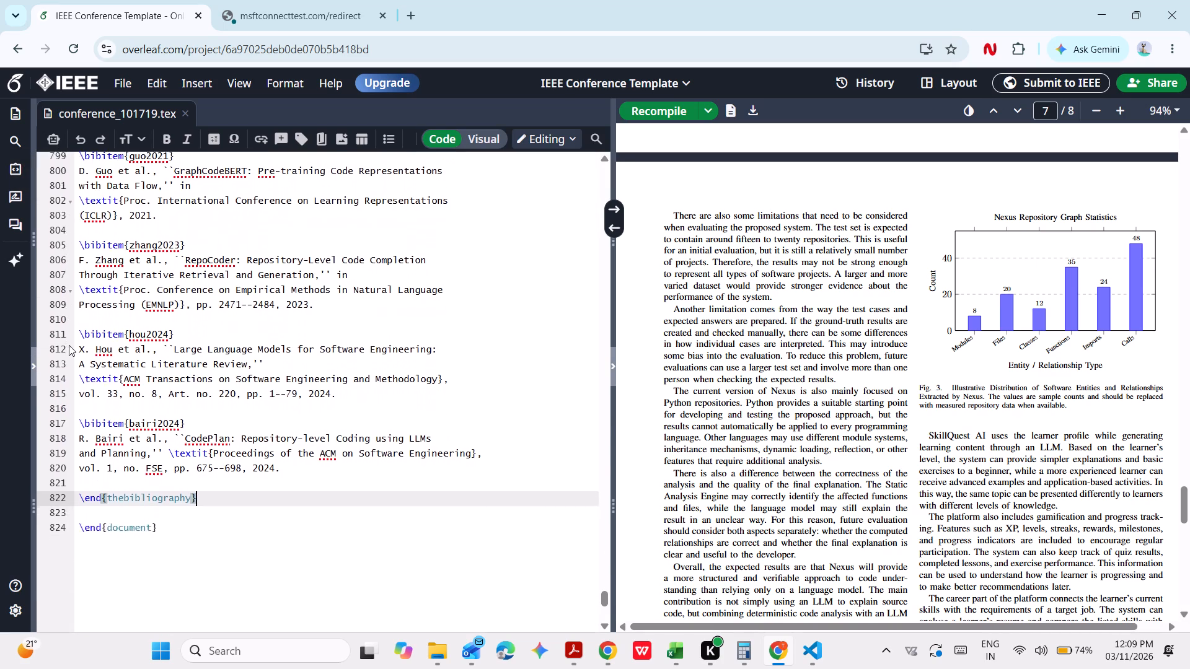
scroll(69, 345, right, 1)
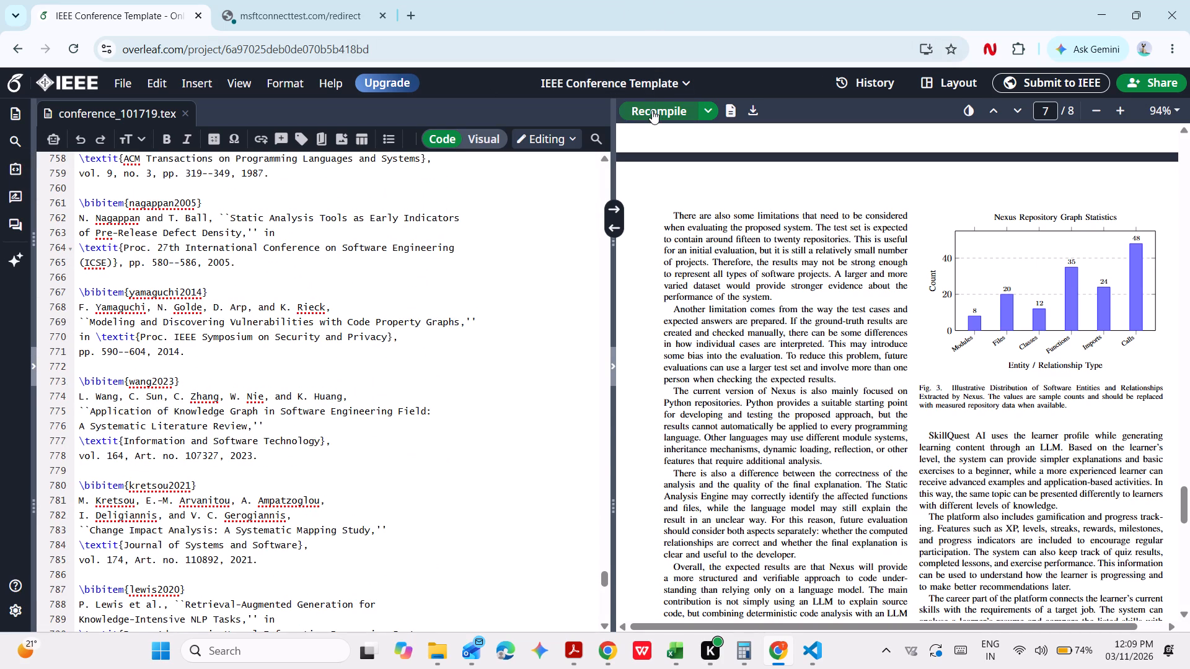
click(652, 110)
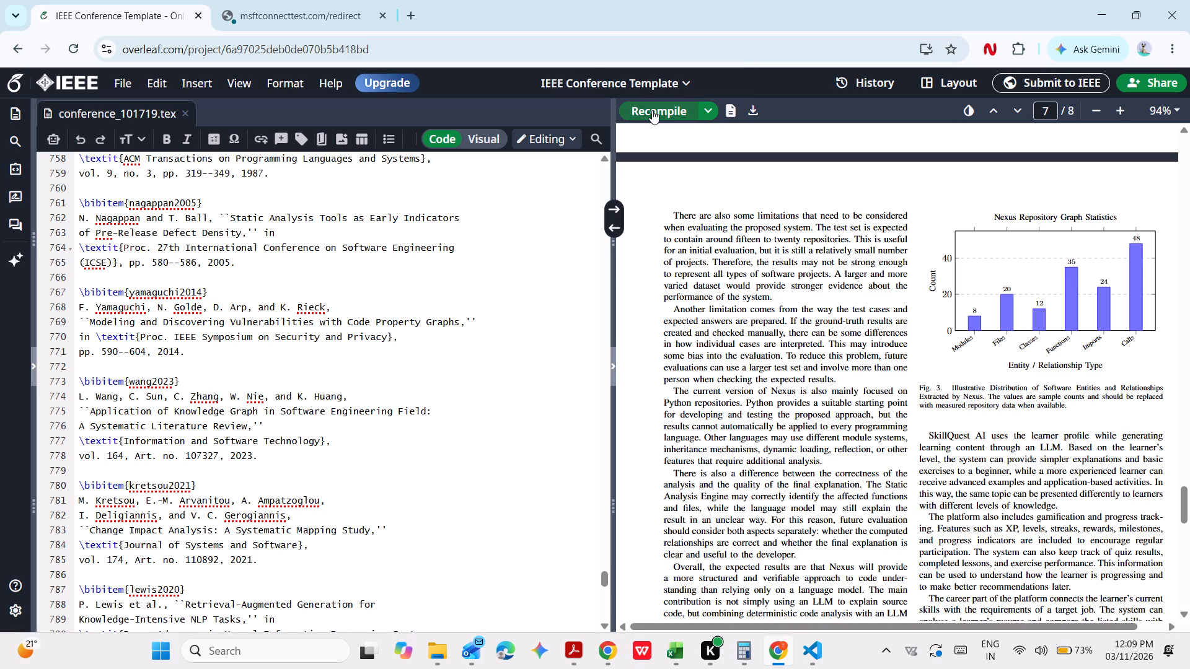
Check the References list and its page break after the Conclusion in the compiled PDF.
scroll(834, 317, down, 11)
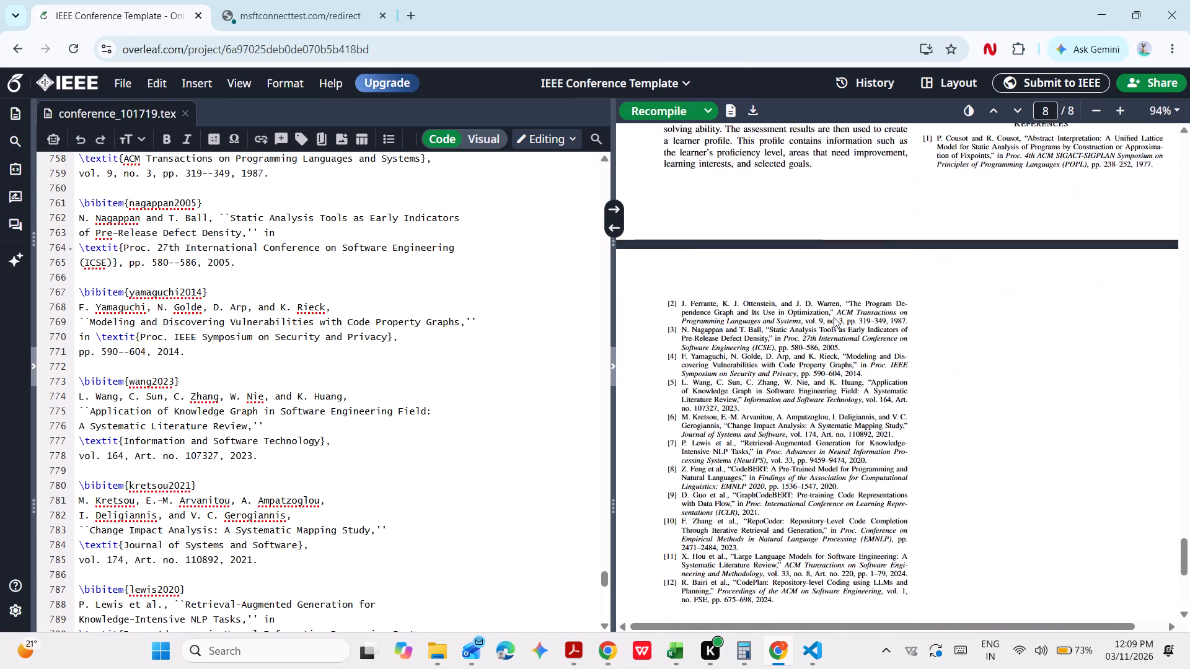
scroll(834, 317, up, 2)
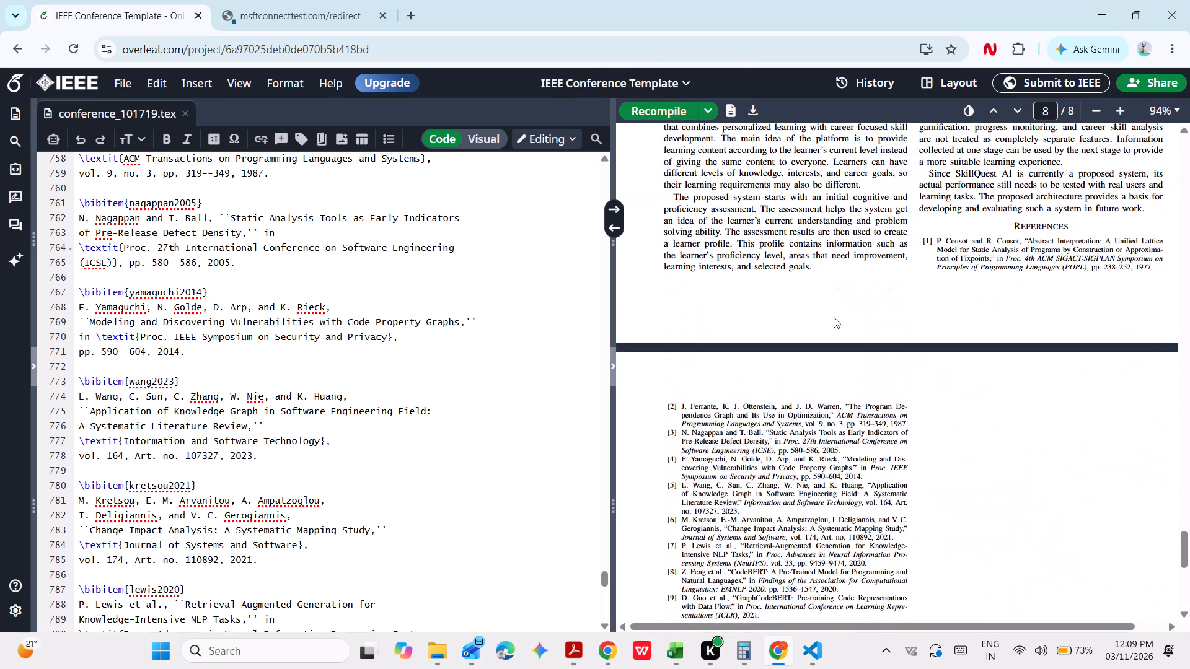
scroll(834, 317, up, 2)
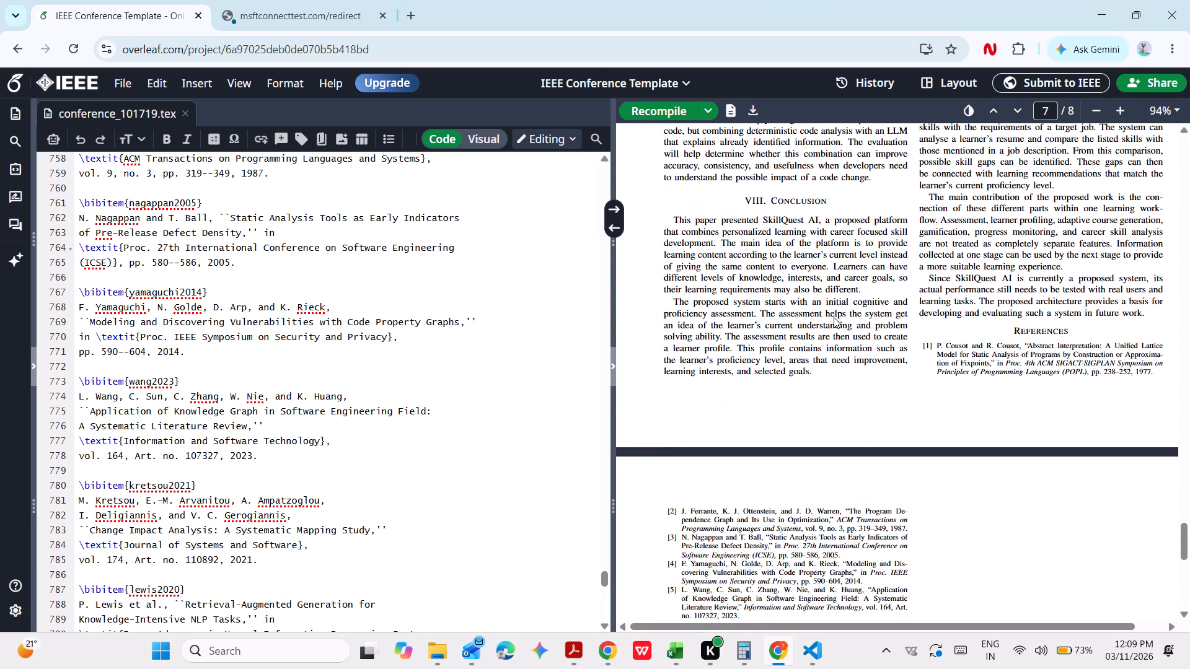
scroll(834, 317, up, 1)
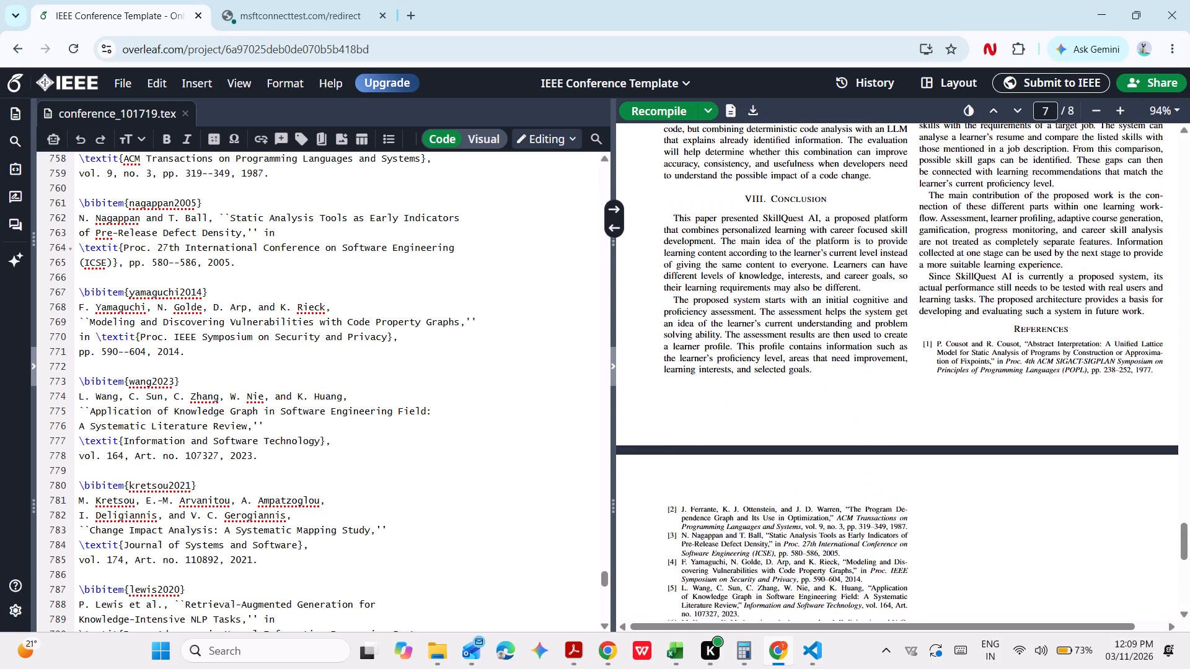
scroll(834, 317, down, 1)
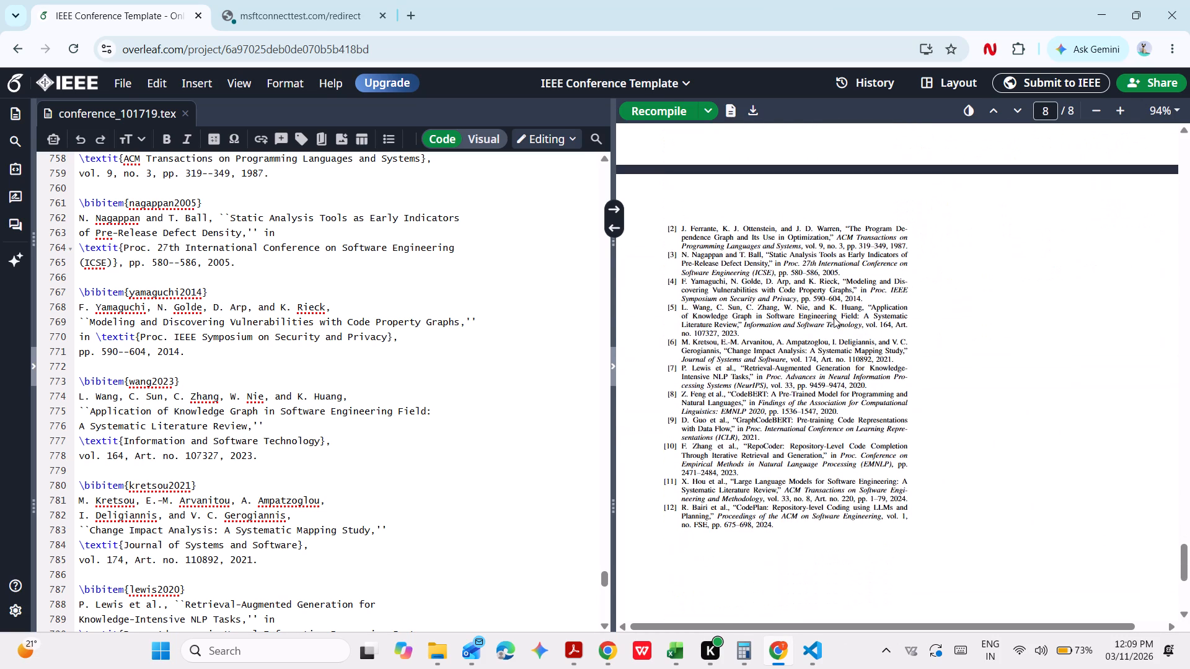
scroll(834, 317, down, 1)
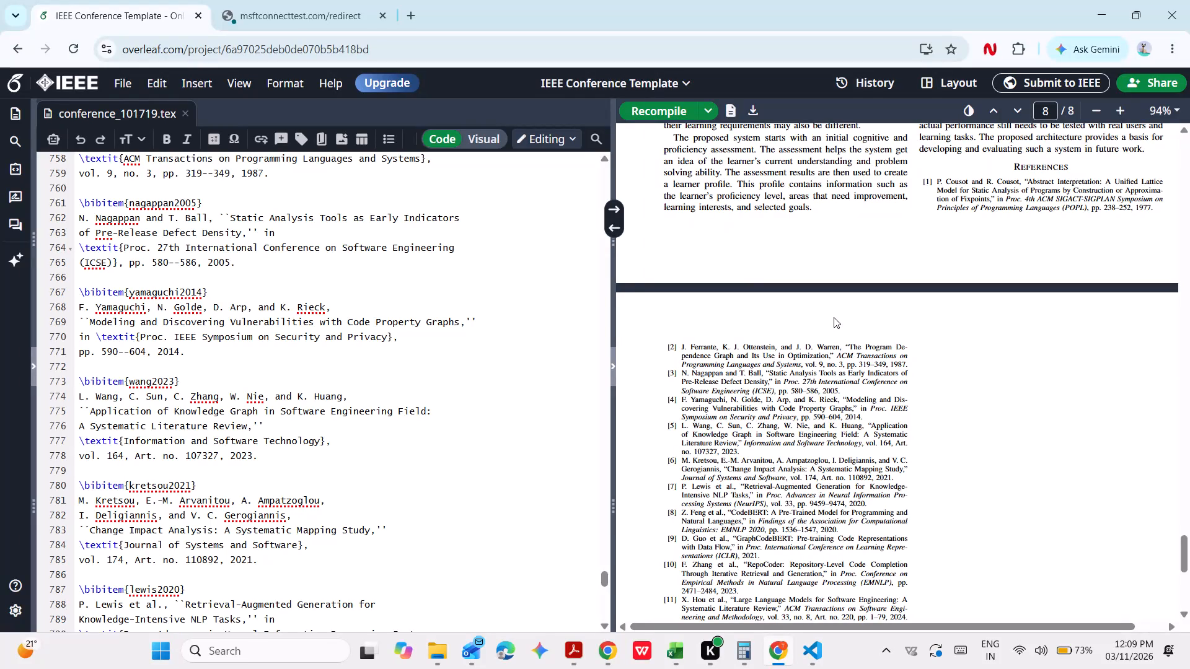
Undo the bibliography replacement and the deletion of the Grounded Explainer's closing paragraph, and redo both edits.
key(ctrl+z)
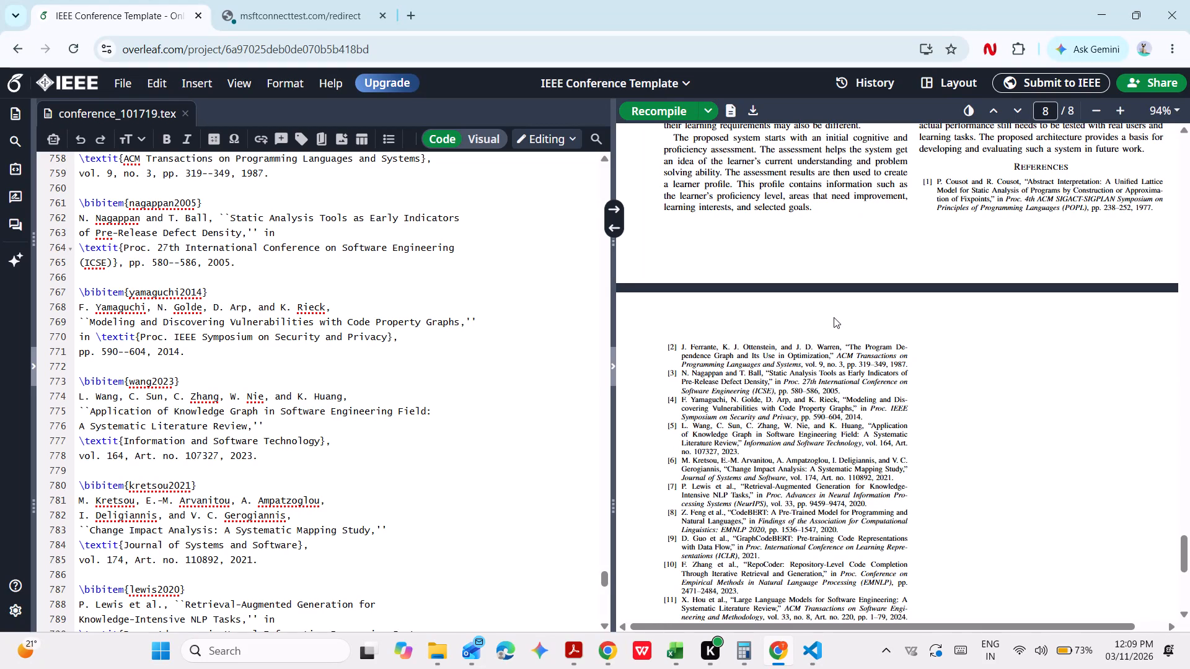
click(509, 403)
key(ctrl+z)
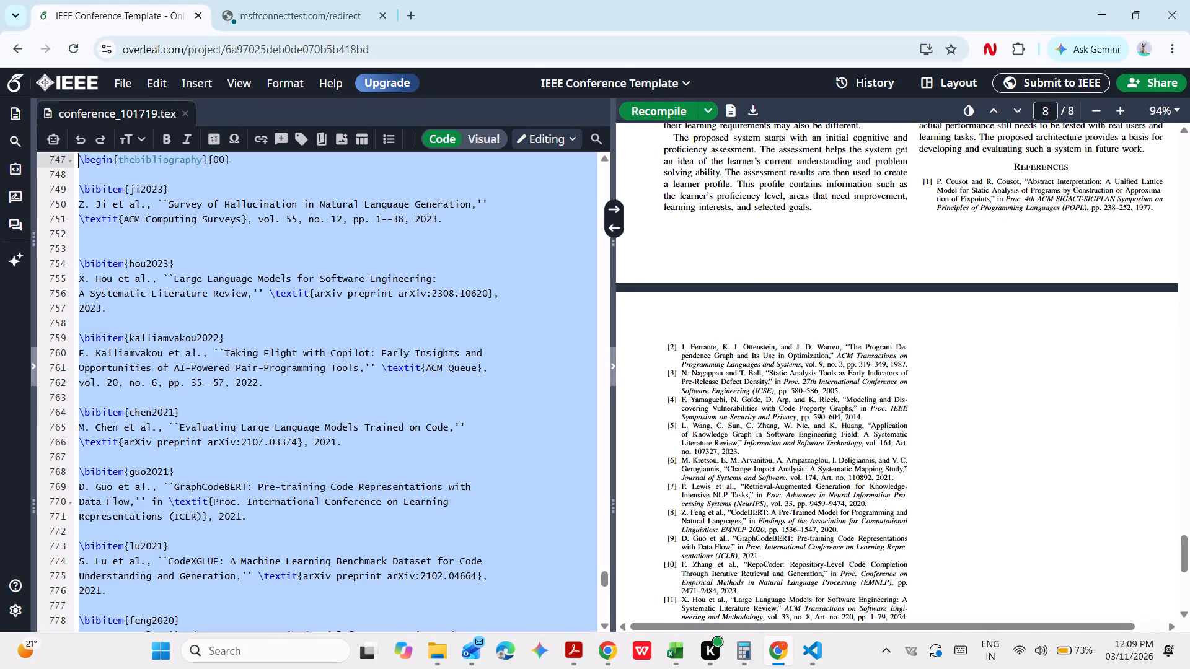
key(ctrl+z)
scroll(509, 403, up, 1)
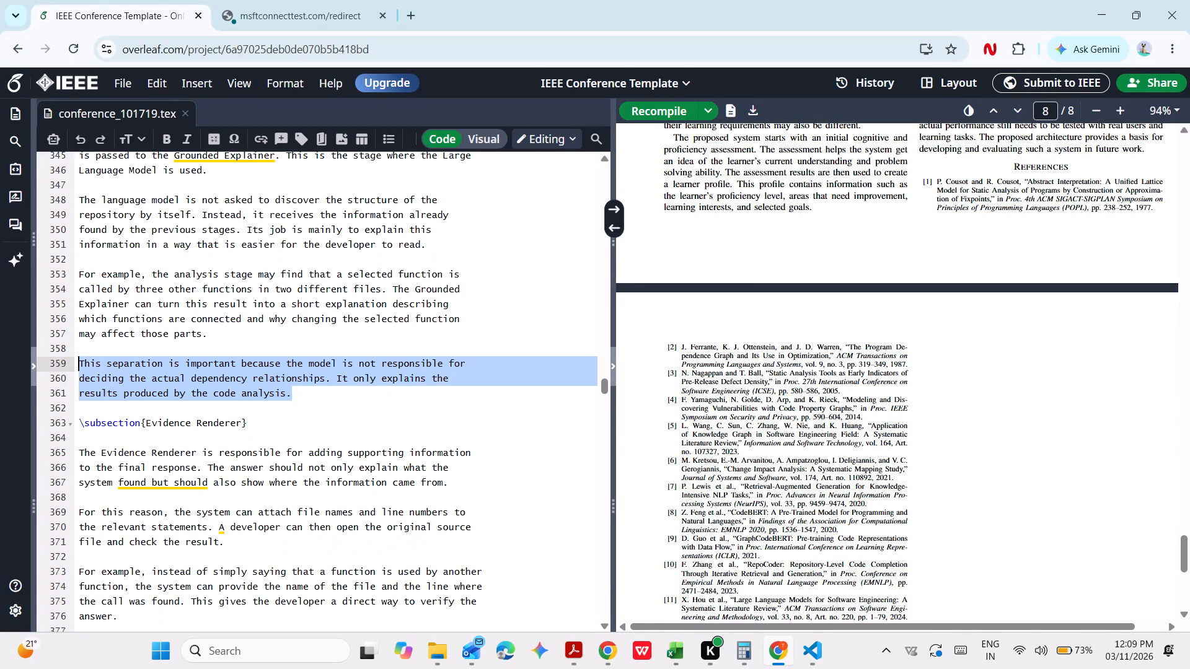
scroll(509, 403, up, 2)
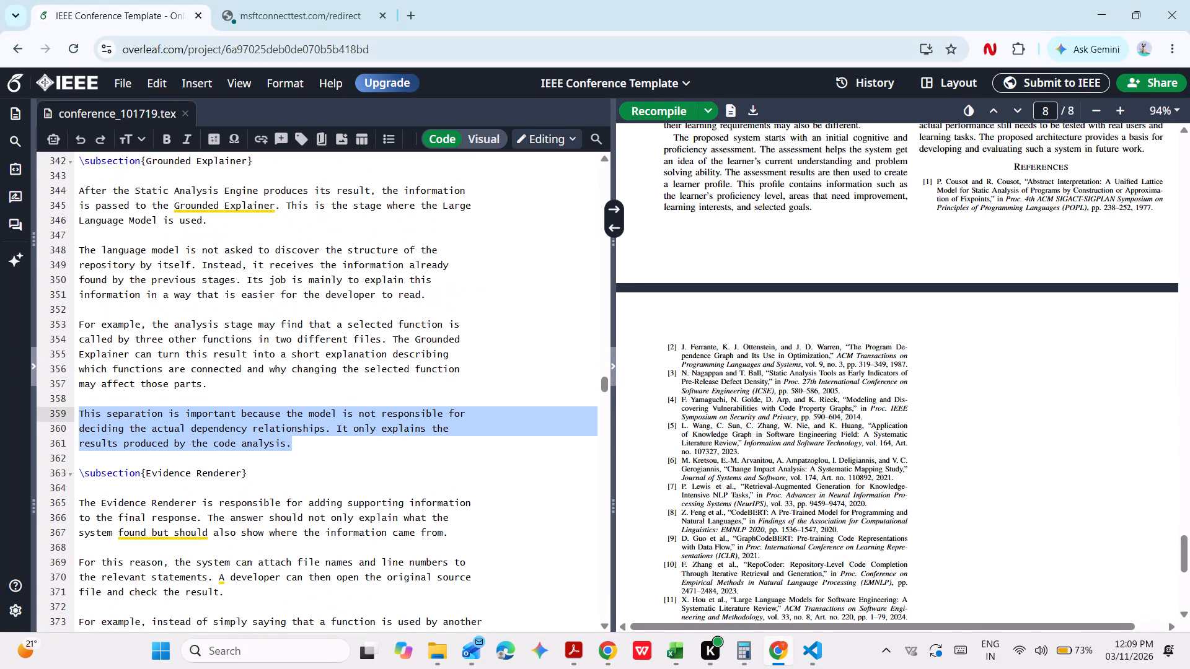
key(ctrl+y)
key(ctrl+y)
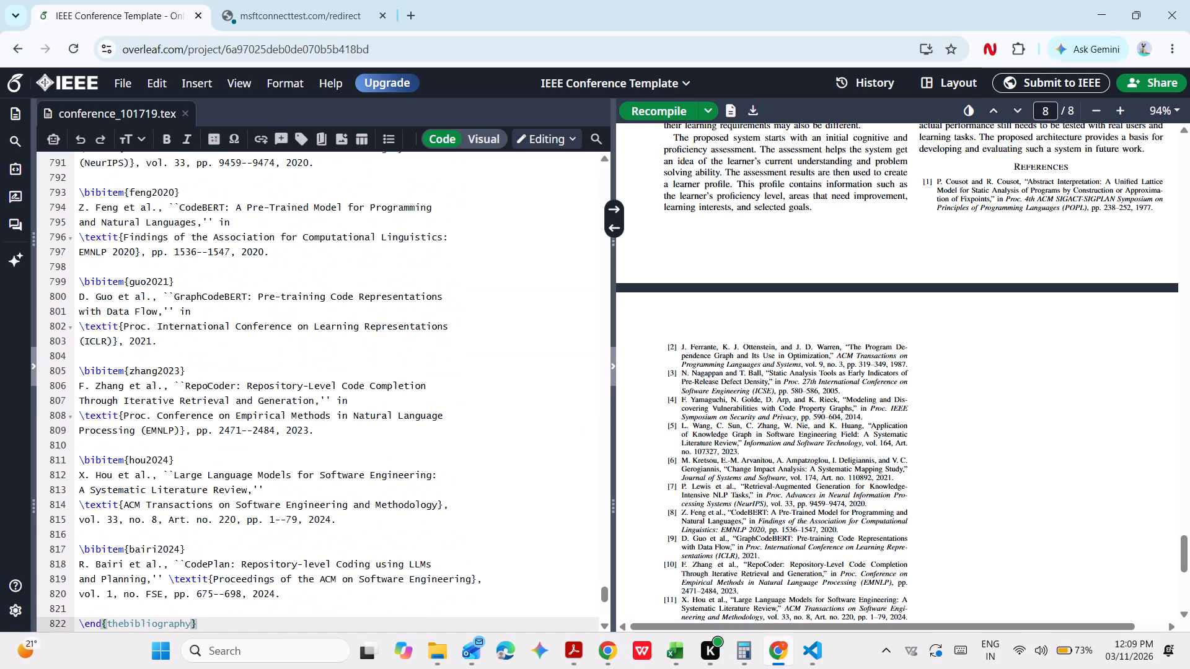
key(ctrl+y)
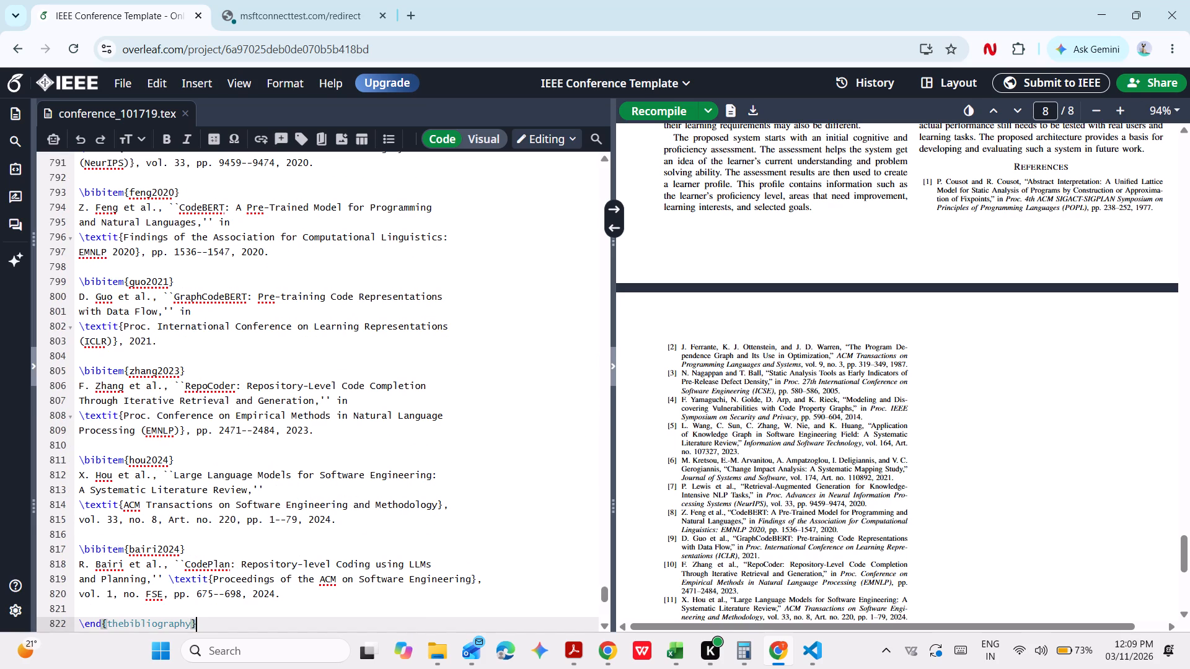
Review the new bibliography entries in the source back to the Cousot reference, locating it from the first entry in the compiled References.
scroll(513, 334, up, 2)
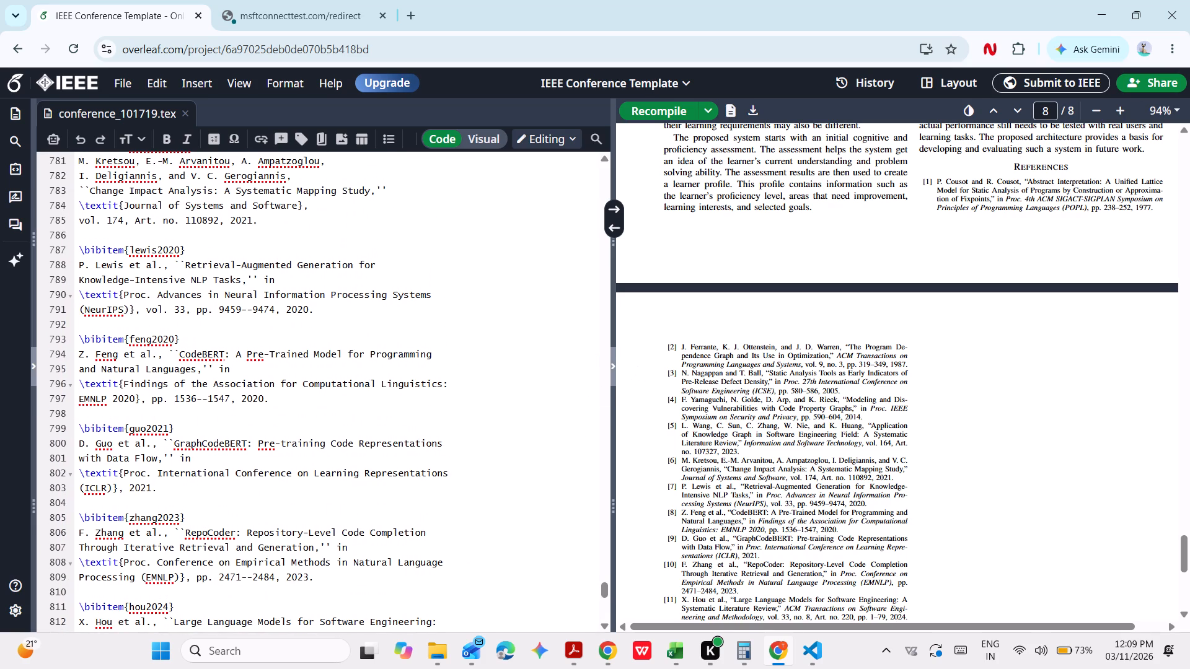
scroll(516, 398, up, 4)
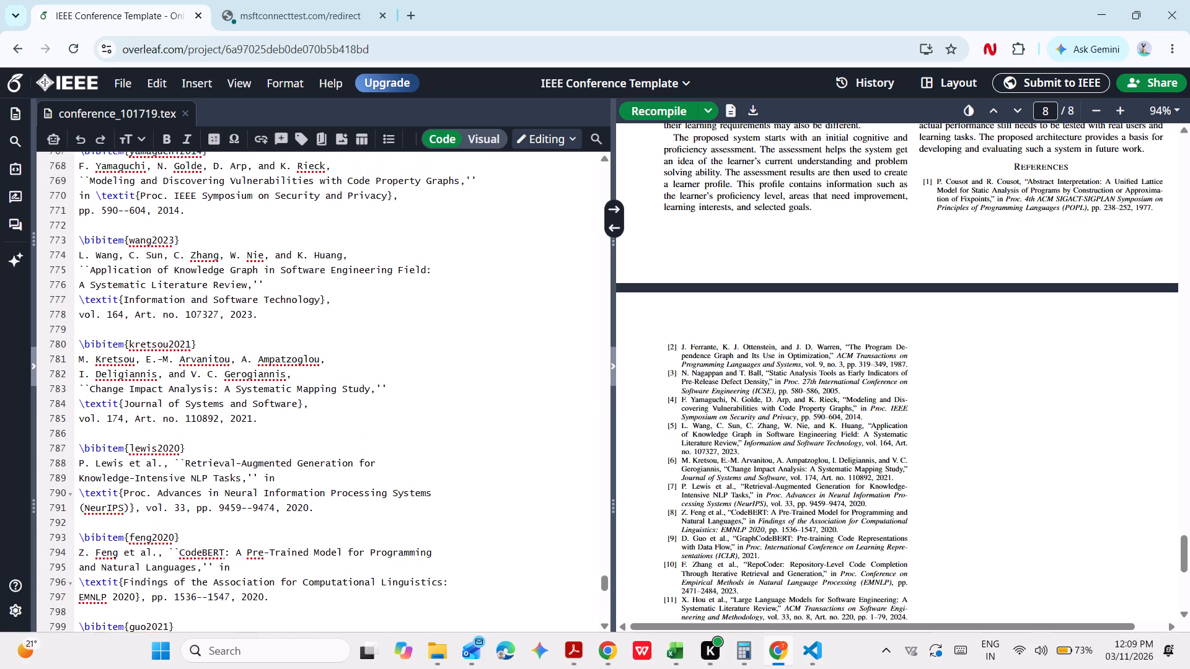
scroll(516, 398, up, 2)
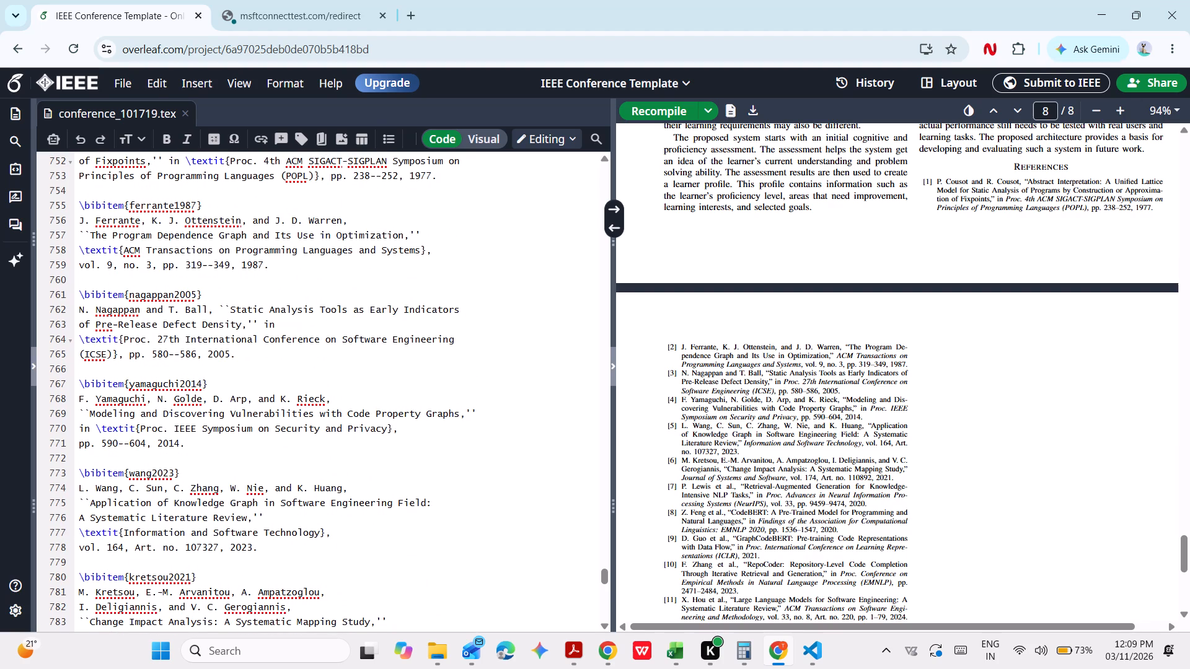
scroll(516, 398, up, 2)
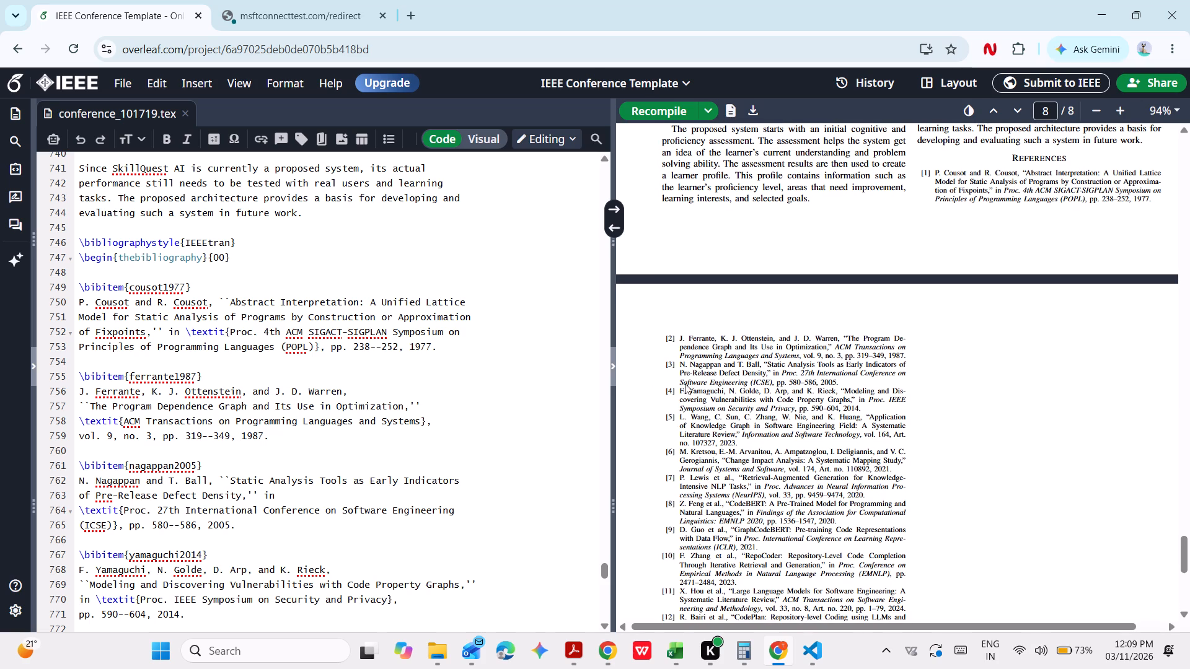
click(951, 177)
double_click(951, 177)
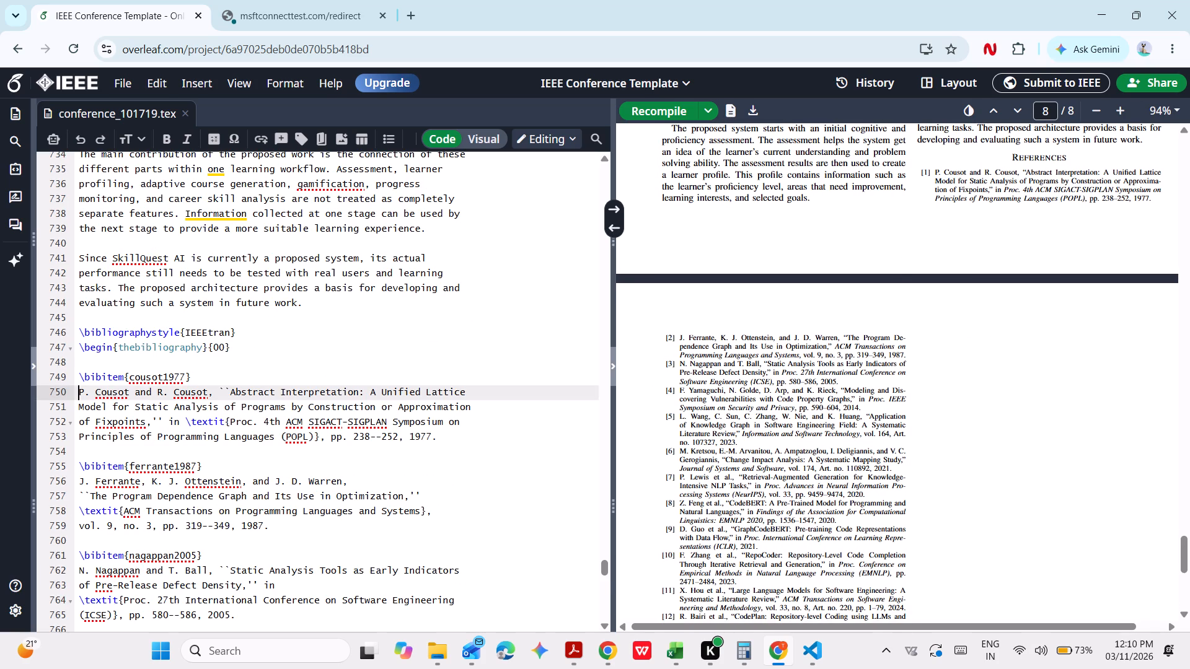
scroll(540, 417, down, 1)
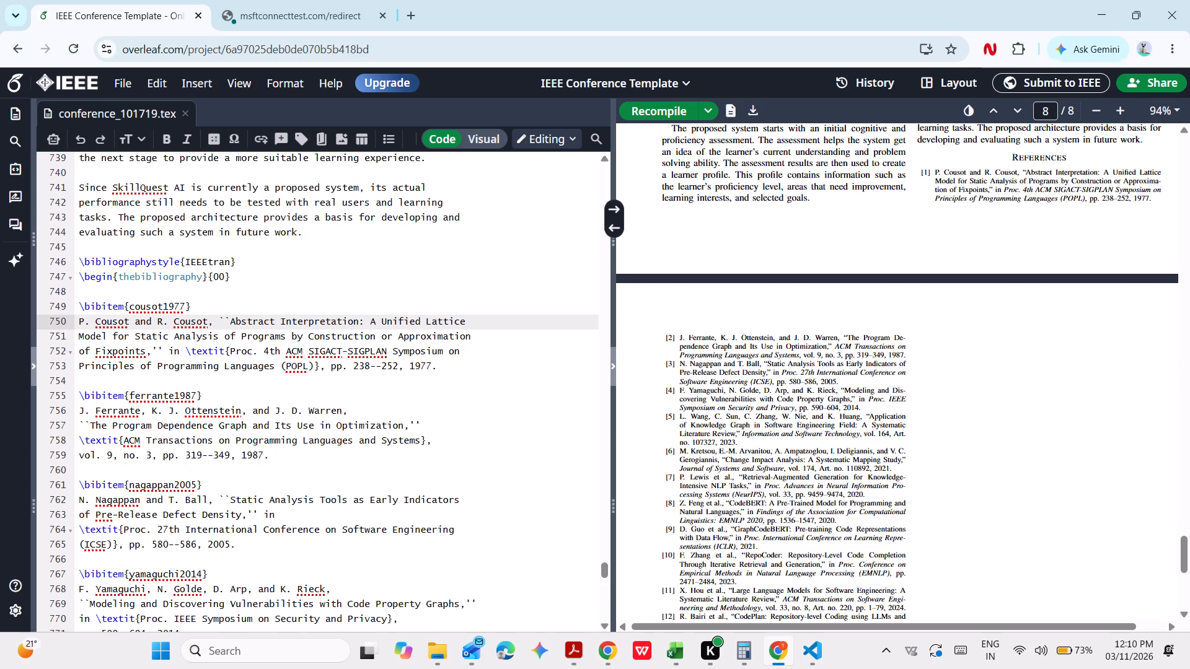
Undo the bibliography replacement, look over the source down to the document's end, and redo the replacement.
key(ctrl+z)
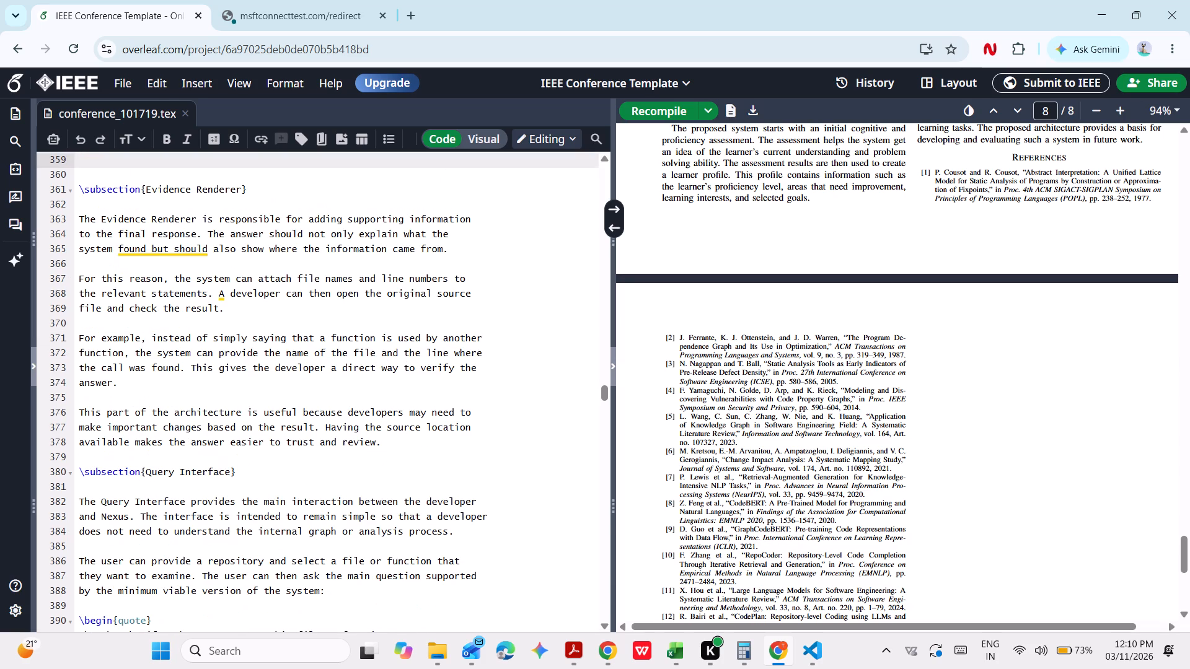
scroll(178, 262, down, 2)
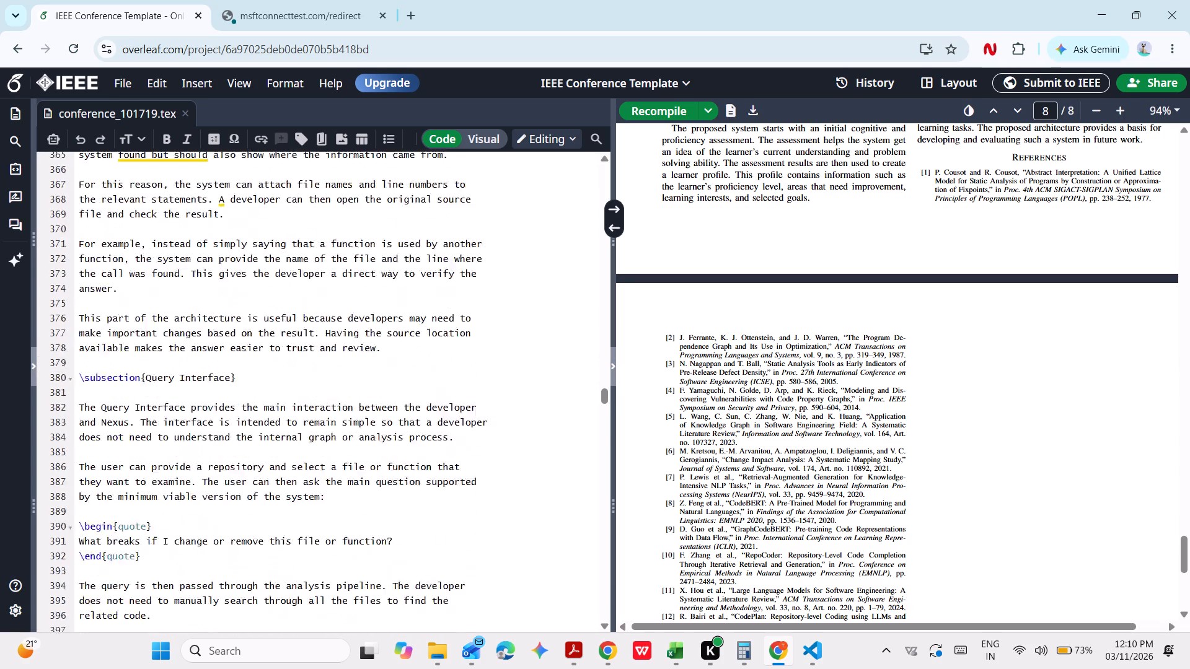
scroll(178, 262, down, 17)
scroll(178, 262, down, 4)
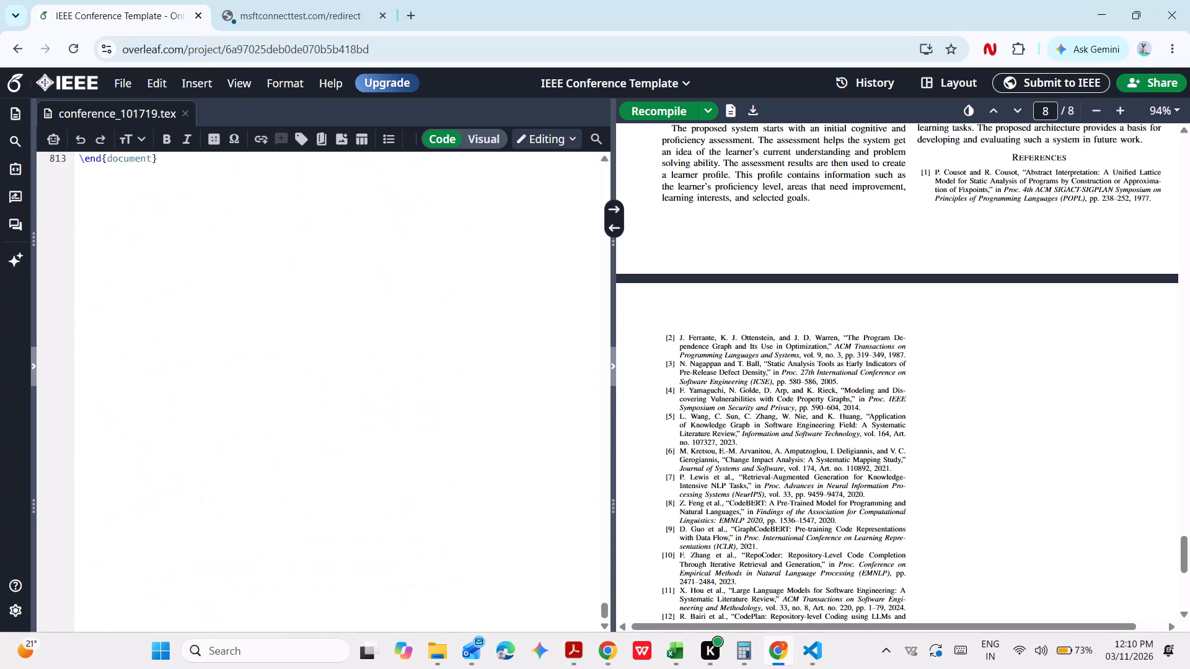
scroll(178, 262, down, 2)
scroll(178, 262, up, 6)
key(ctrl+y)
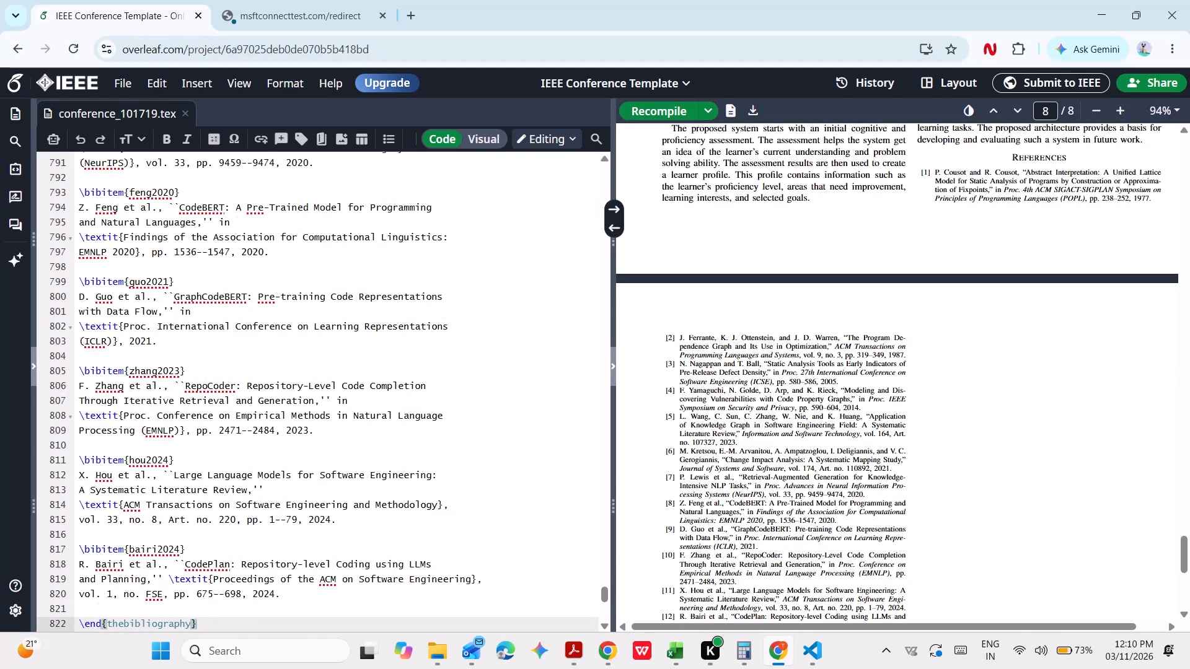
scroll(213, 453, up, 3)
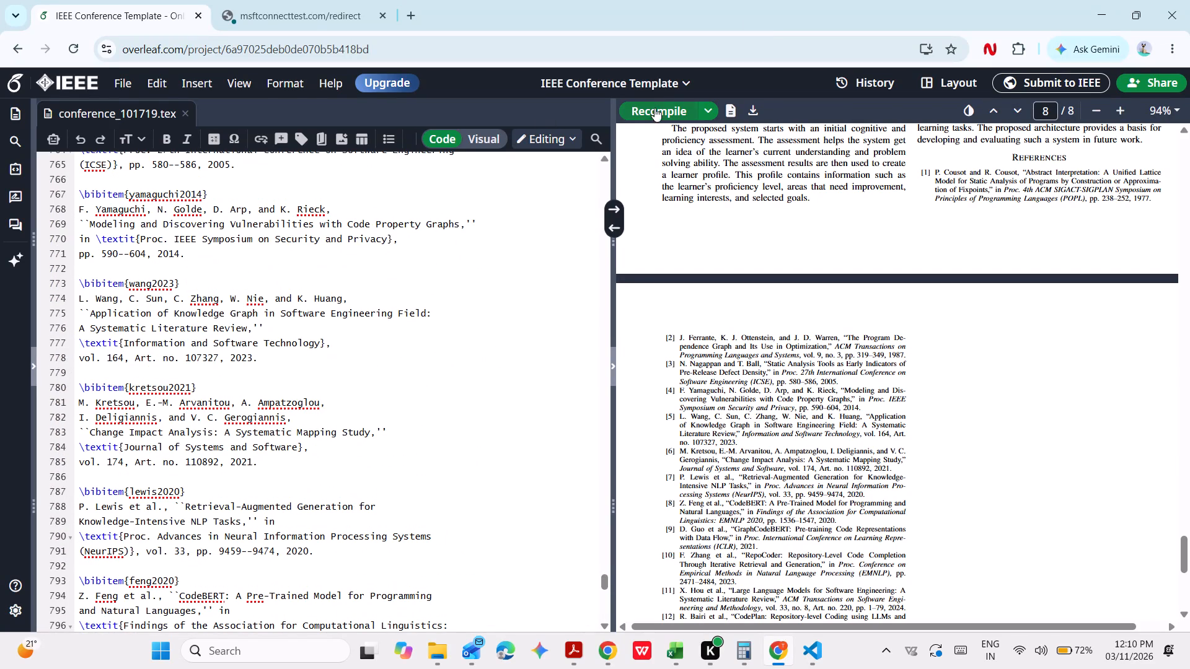
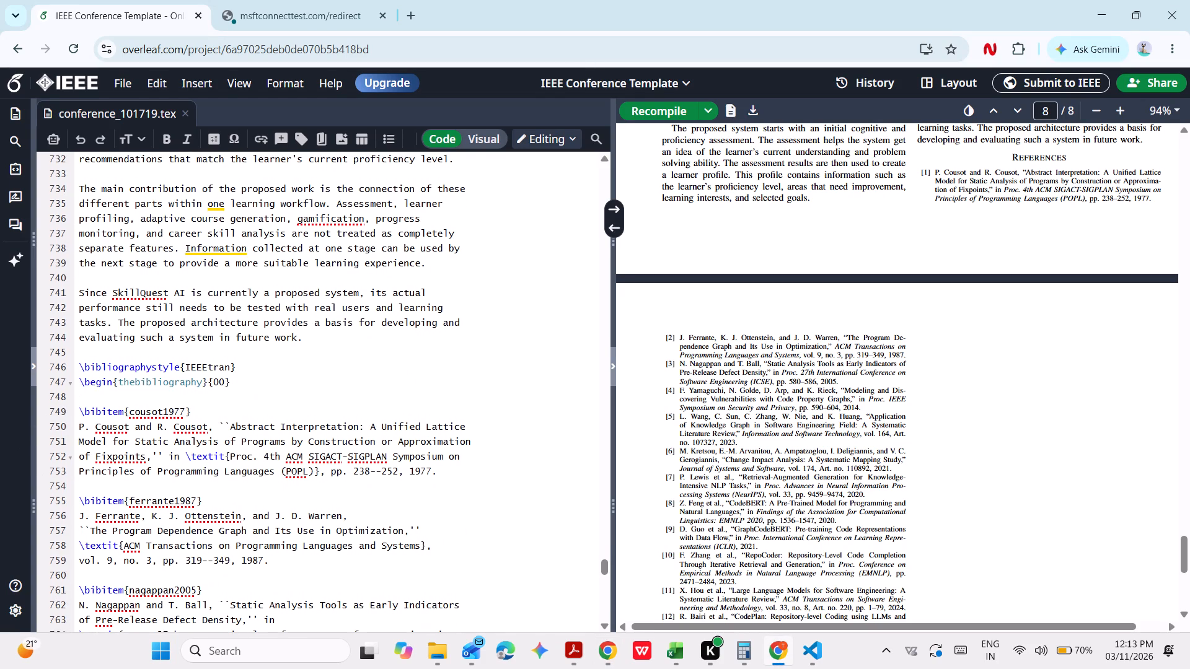
drag(76, 379, 237, 649)
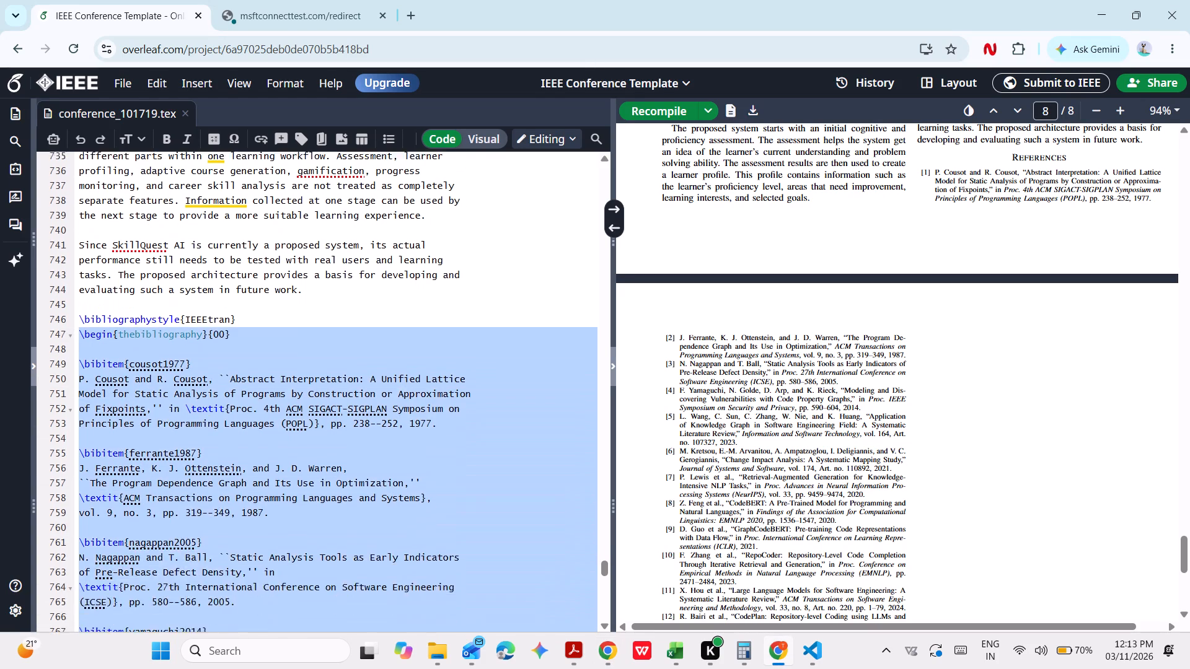
drag(237, 649, 239, 650)
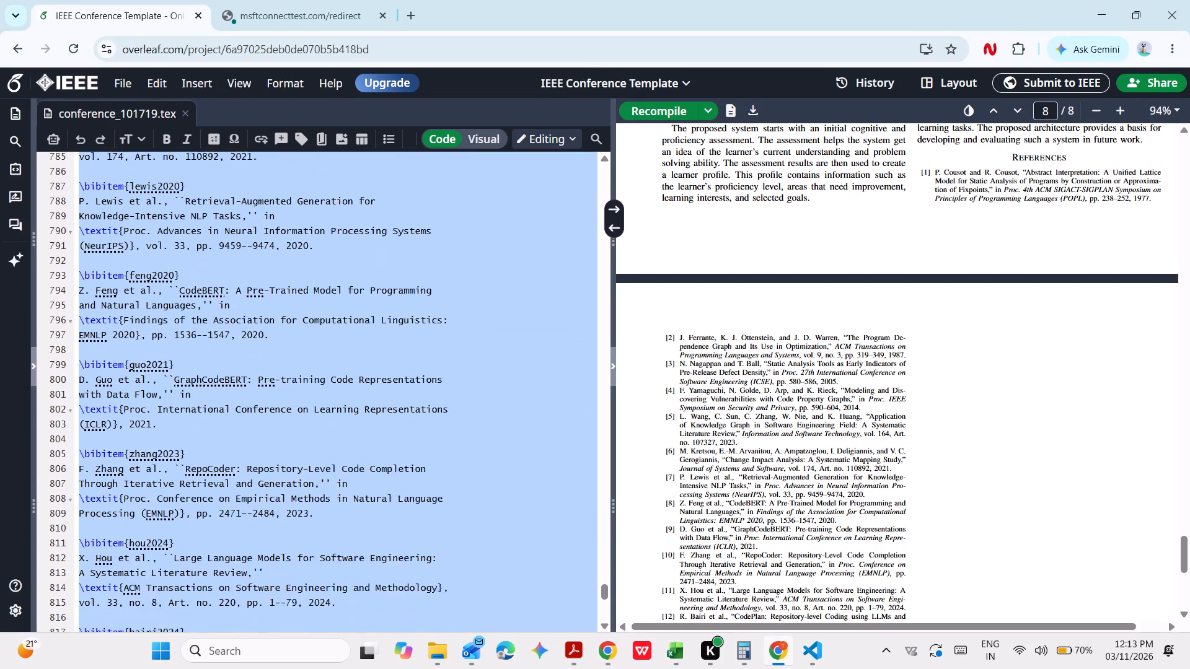
drag(239, 650, 200, 429)
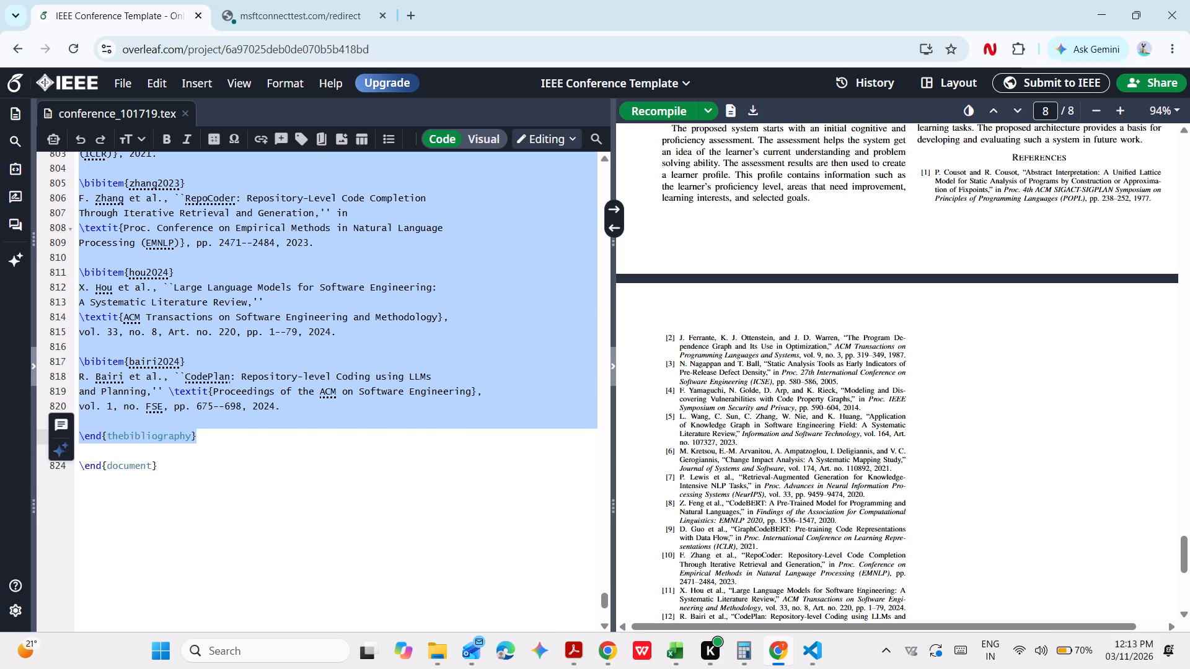
key(ctrl+v)
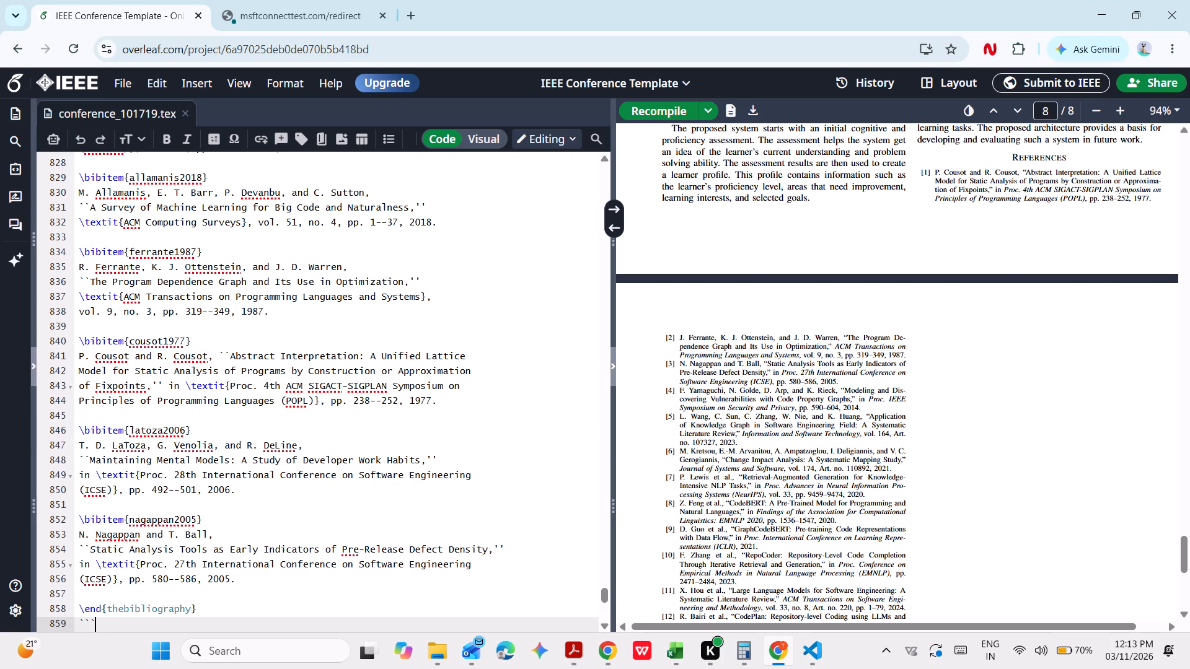
Recompile the paper and check the References list and its start after the Conclusion in the PDF.
click(642, 109)
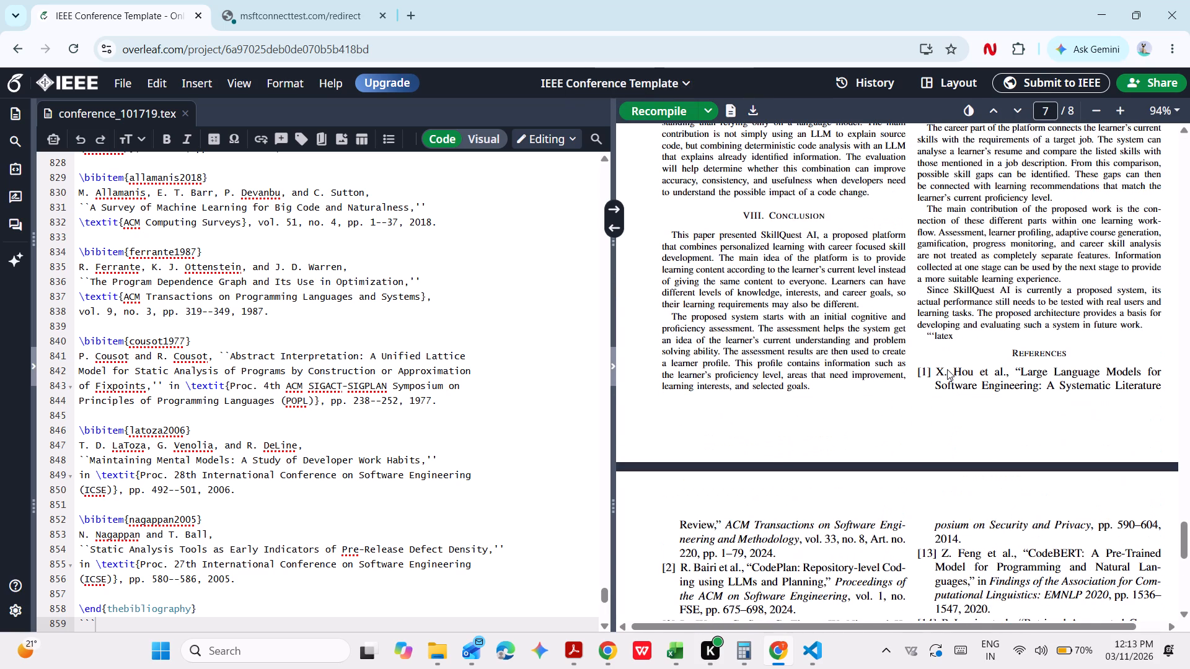
scroll(947, 369, down, 3)
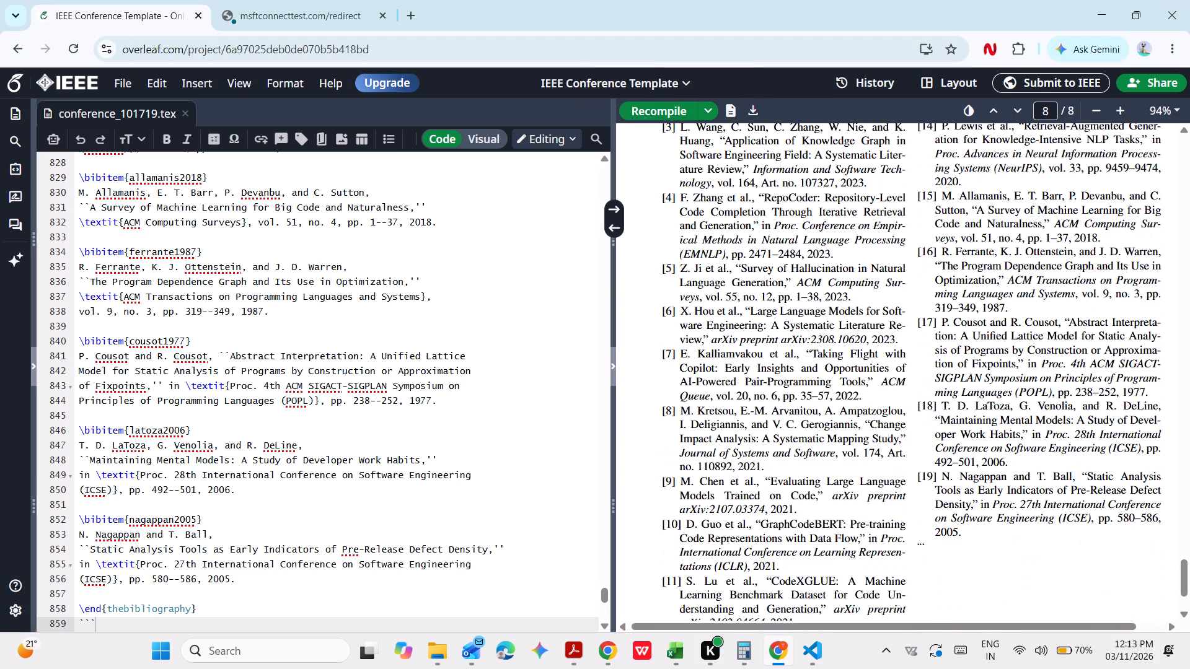
scroll(947, 369, up, 2)
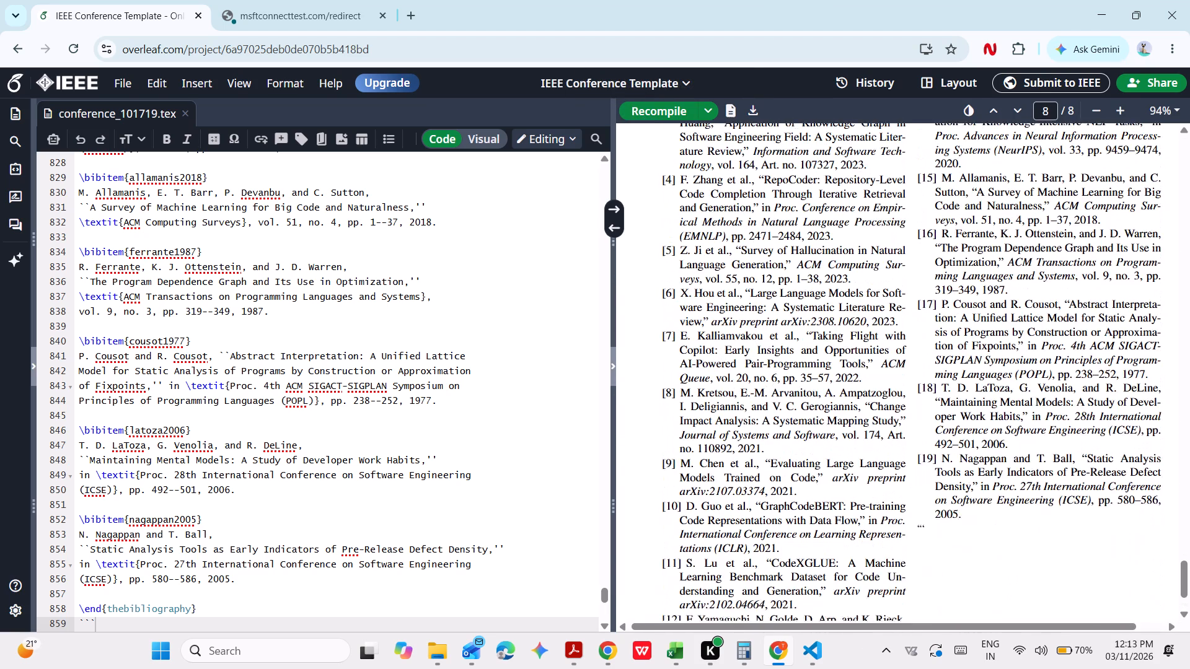
scroll(947, 369, up, 1)
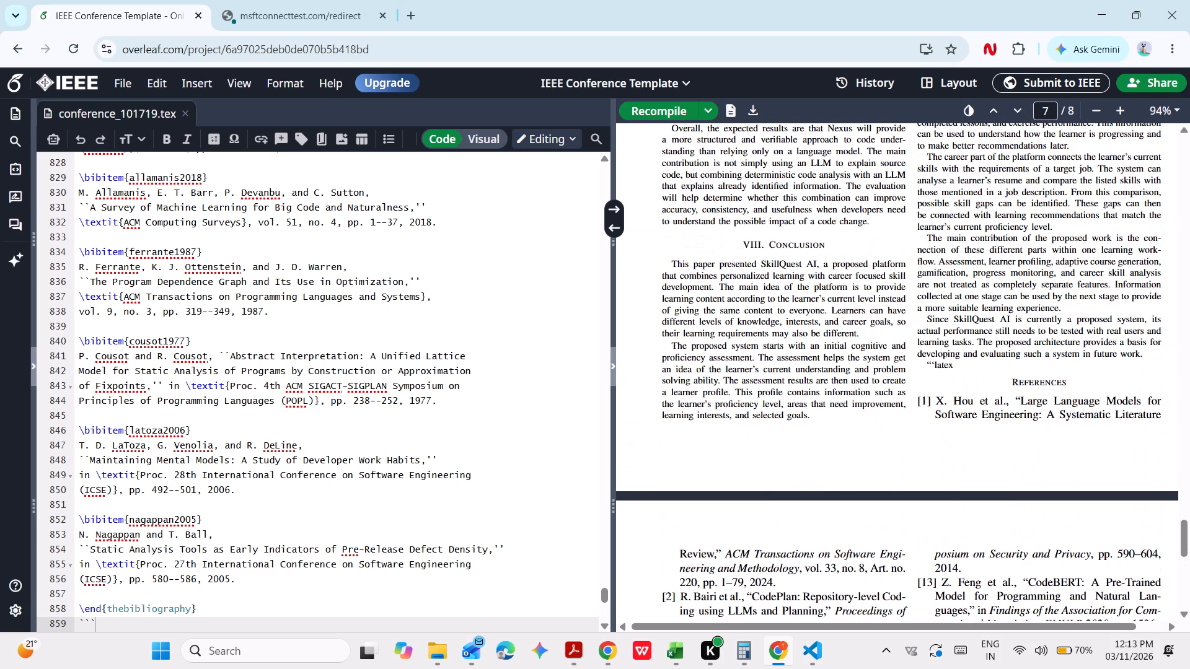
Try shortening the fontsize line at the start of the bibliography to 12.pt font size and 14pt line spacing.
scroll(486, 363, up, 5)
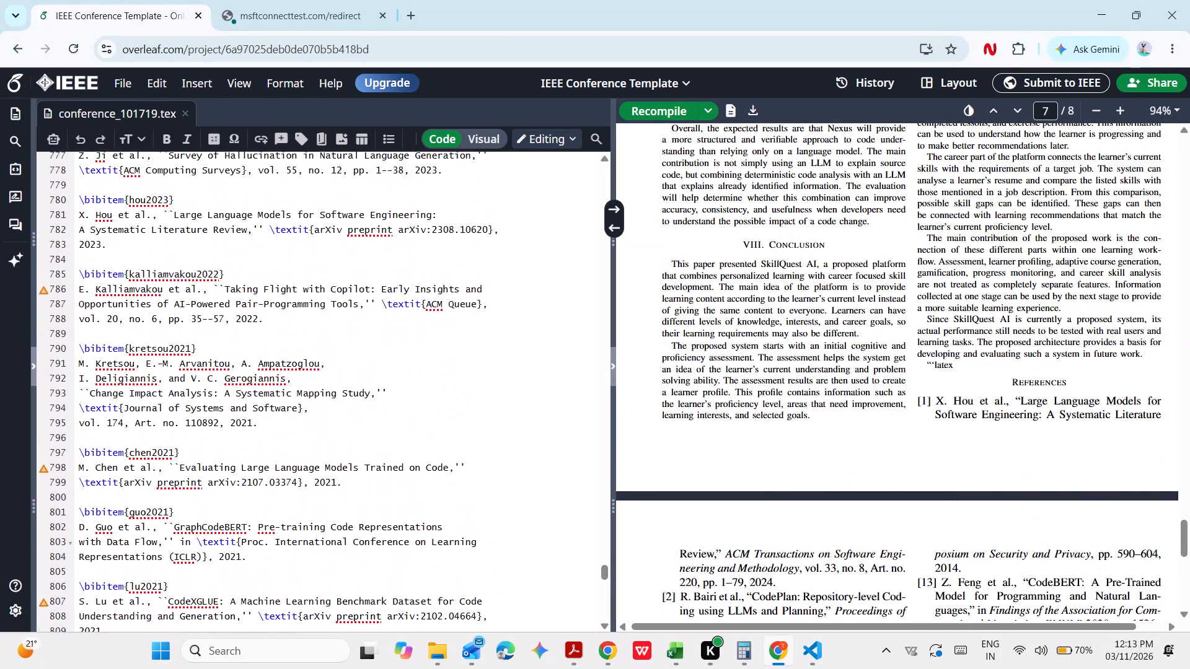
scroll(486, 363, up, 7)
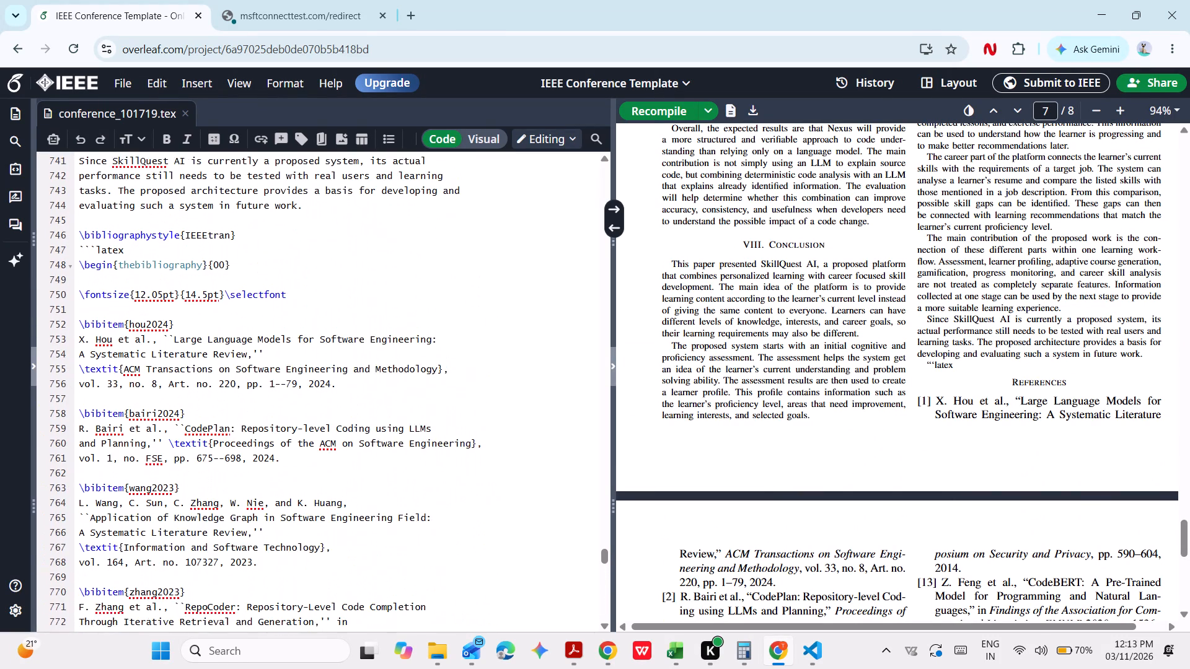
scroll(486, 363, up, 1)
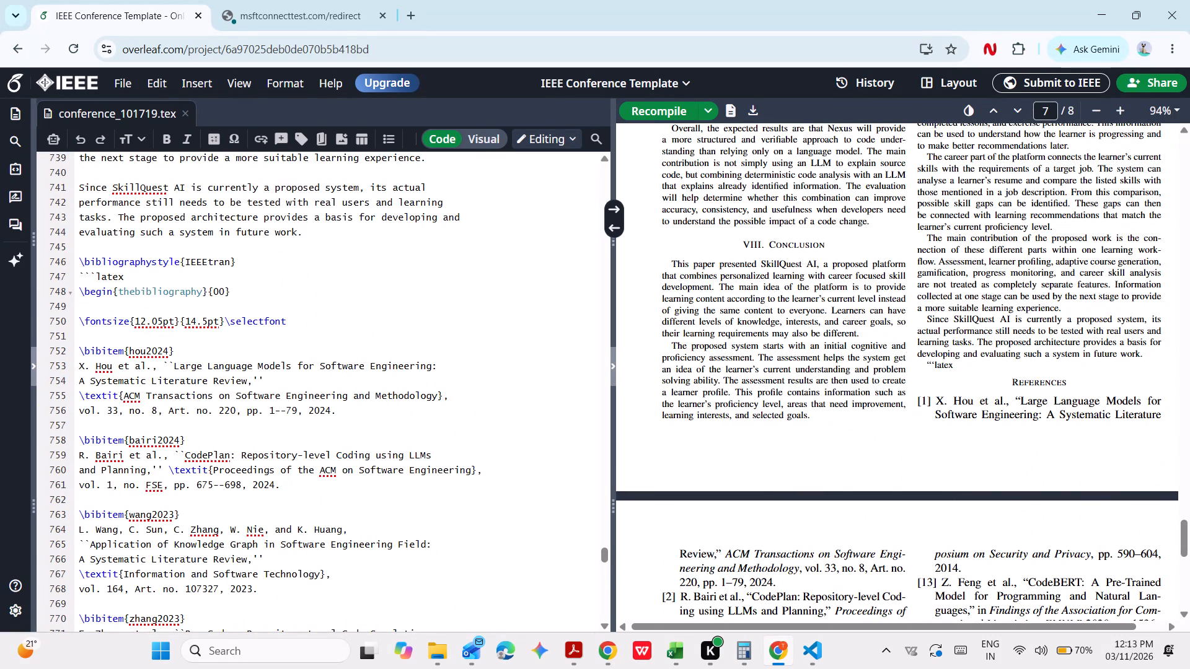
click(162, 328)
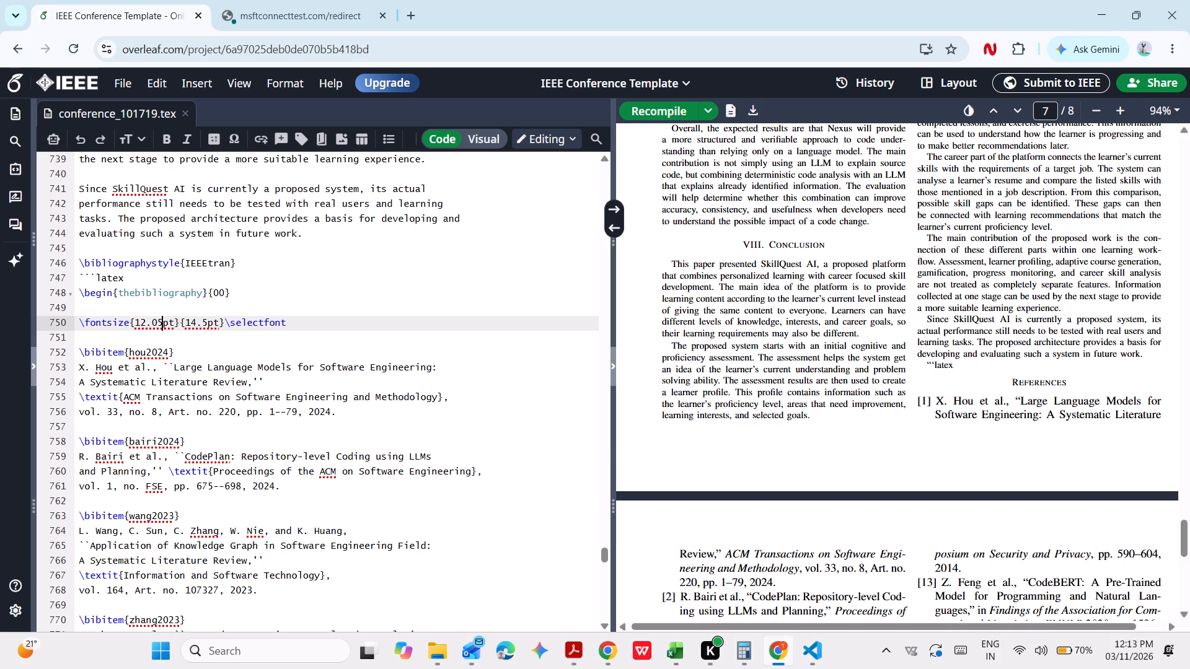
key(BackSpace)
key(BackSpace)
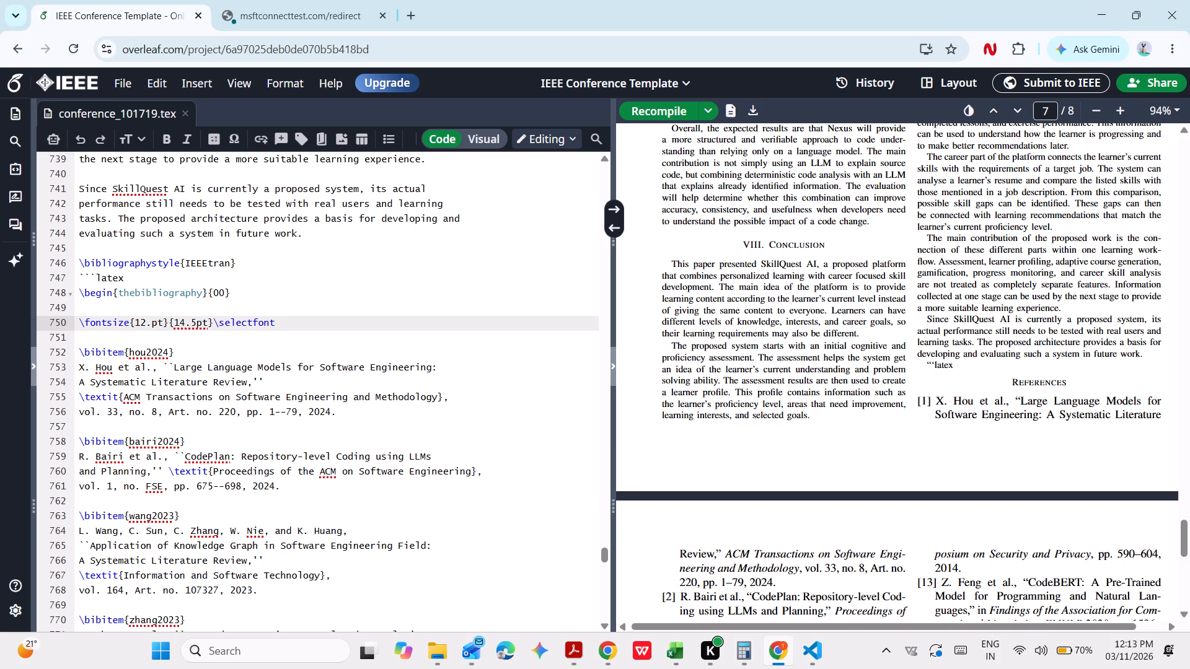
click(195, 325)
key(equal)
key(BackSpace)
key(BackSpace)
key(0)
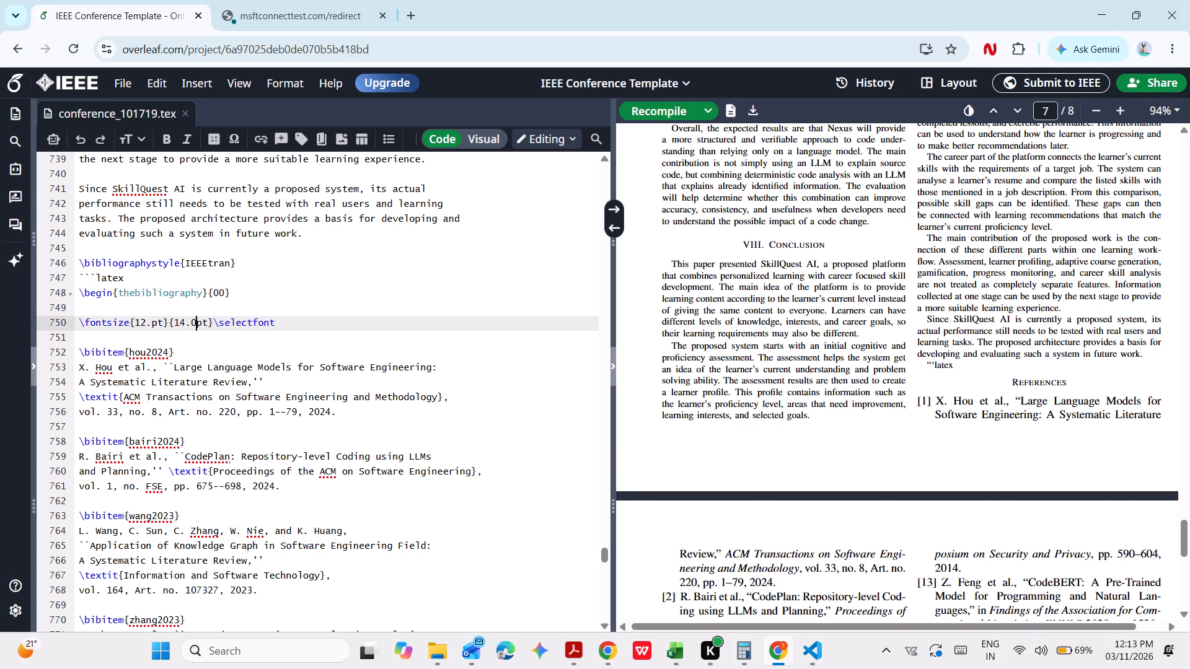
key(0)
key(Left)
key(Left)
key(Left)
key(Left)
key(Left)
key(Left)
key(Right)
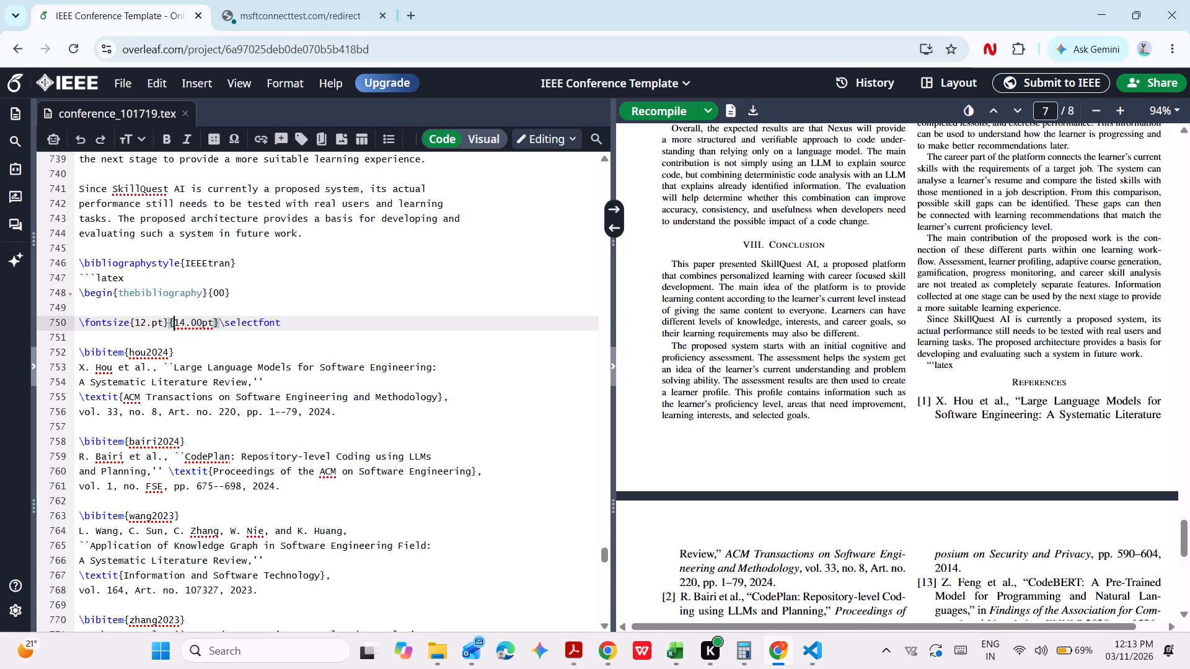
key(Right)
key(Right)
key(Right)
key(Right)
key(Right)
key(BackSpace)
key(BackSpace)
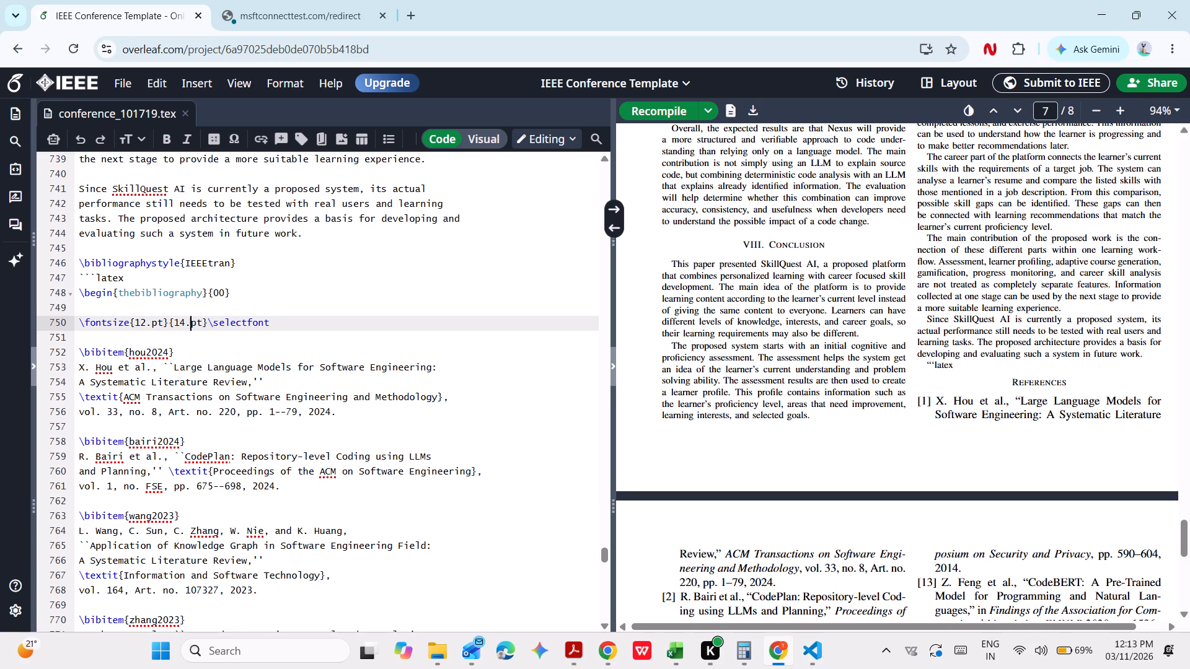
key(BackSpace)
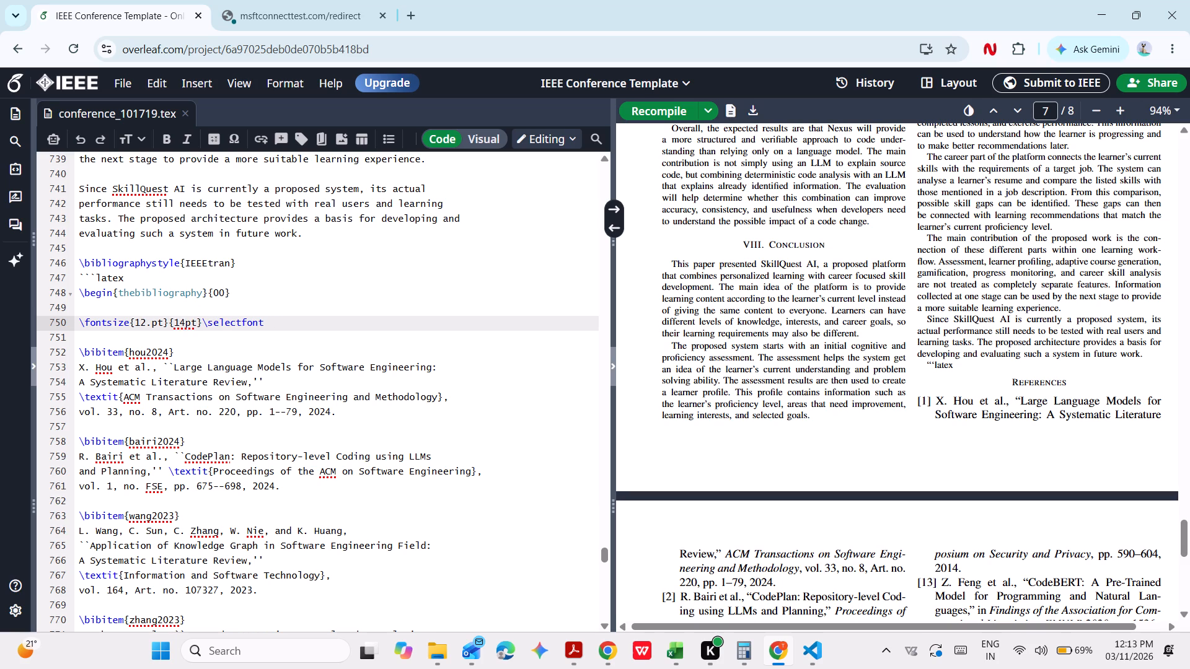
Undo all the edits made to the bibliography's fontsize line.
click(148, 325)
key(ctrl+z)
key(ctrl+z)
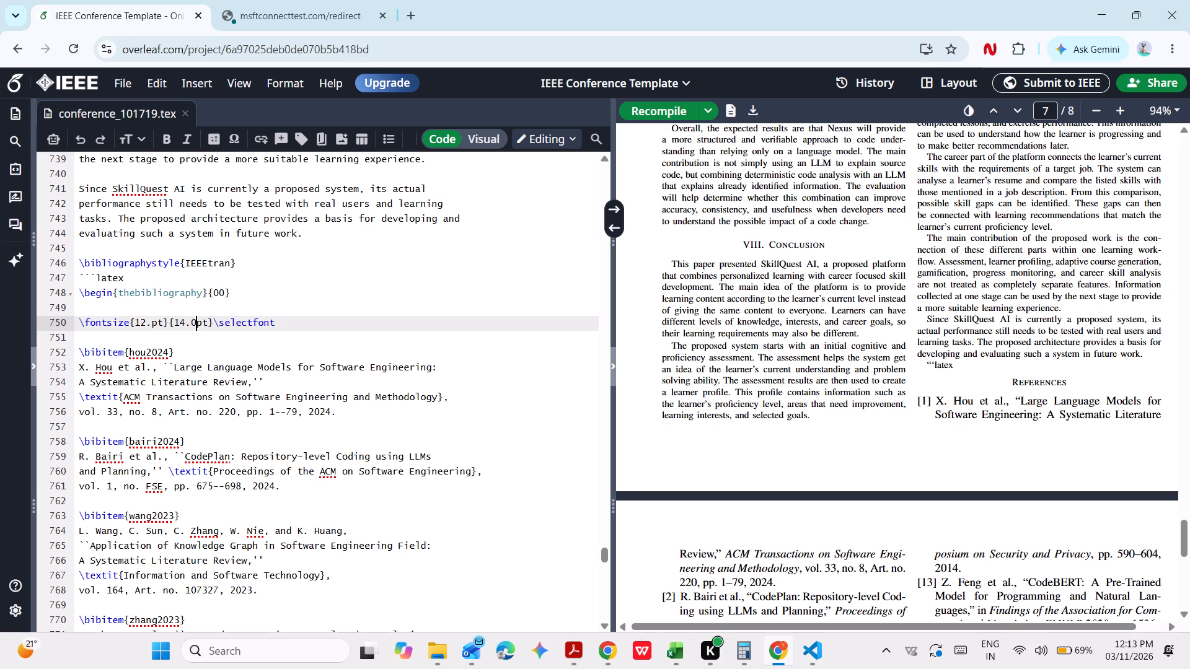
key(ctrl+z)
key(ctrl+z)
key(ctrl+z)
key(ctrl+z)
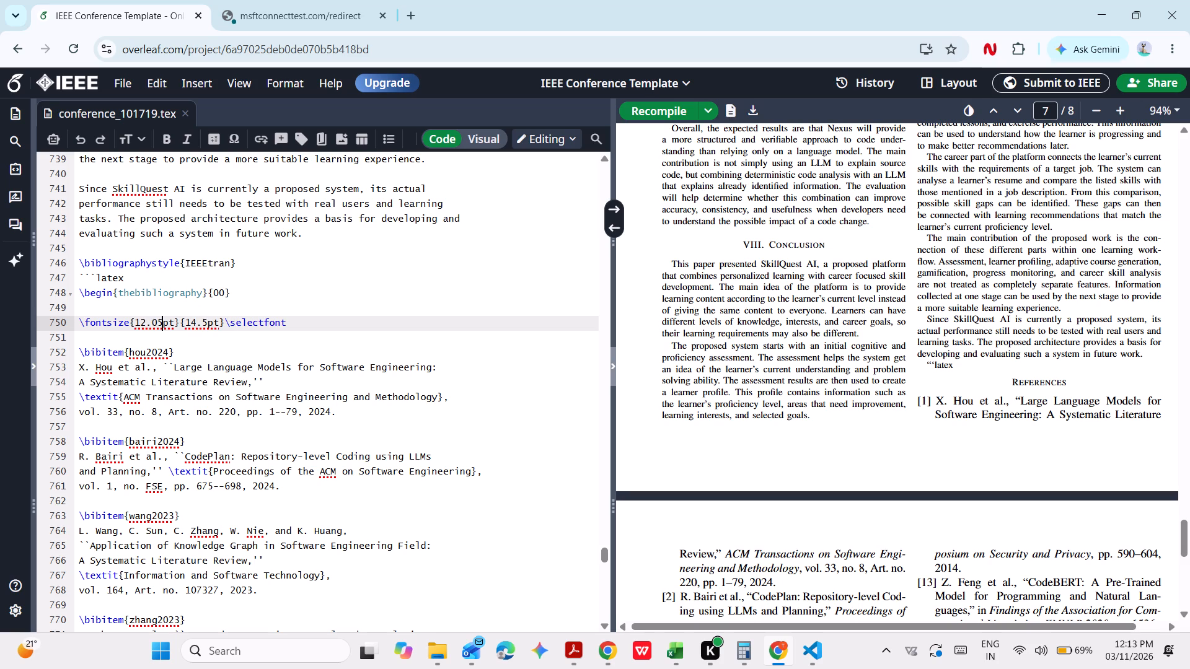
Set the bibliography's font size to 12.00pt with 14.0pt line spacing and recompile the paper.
key(BackSpace)
key(0)
key(Right)
key(Right)
key(Right)
key(Right)
key(Right)
key(Right)
key(Right)
key(Right)
key(BackSpace)
key(0)
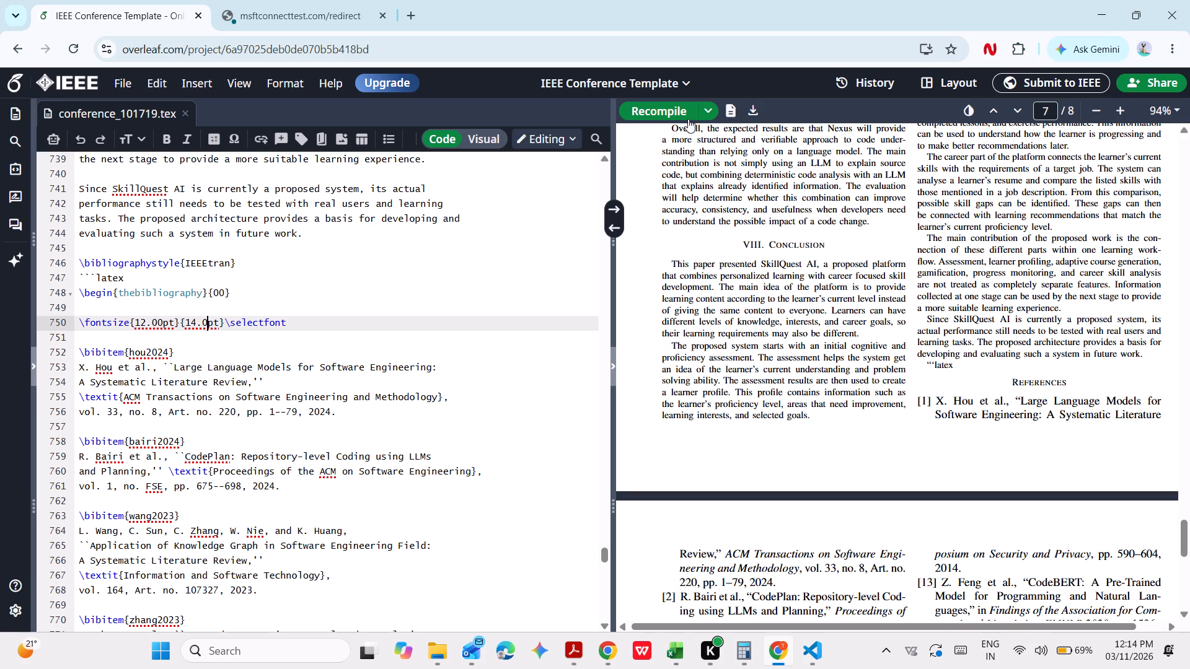
click(663, 111)
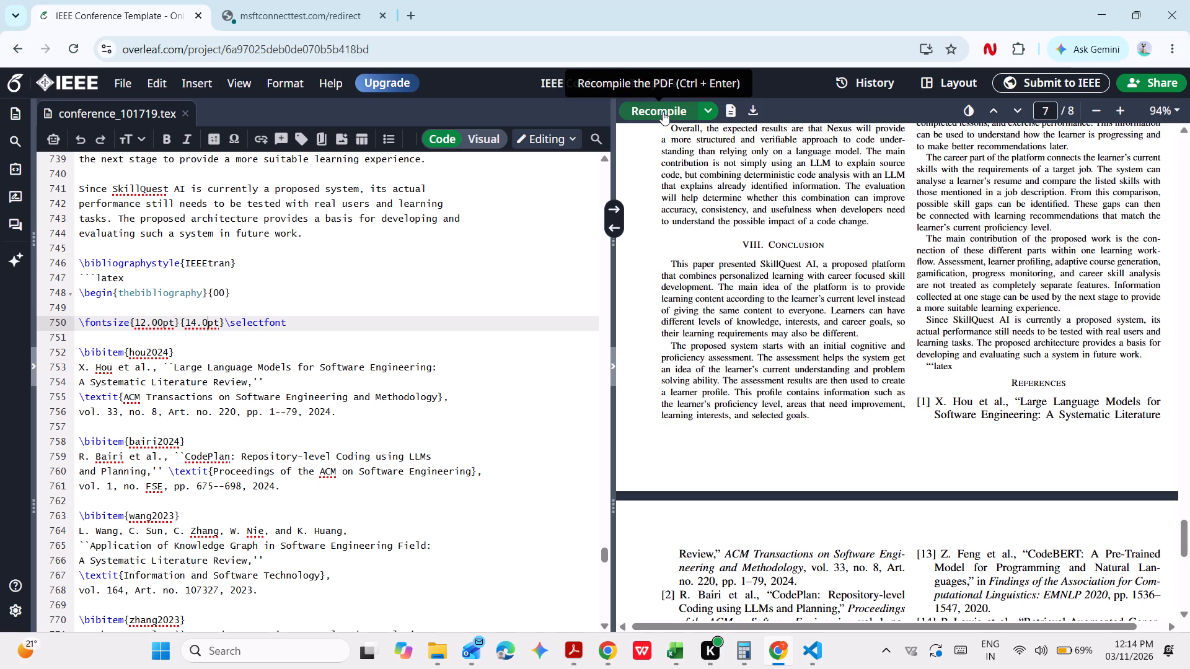
Set the bibliography's line spacing to 13.0pt and its font size to 11.00pt, and recompile the paper.
click(197, 326)
key(BackSpace)
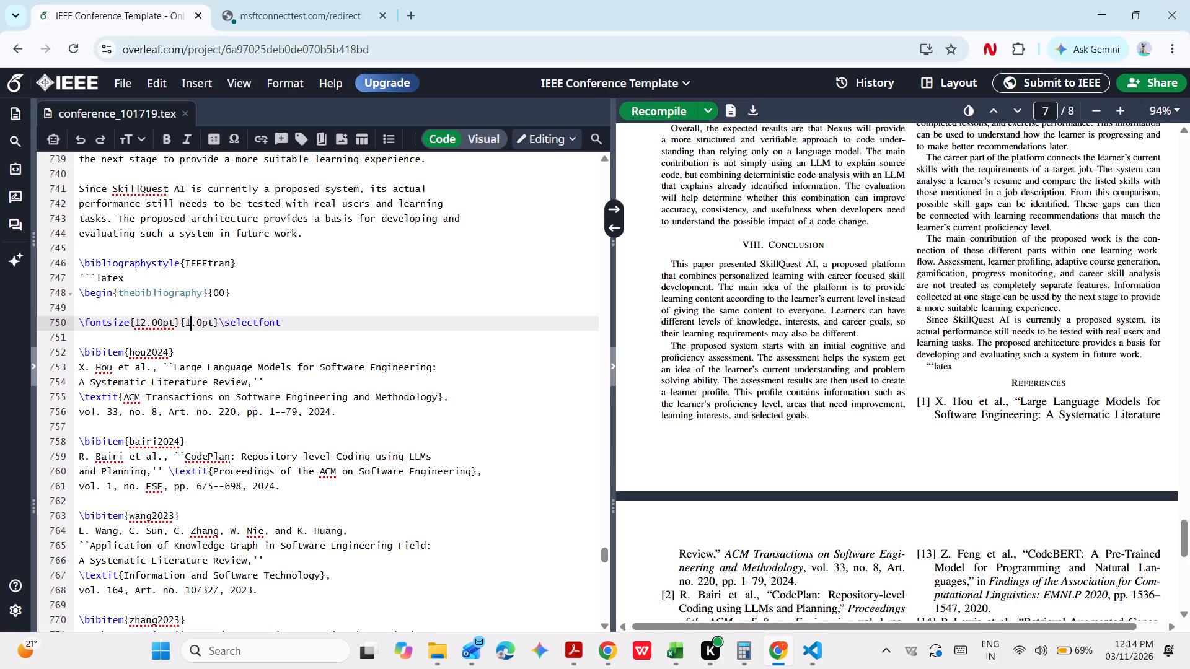
key(3)
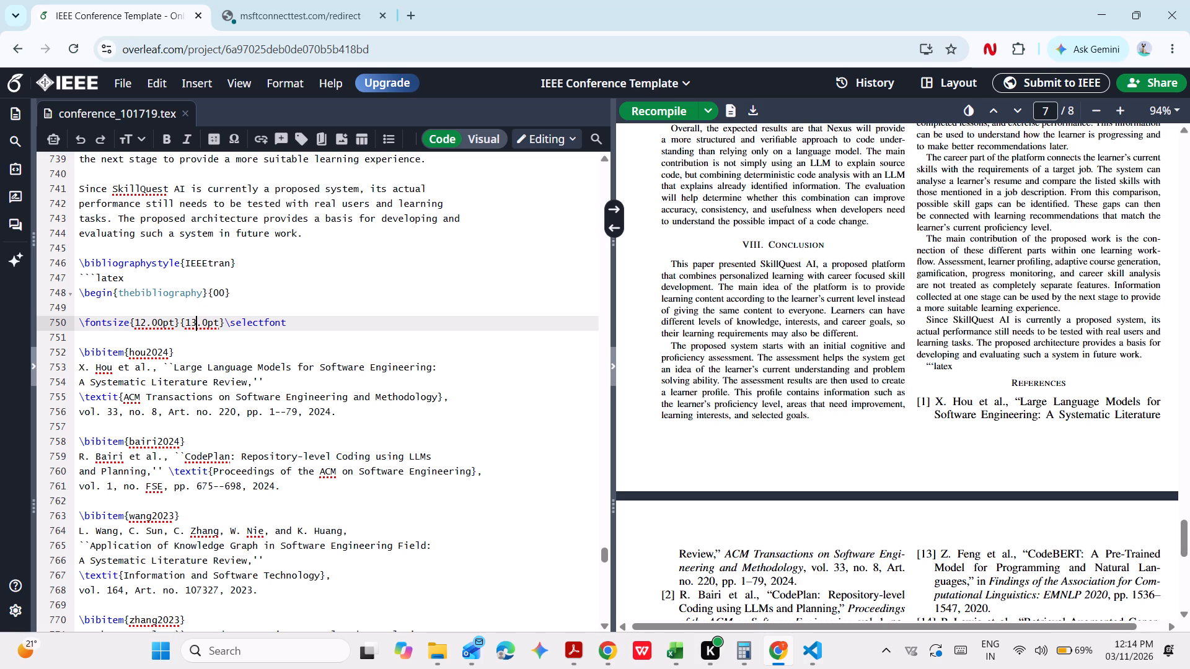
click(147, 330)
key(BackSpace)
key(1)
click(681, 103)
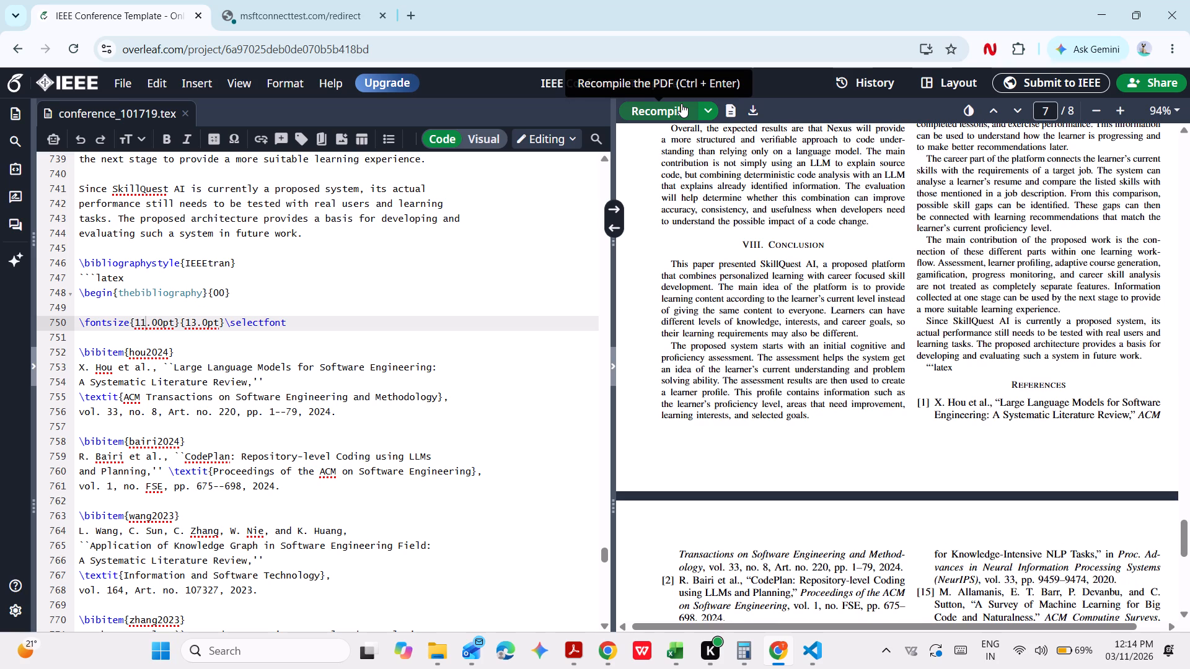
Jump from the compiled Conclusion text to its source and examine the Nexus bar graph figure code before it.
click(875, 294)
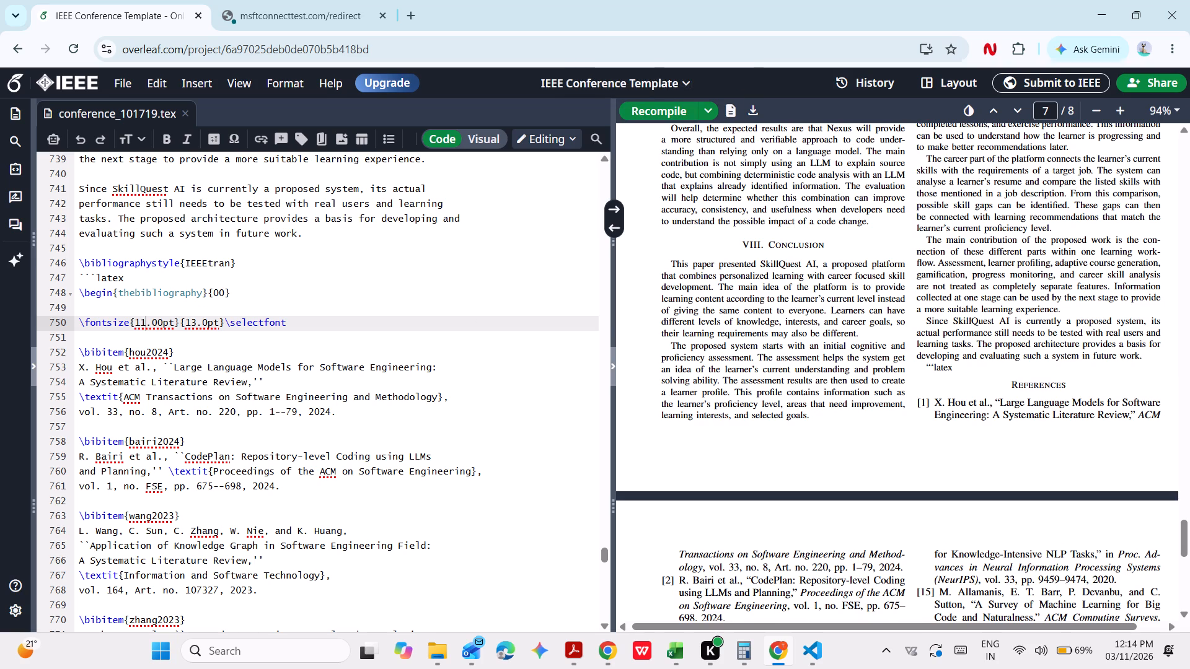
double_click(782, 316)
scroll(322, 390, up, 2)
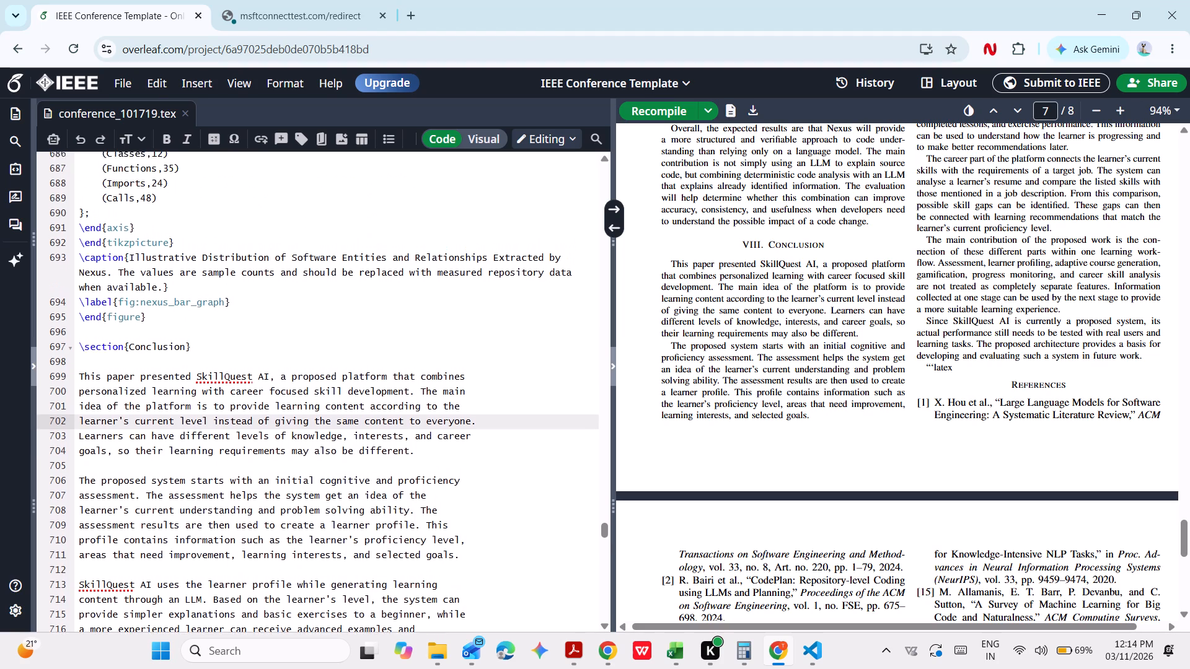
scroll(322, 390, up, 8)
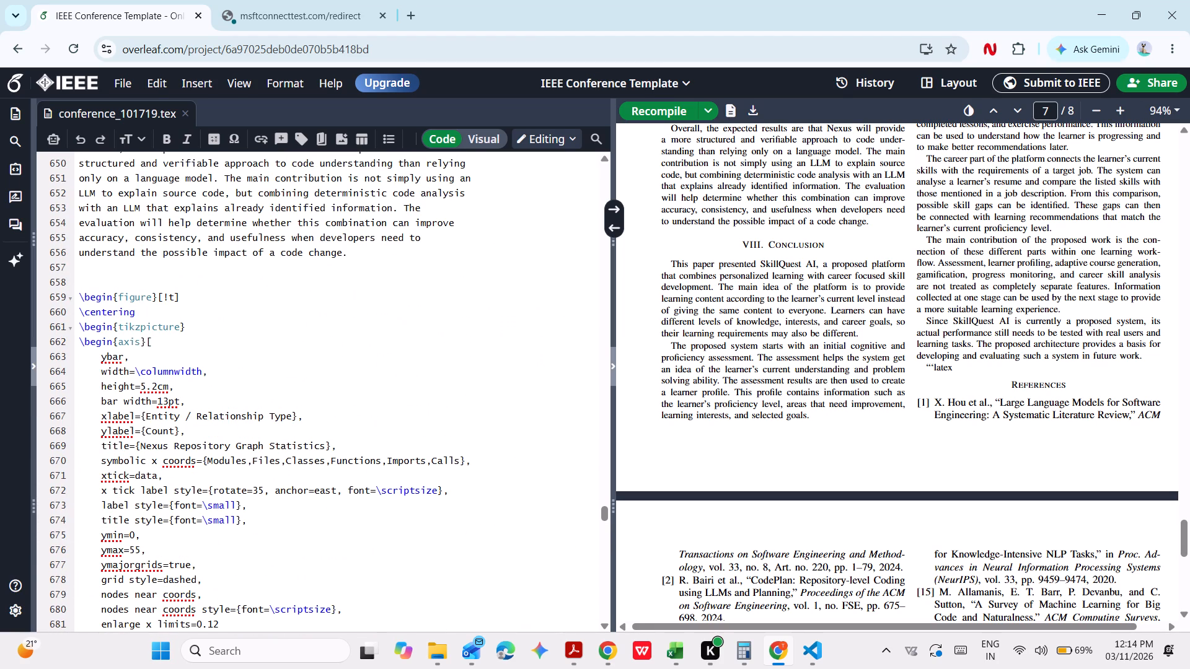
scroll(150, 434, down, 1)
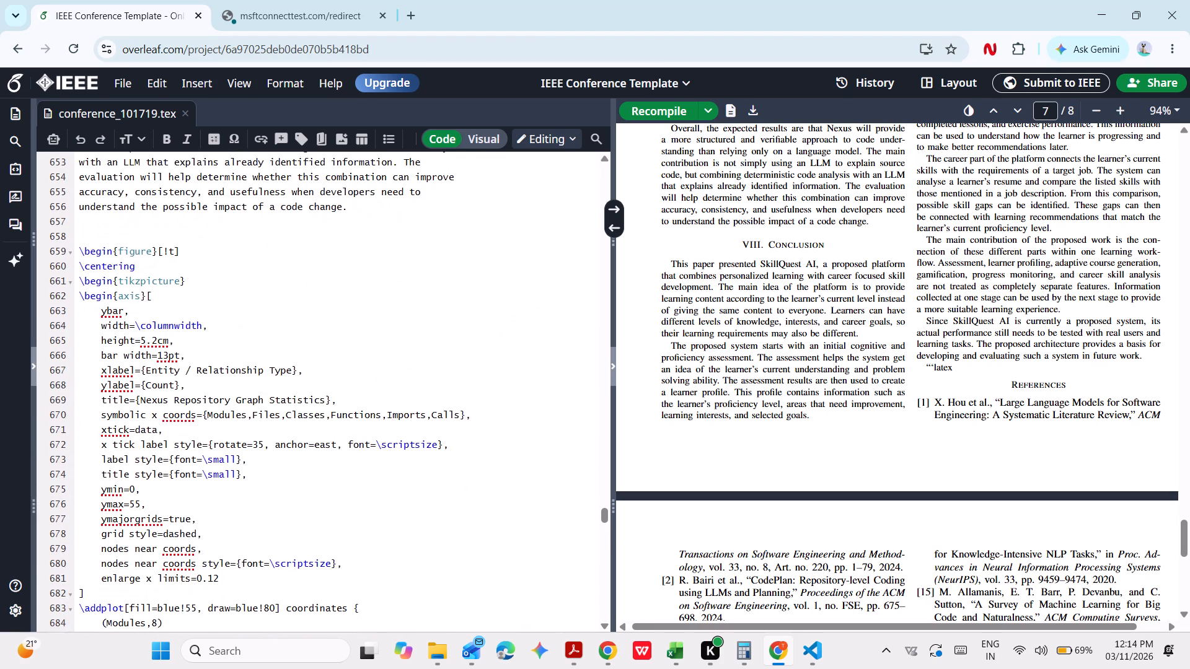
scroll(150, 434, down, 2)
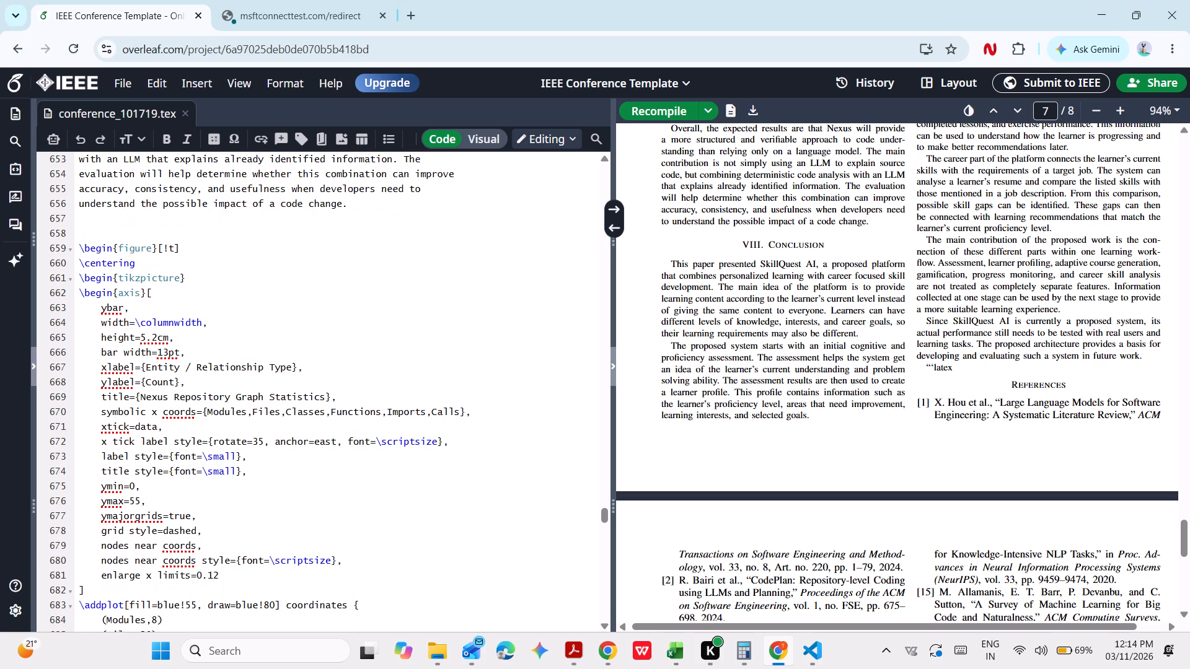
scroll(150, 434, down, 2)
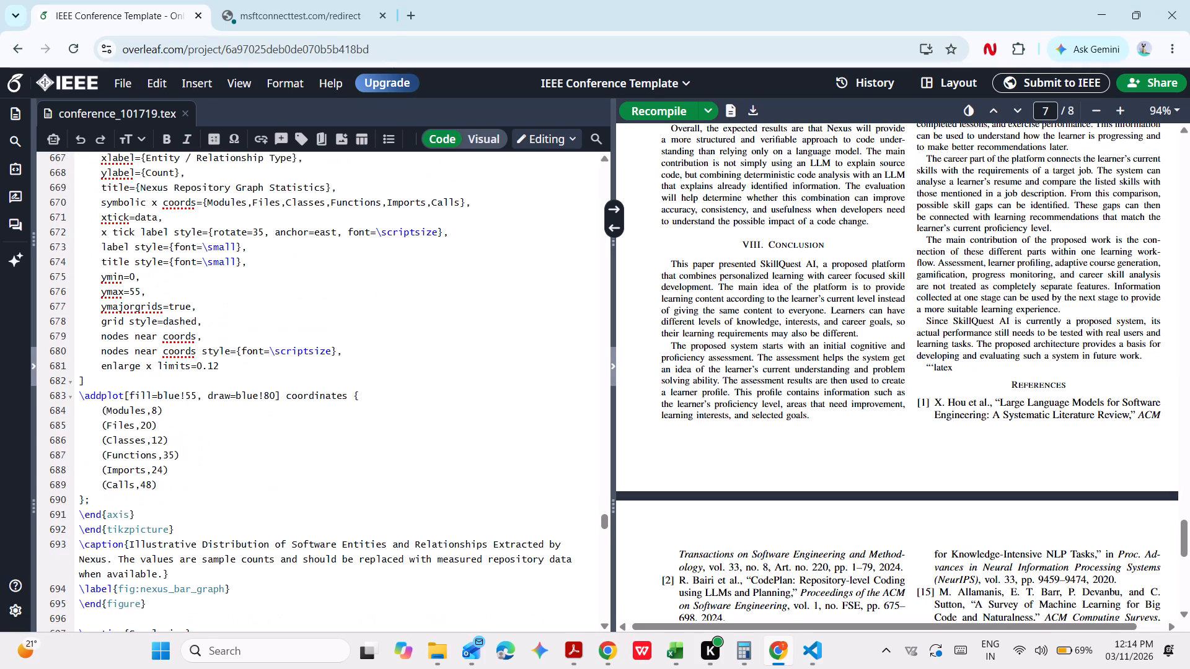
Look back through the LaTeX source from the bar graph figure to the author blocks and paper title.
scroll(150, 434, up, 9)
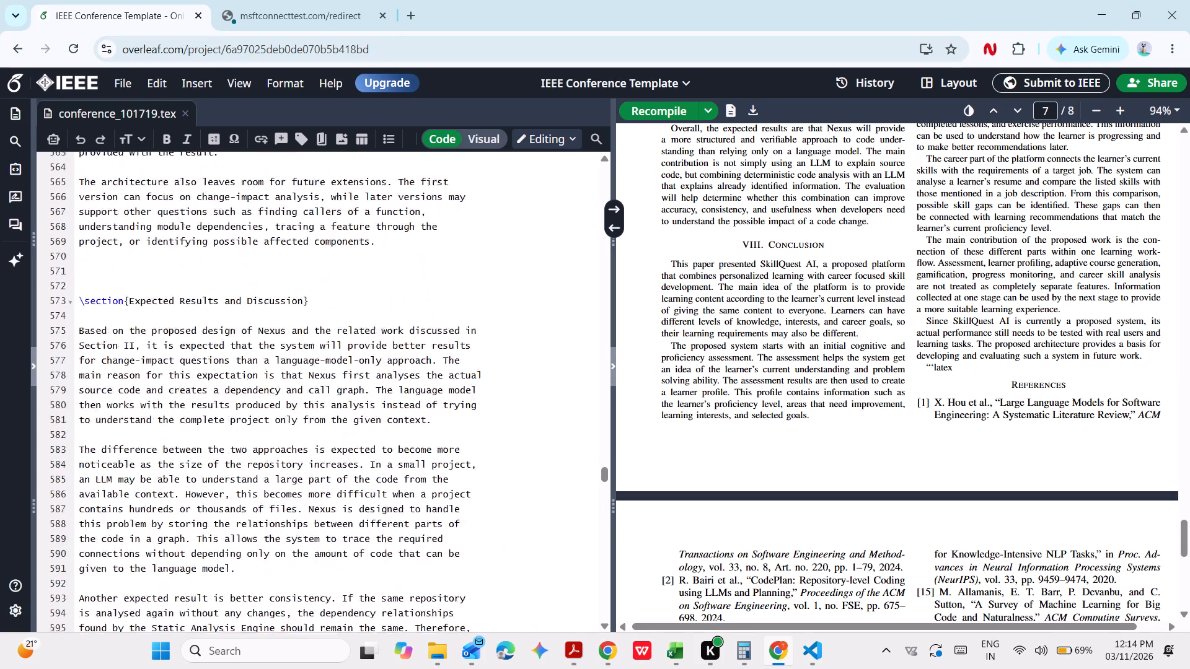
scroll(150, 434, up, 20)
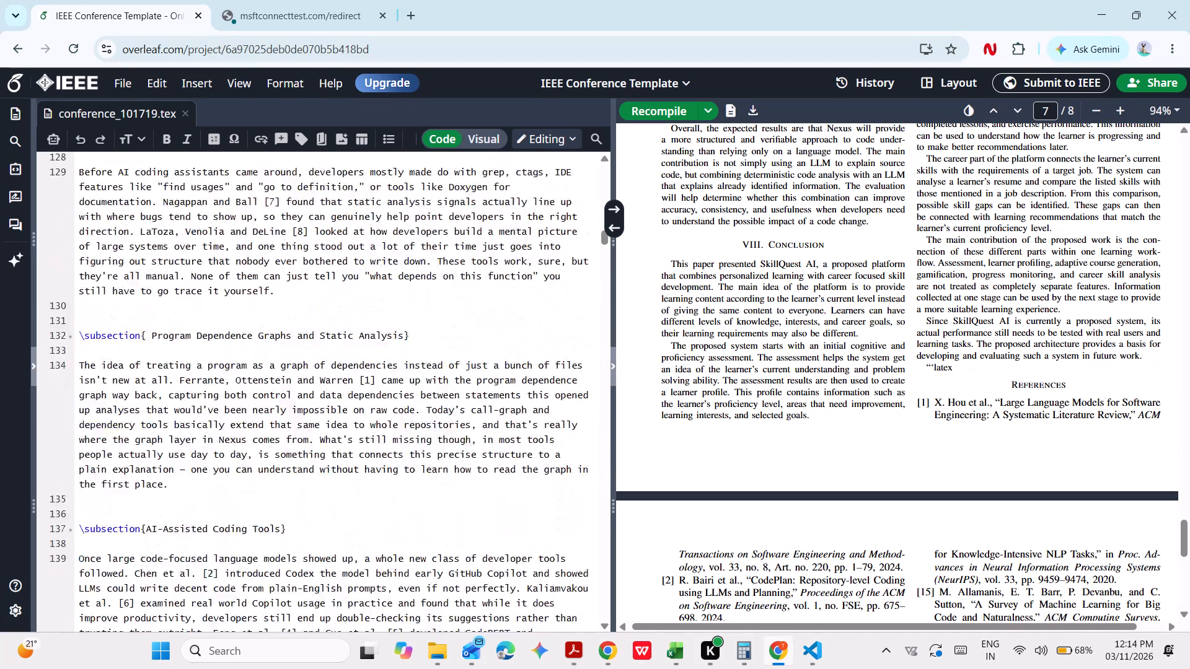
scroll(150, 434, up, 11)
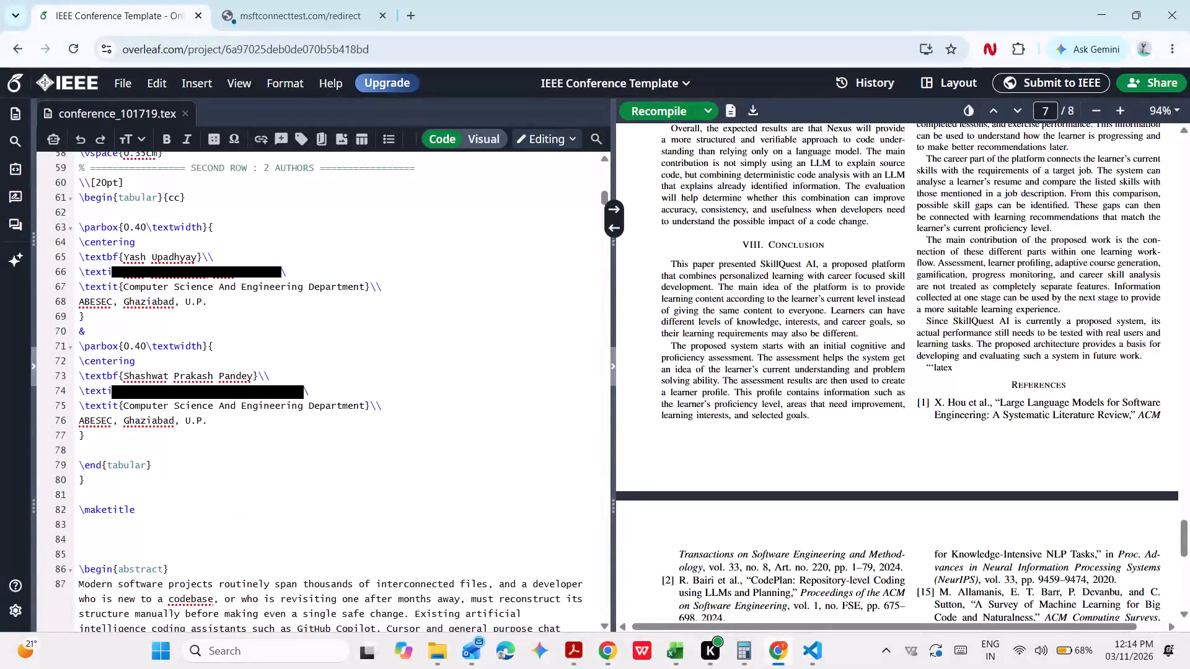
scroll(310, 402, up, 1)
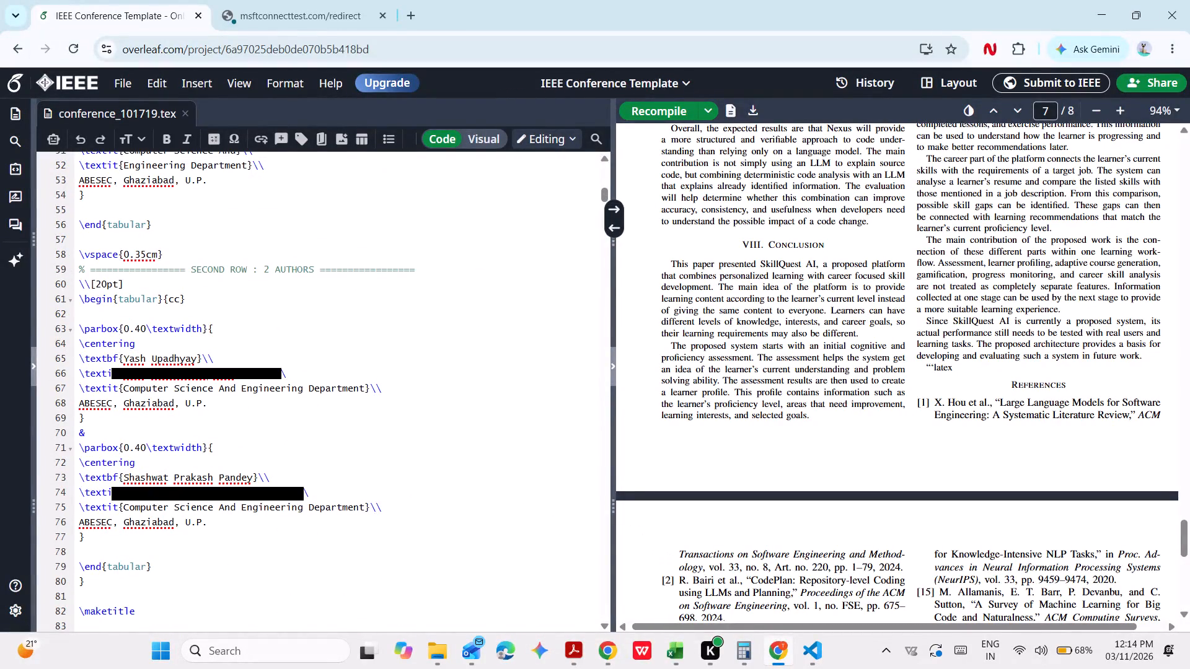
scroll(428, 460, up, 3)
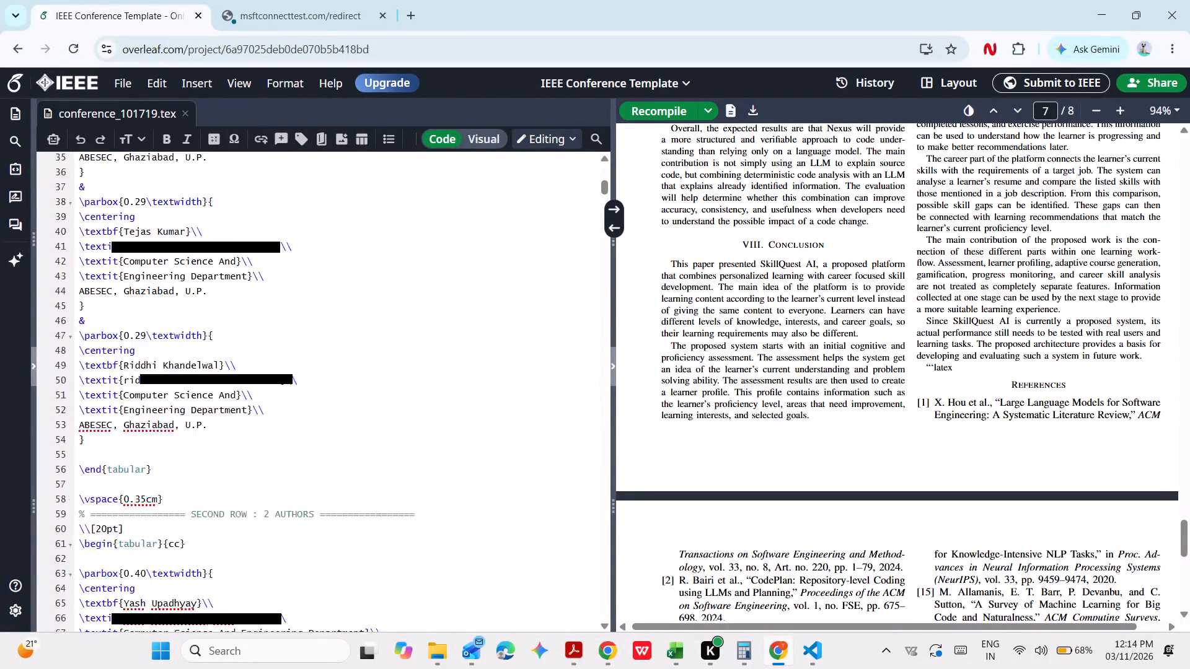
scroll(428, 460, up, 4)
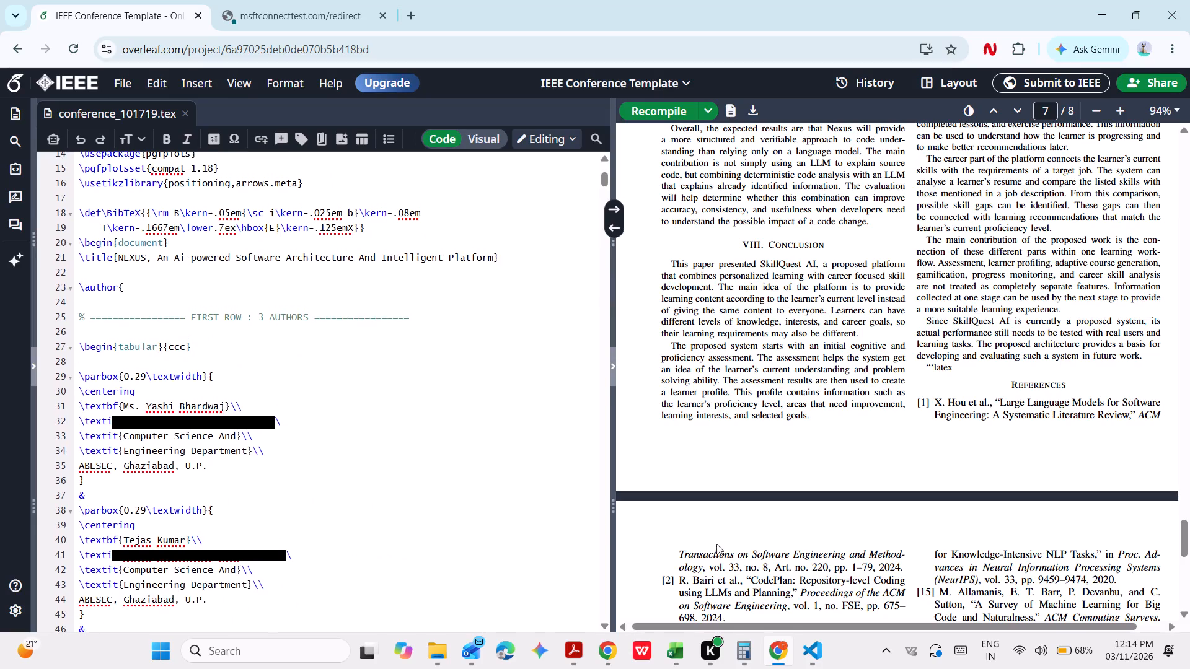
Jump from the compiled references to their source and set the bibliography's font size to 10.00pt.
scroll(778, 553, down, 12)
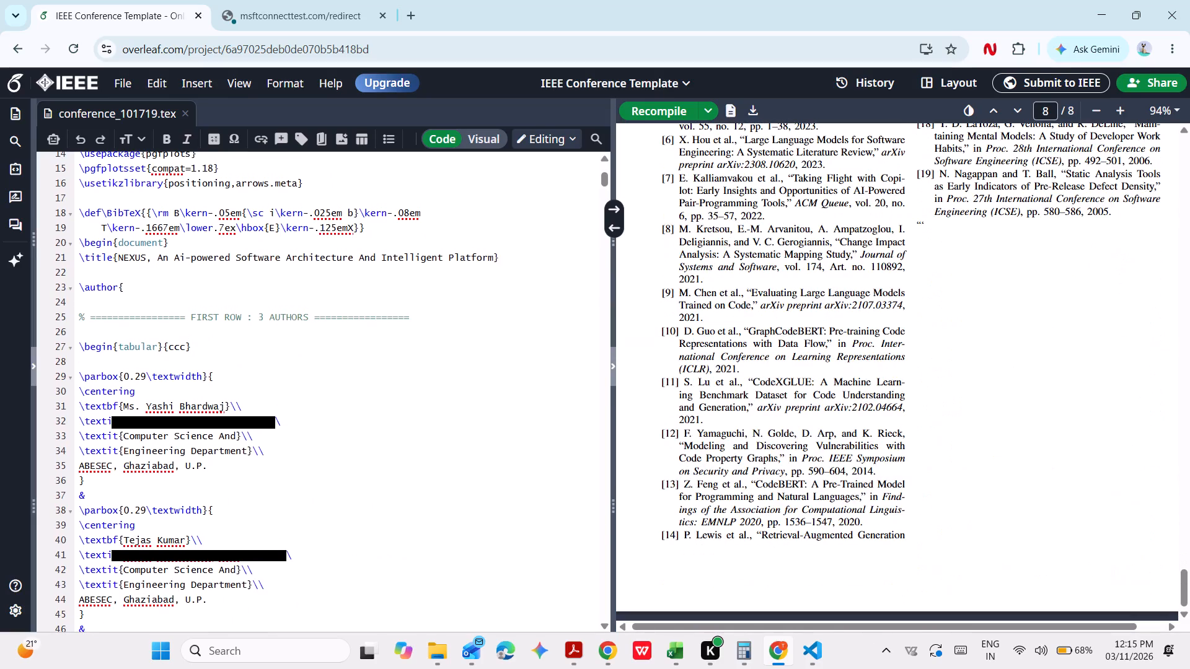
double_click(762, 470)
scroll(762, 470, up, 3)
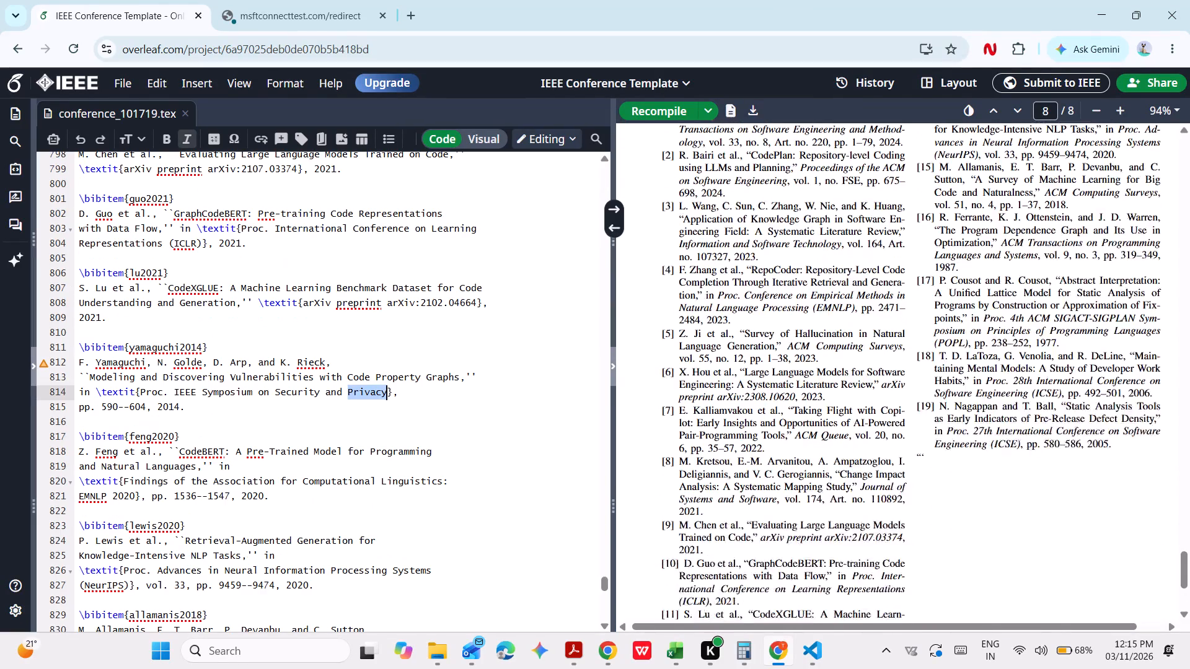
scroll(762, 470, up, 5)
scroll(458, 432, up, 2)
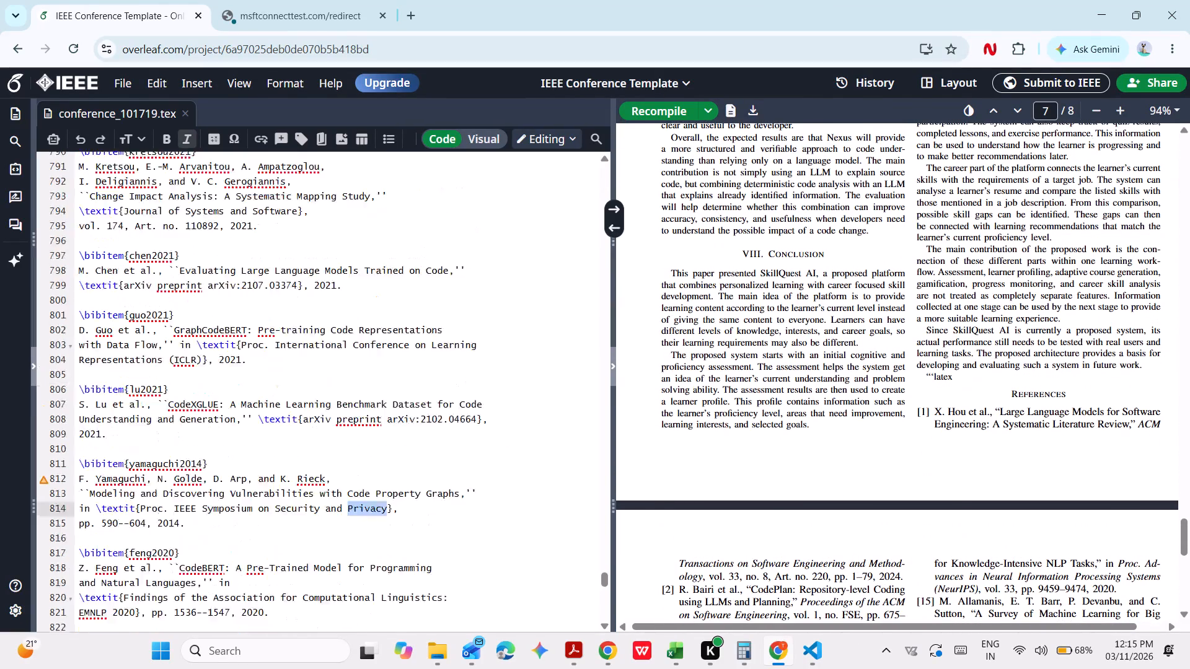
scroll(458, 432, up, 8)
scroll(458, 432, down, 2)
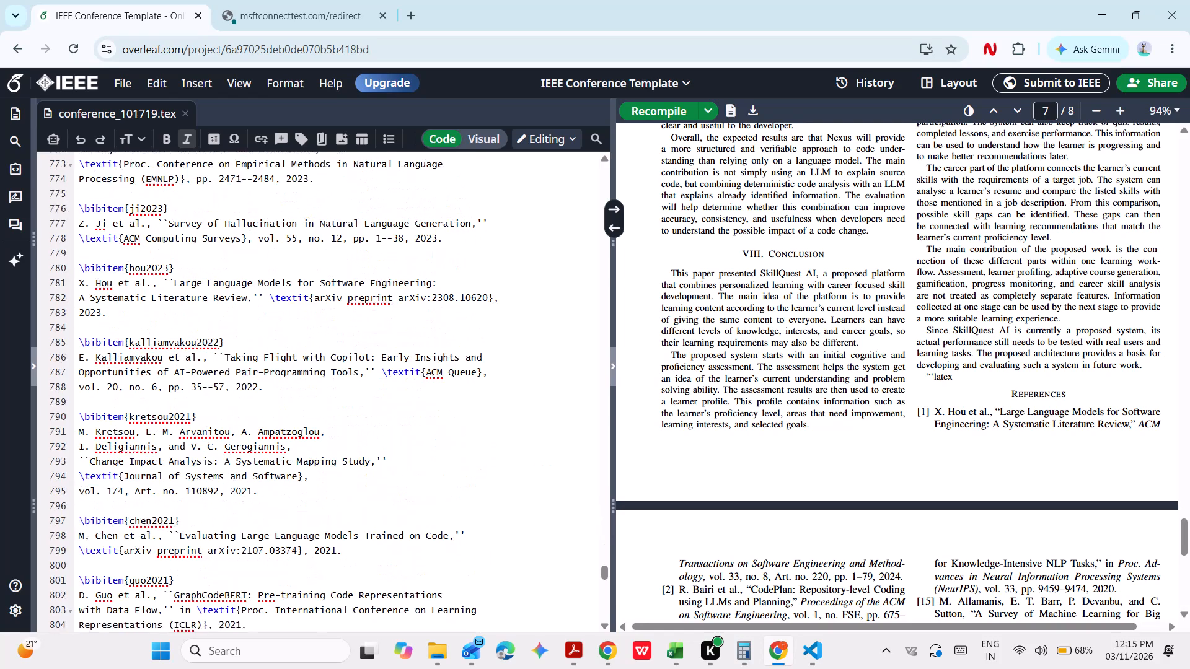
scroll(458, 432, down, 5)
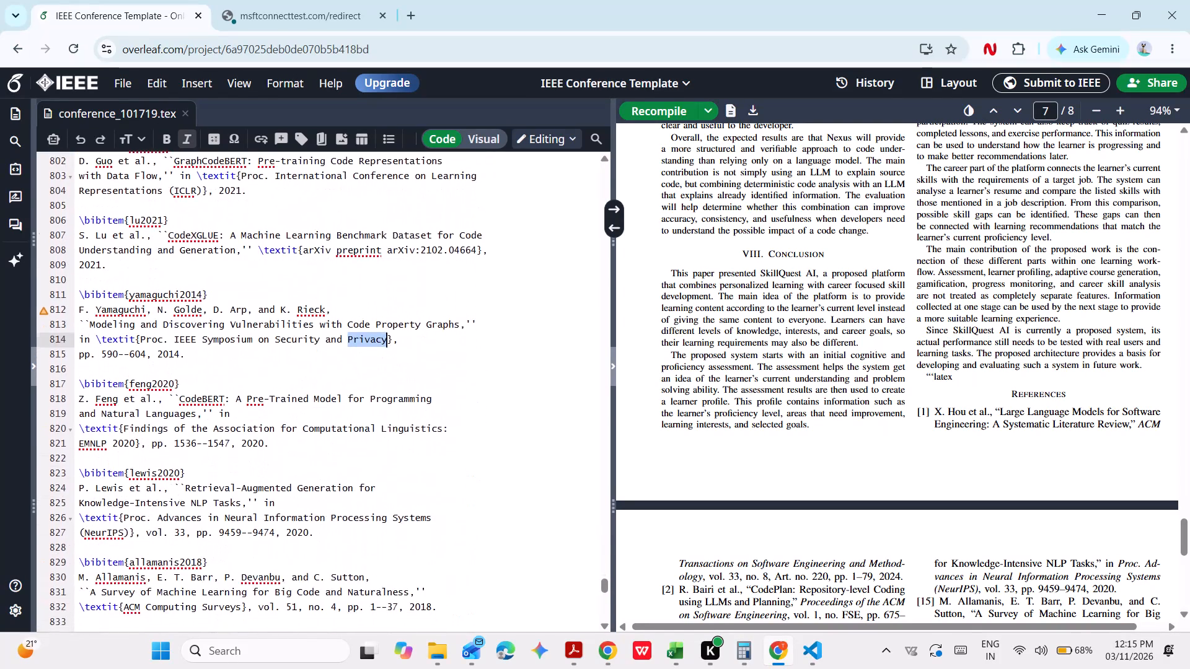
scroll(458, 432, down, 3)
scroll(458, 432, up, 15)
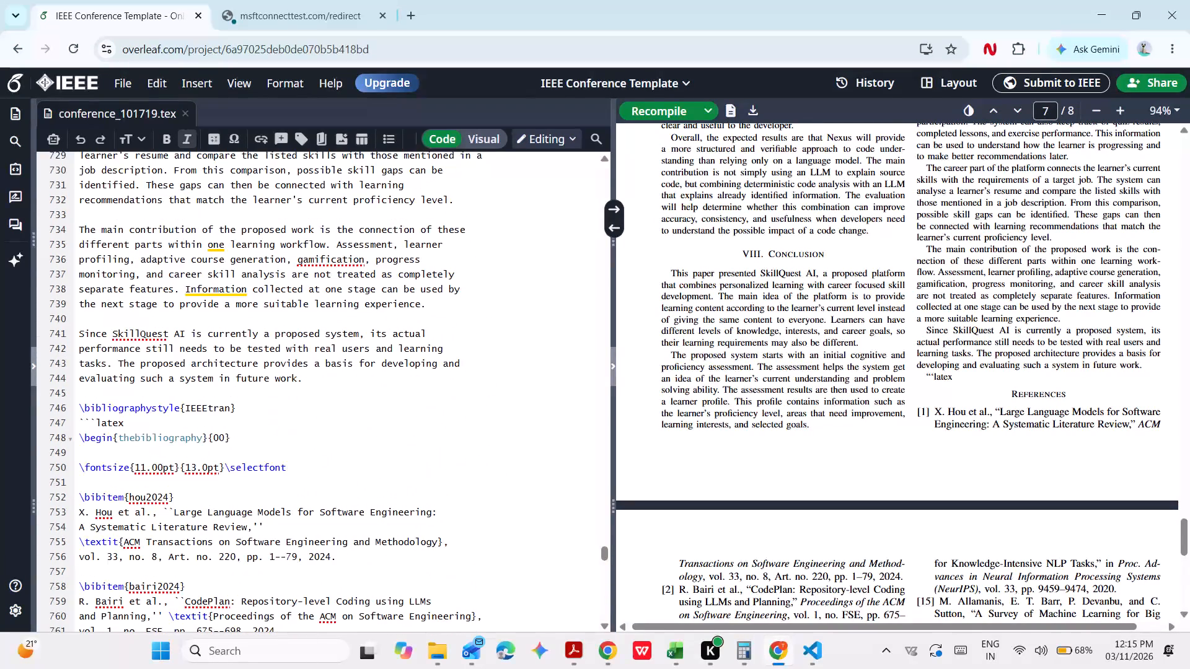
click(146, 467)
key(BackSpace)
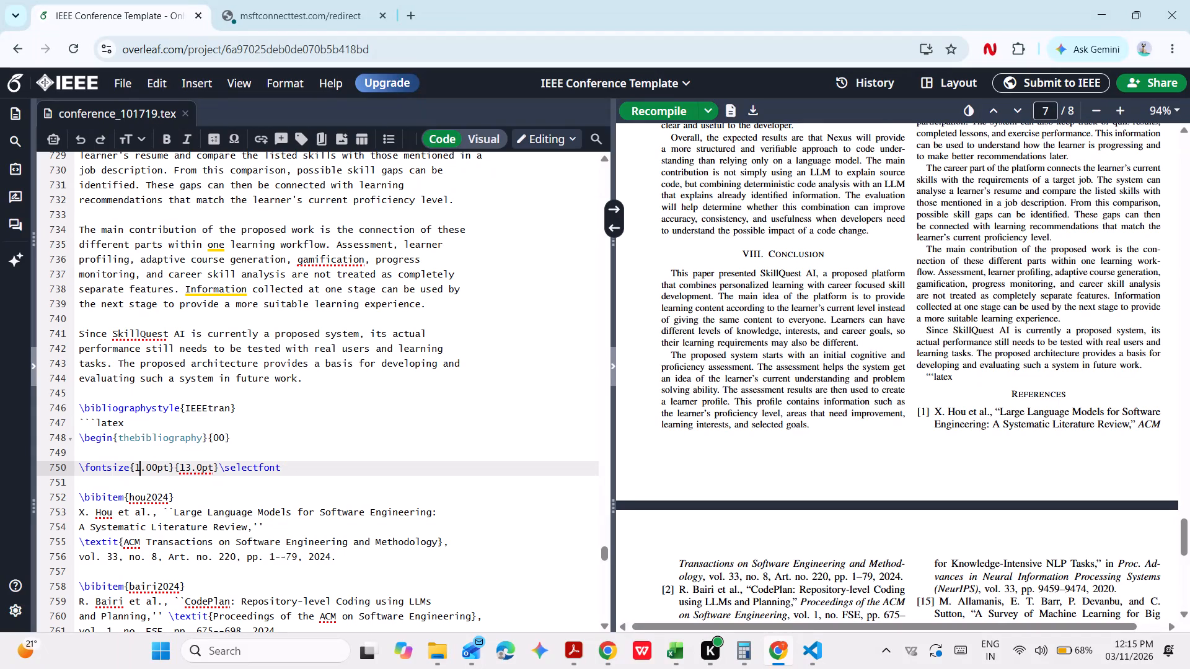
key(0)
Set the bibliography's line spacing to 12.0pt and recompile the paper.
key(Right)
key(Right)
key(Right)
key(Right)
key(Right)
key(Right)
key(Right)
key(Right)
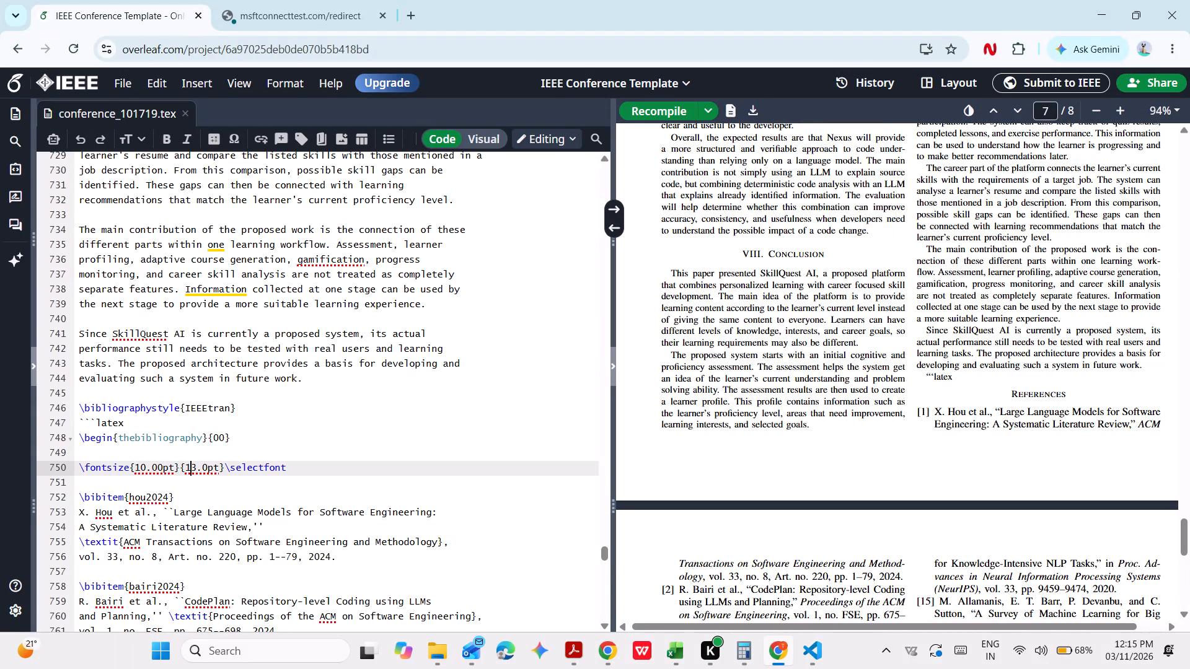
key(Right)
key(BackSpace)
key(2)
click(650, 113)
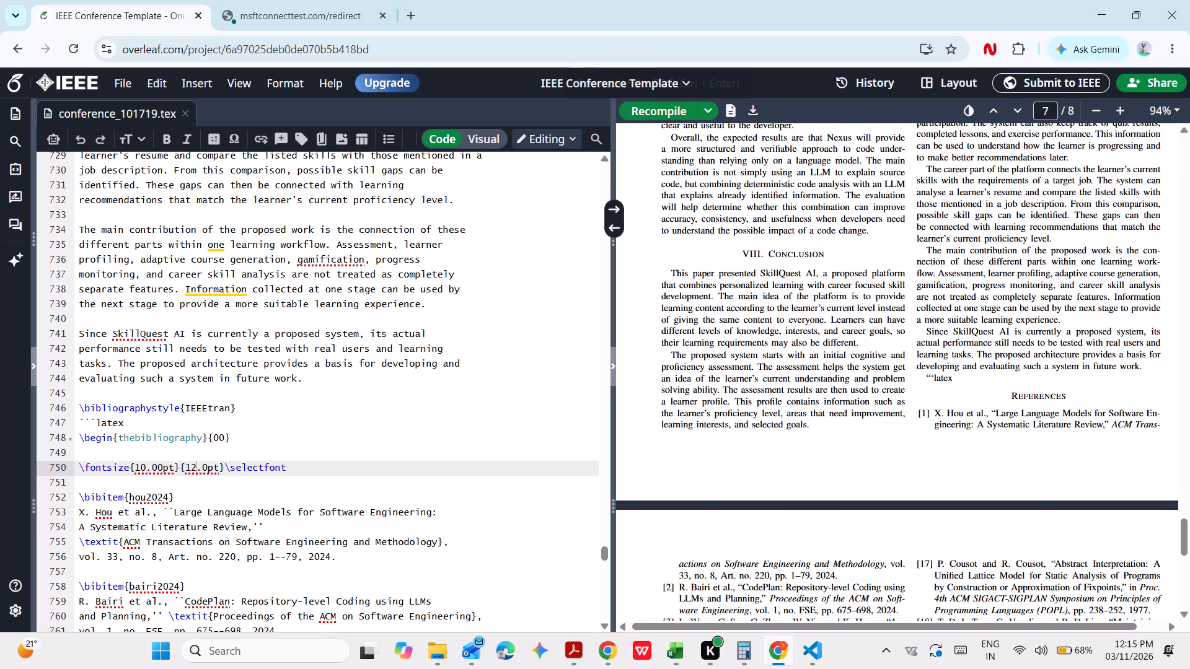
Examine the layout of the compiled reference list from the Conclusion page to the last page, and save the project.
scroll(899, 325, down, 7)
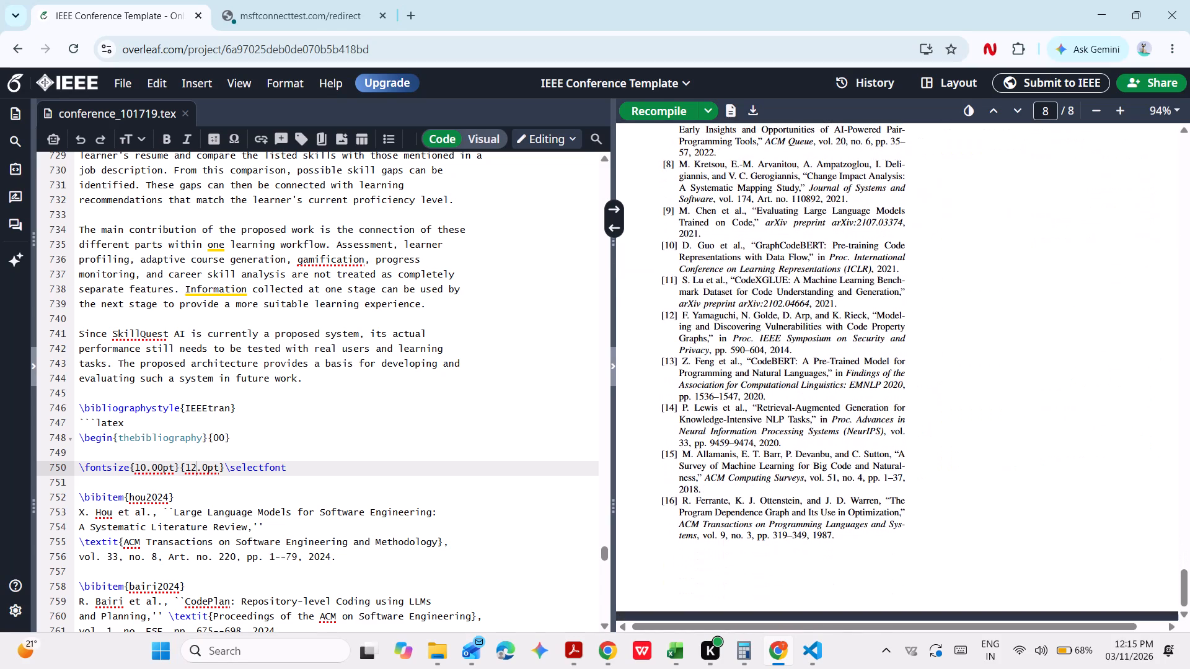
scroll(899, 325, up, 7)
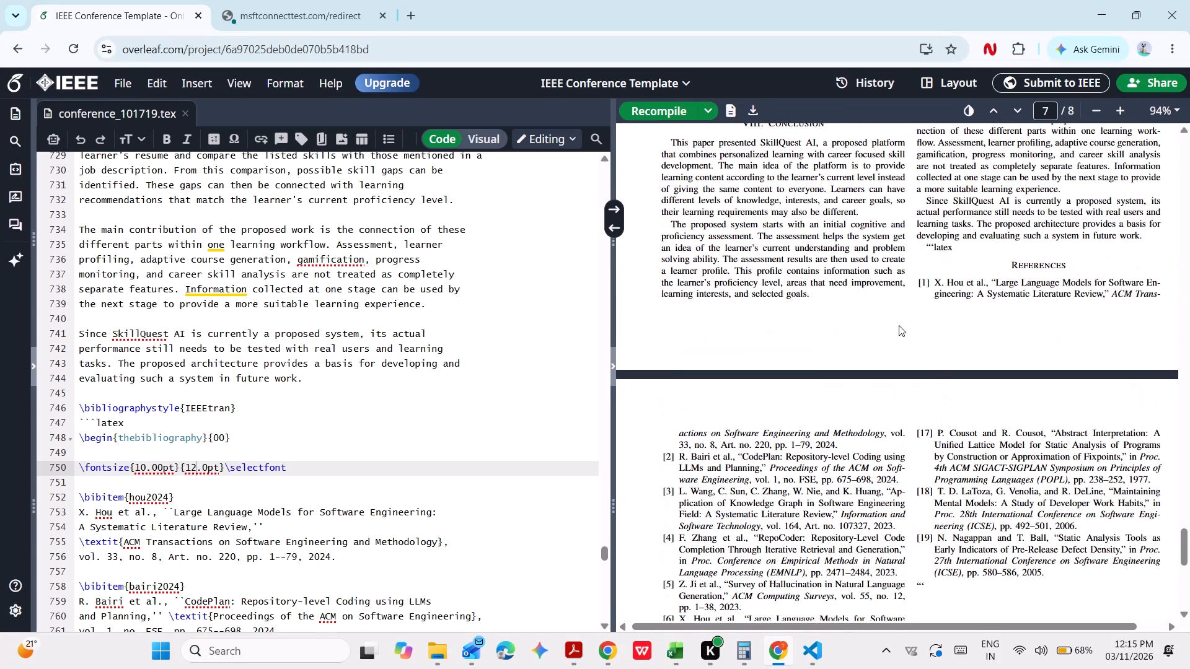
scroll(899, 325, down, 2)
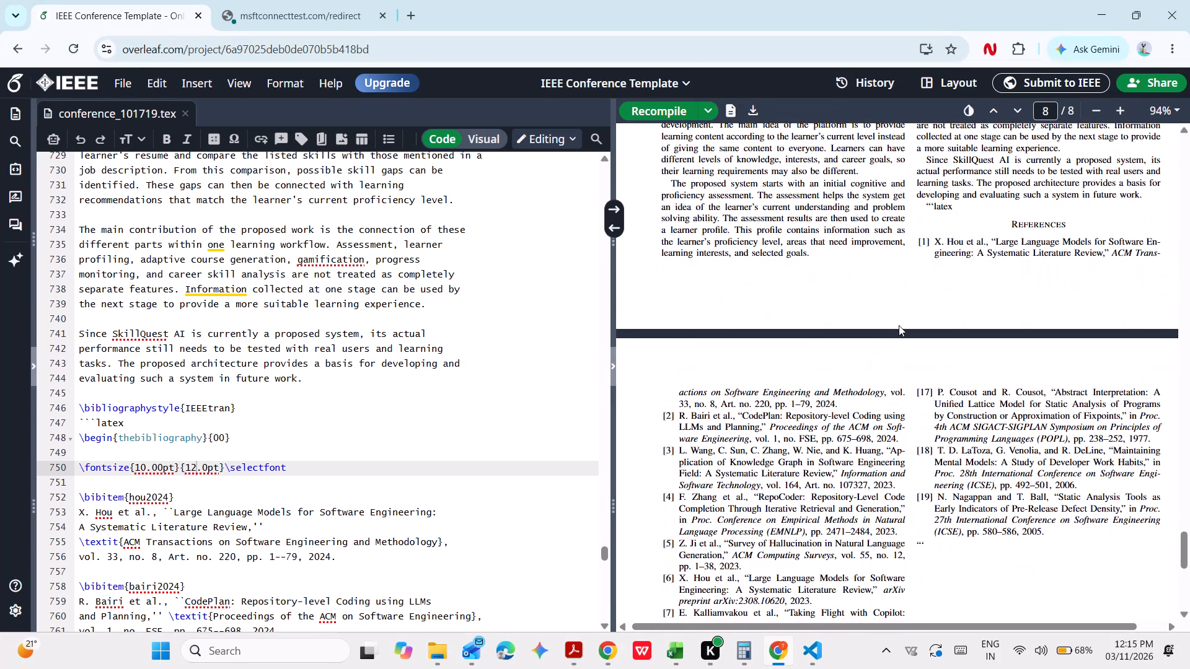
scroll(899, 325, down, 3)
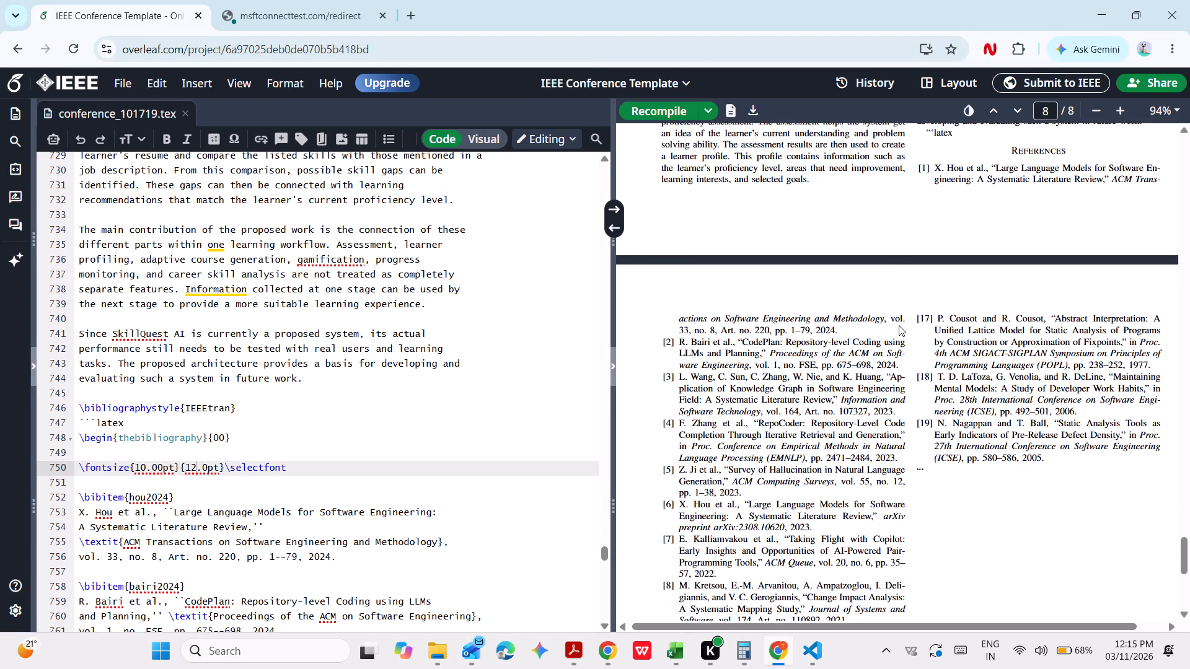
scroll(899, 325, down, 3)
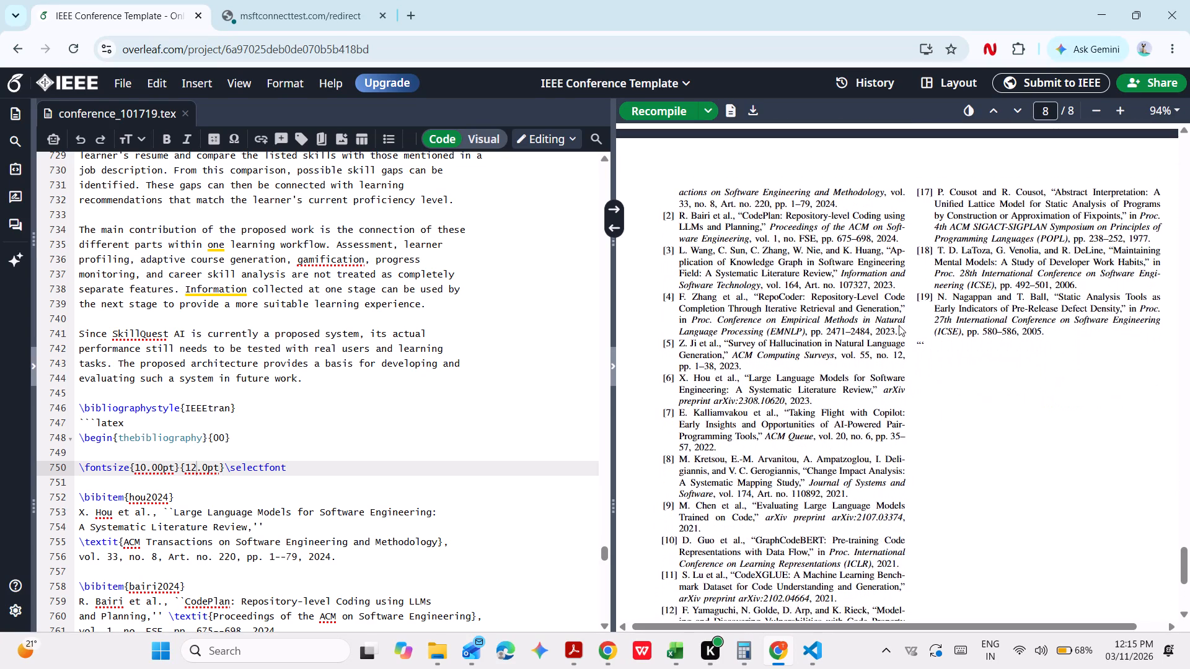
scroll(899, 325, down, 3)
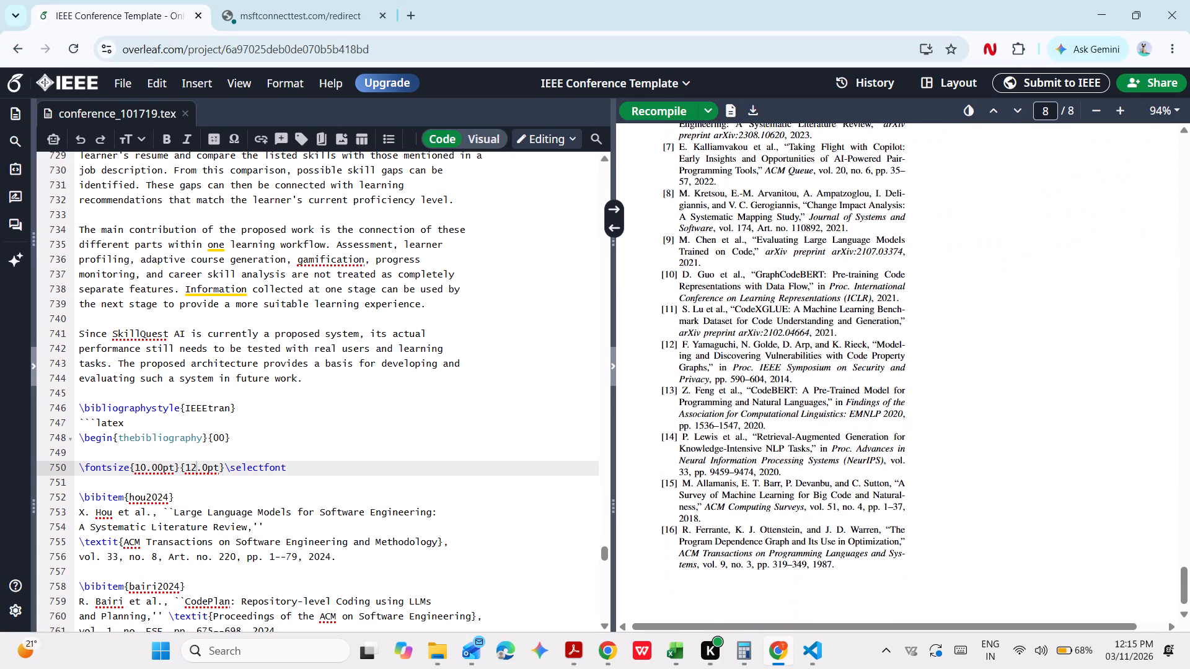
key(ctrl+s)
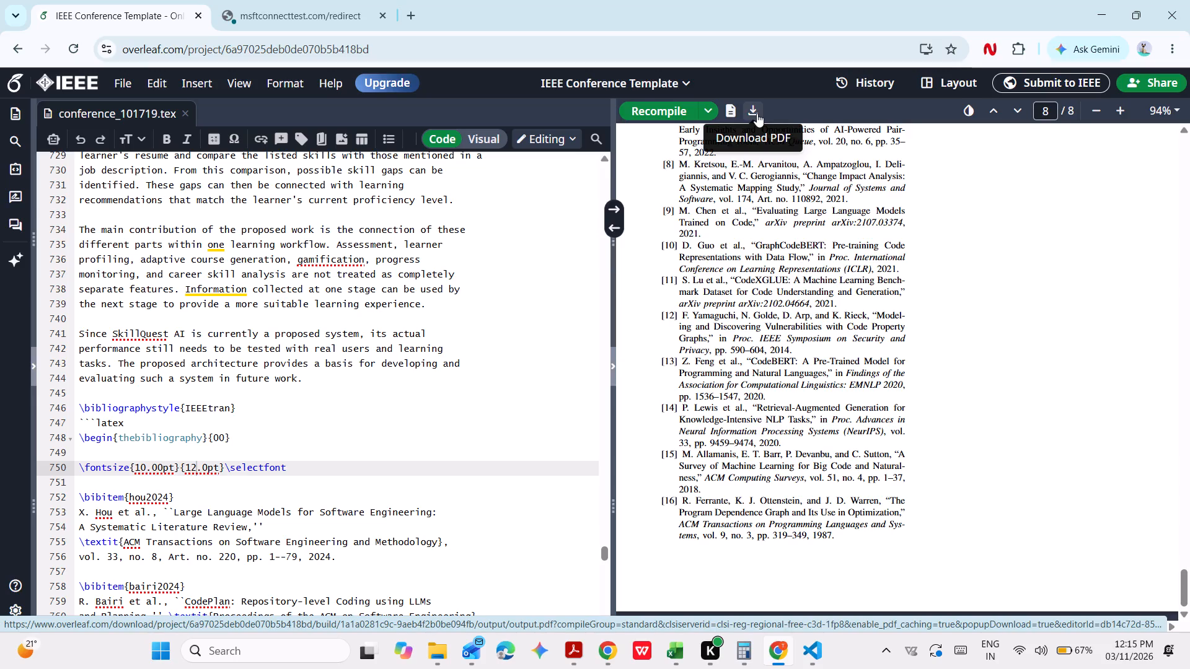
Look through the compiled paper, checking the title page, the references and the architecture figure pages.
scroll(681, 668, up, 6)
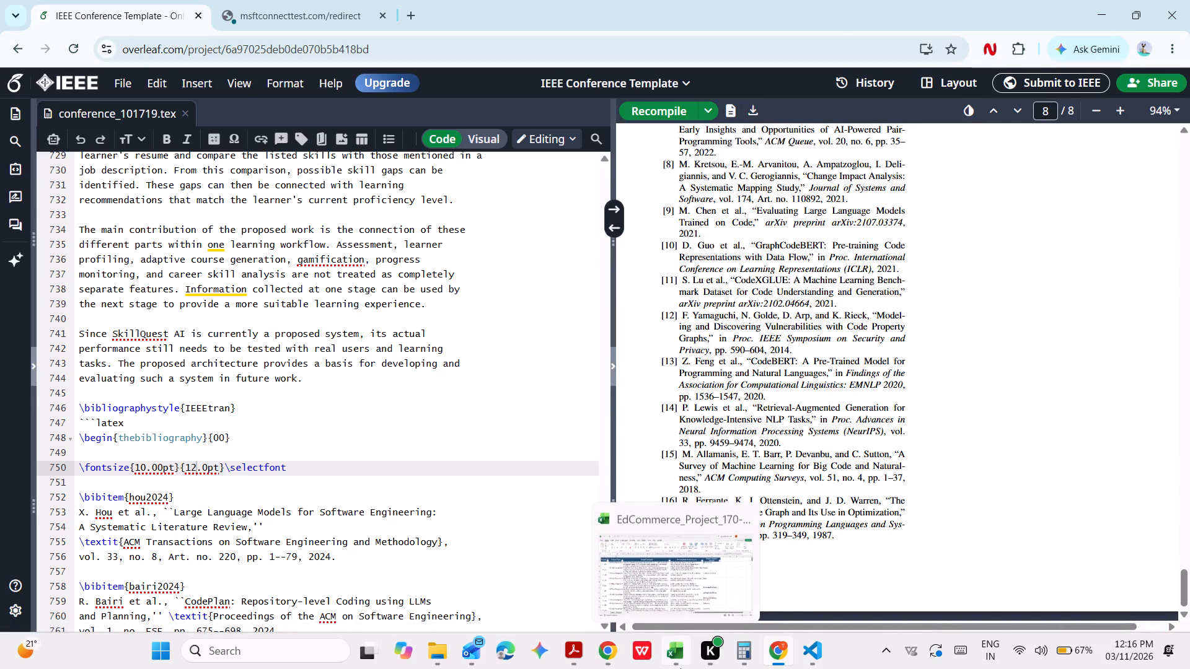
scroll(738, 147, up, 17)
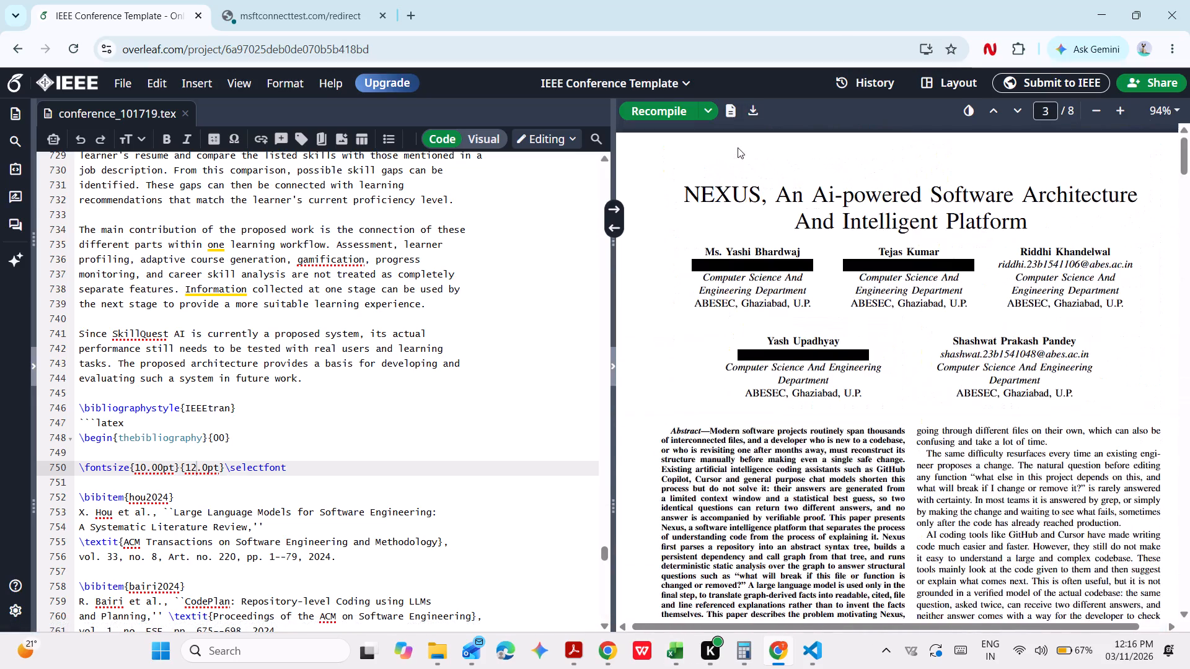
scroll(907, 393, down, 17)
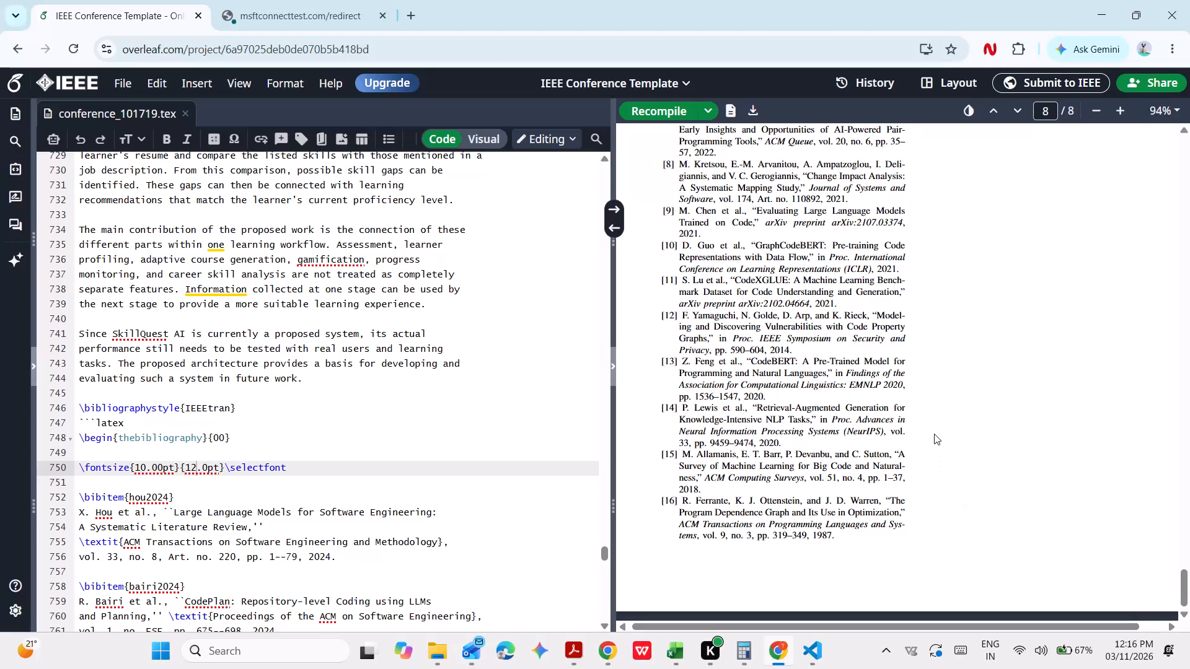
scroll(934, 434, up, 15)
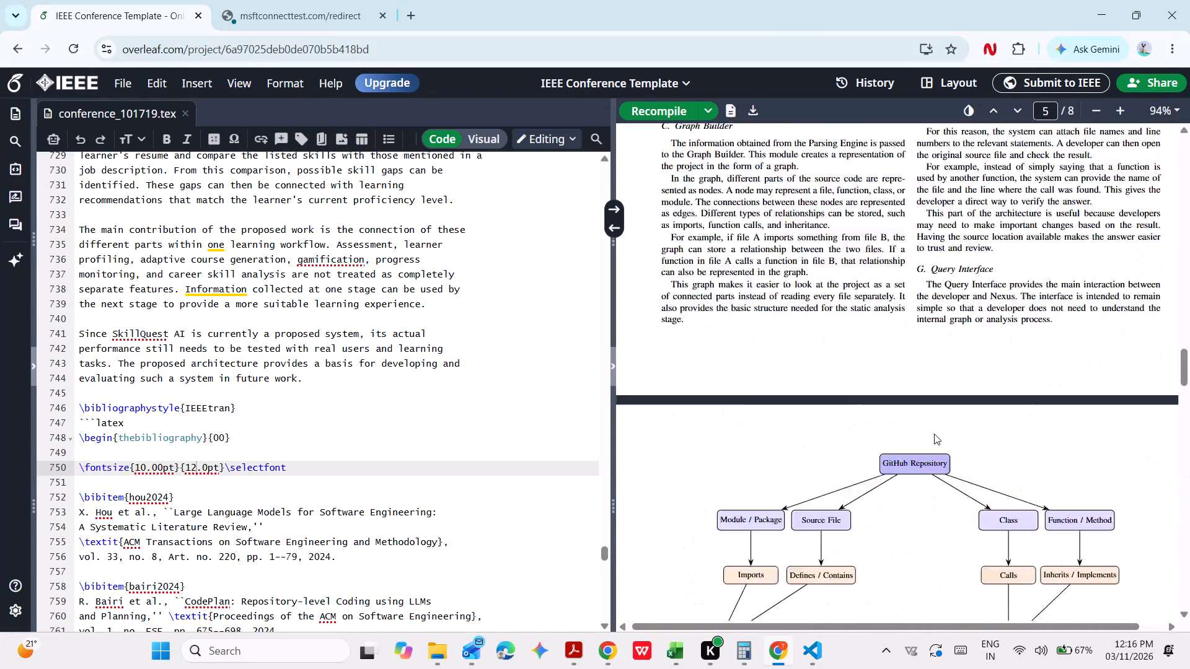
scroll(934, 434, up, 1)
scroll(934, 434, down, 1)
scroll(934, 434, up, 5)
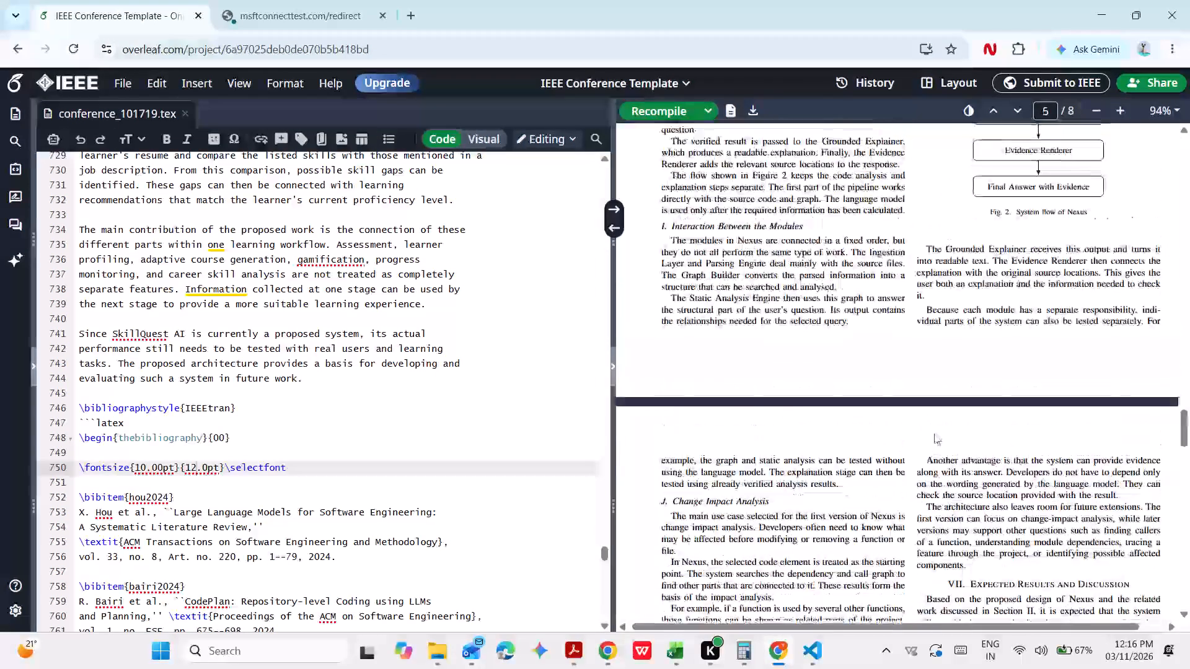
scroll(934, 434, up, 5)
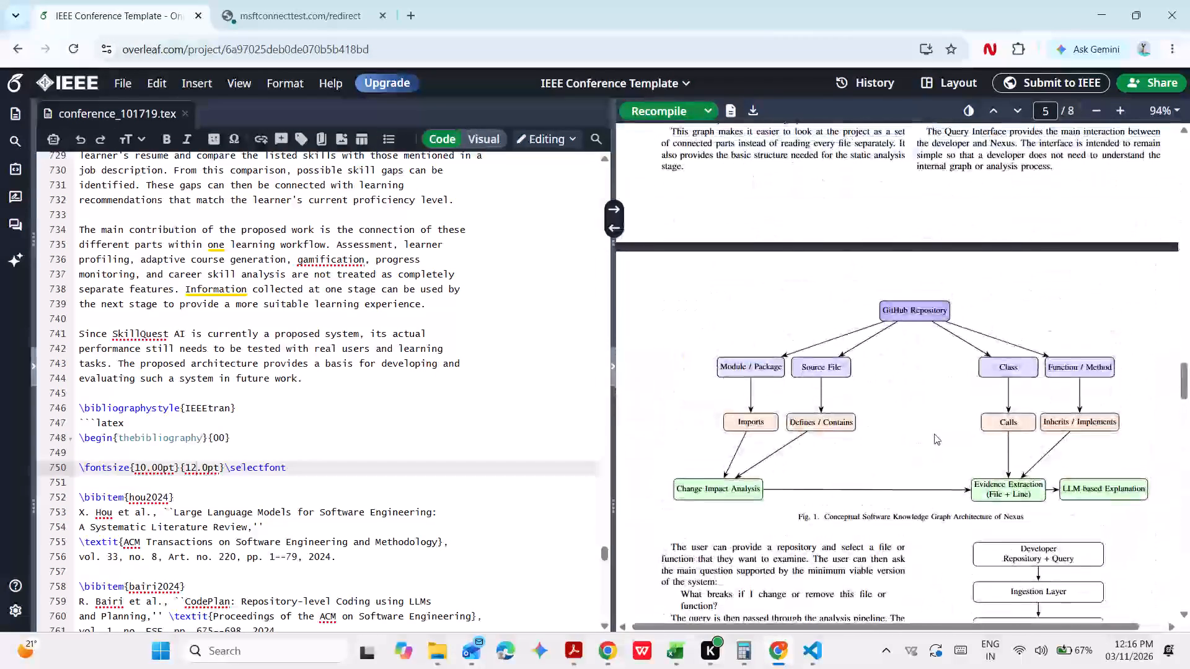
Save and recompile the project, and download the paper as a PDF.
key(ctrl+s)
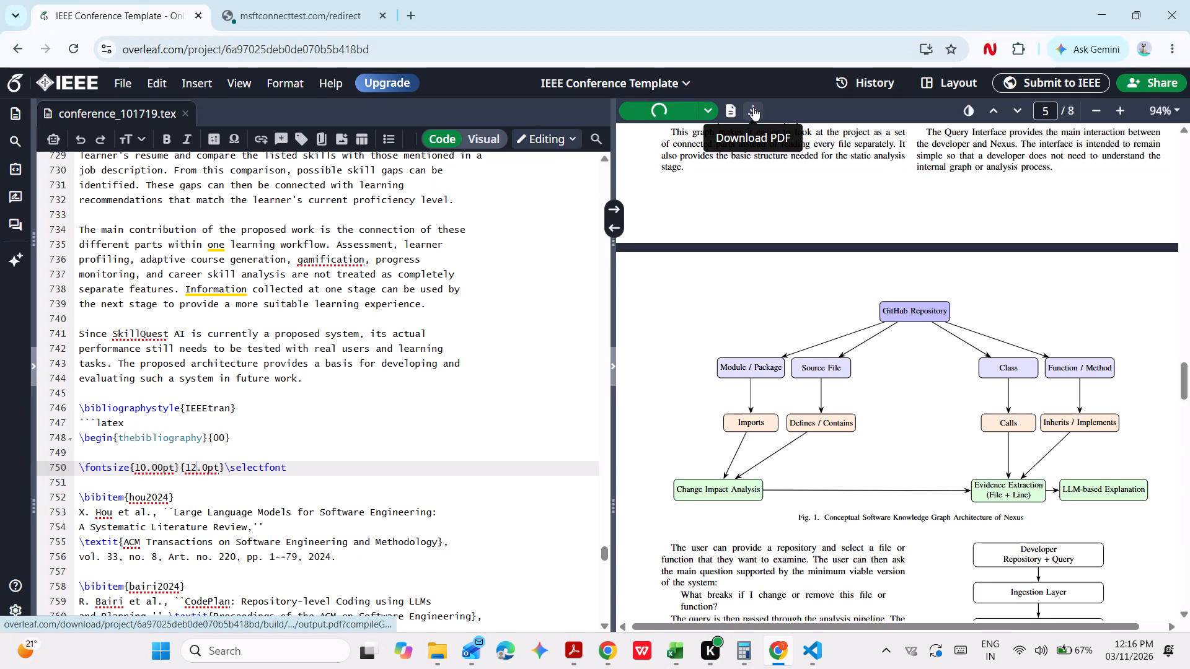
click(753, 107)
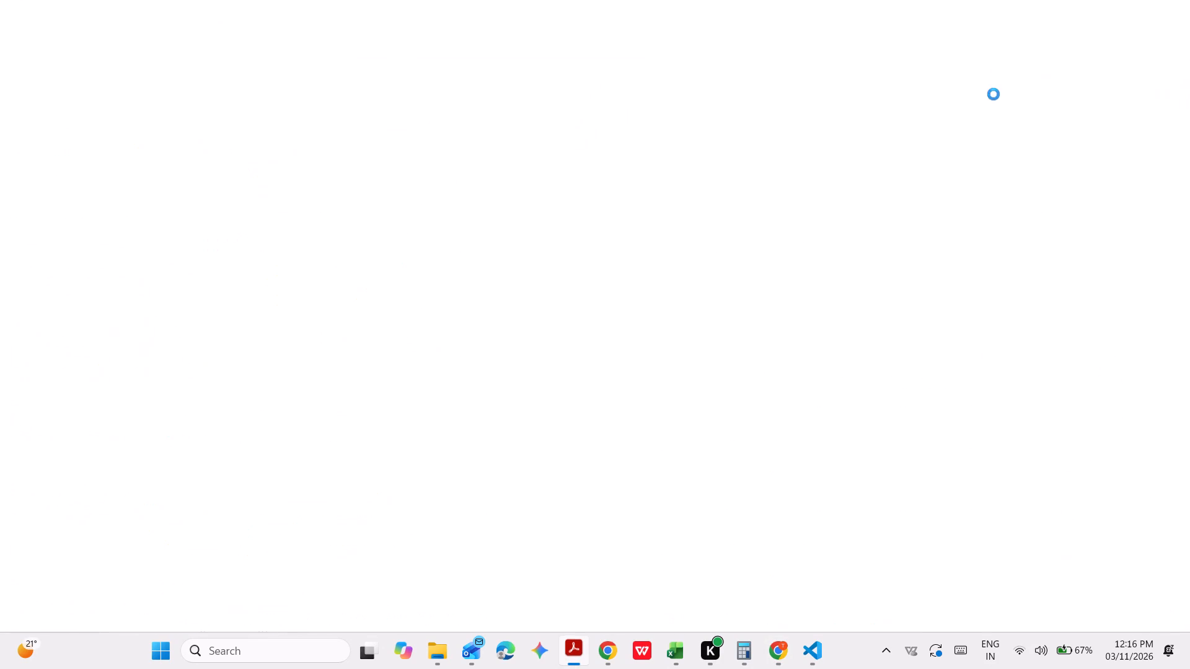
Review the downloaded PDF in Adobe Acrobat, examining its sections, figures and references for layout.
scroll(858, 285, down, 5)
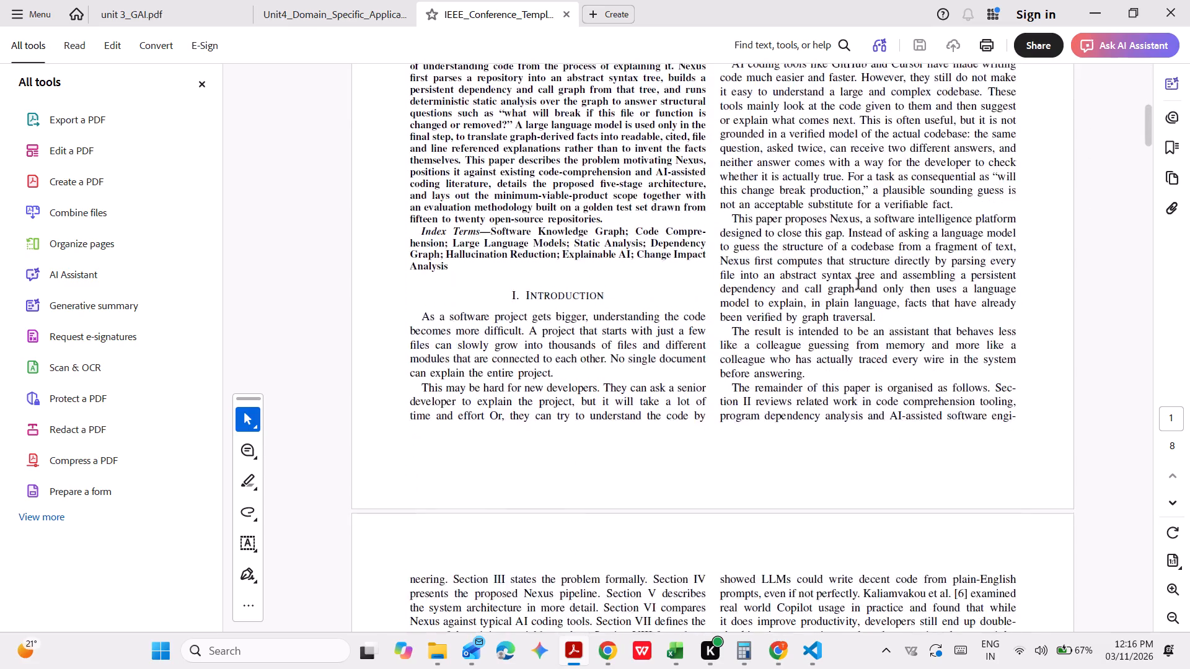
scroll(858, 285, down, 9)
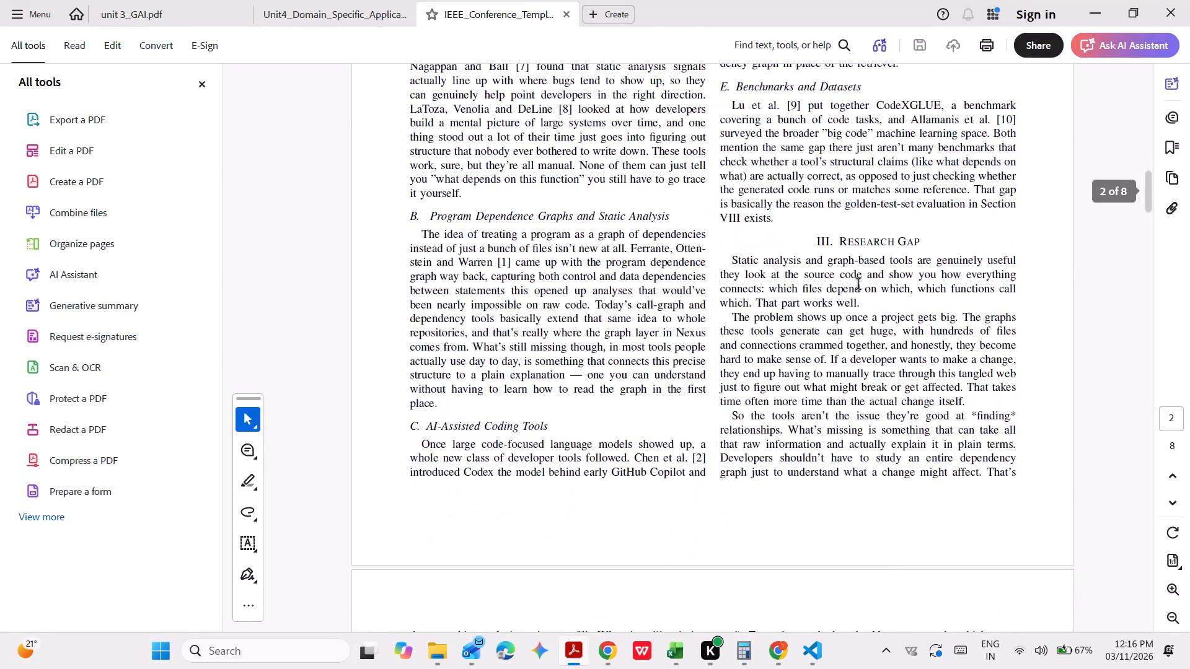
scroll(858, 285, down, 10)
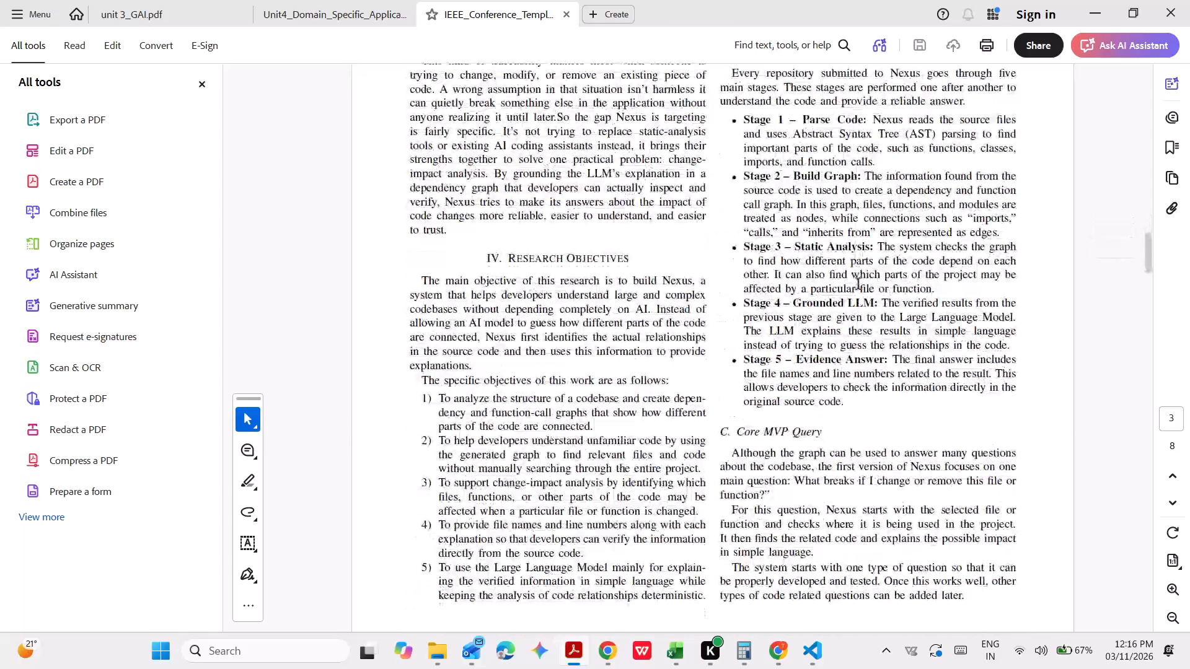
scroll(858, 285, down, 12)
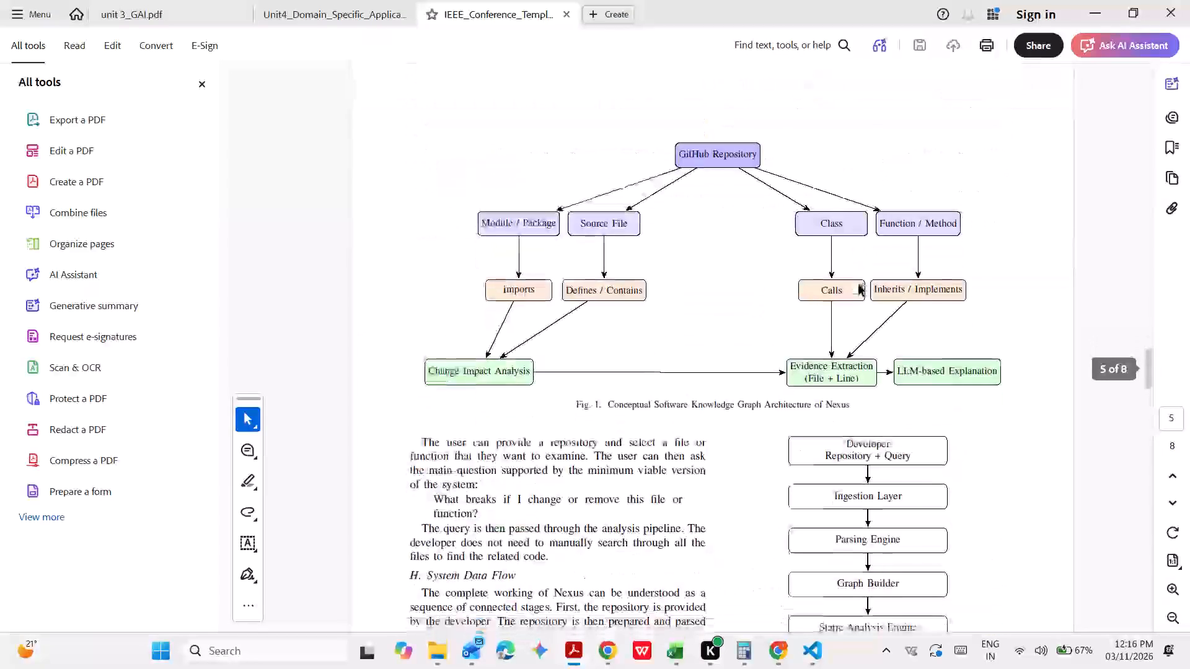
scroll(858, 285, down, 12)
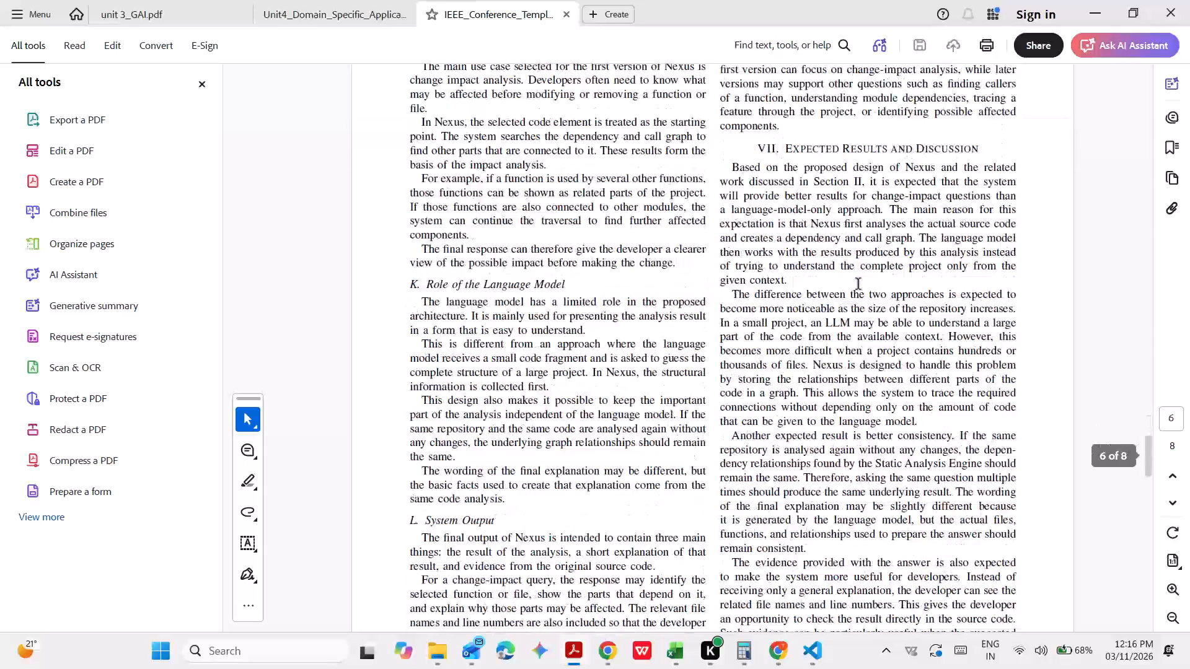
scroll(858, 285, down, 11)
scroll(858, 285, up, 7)
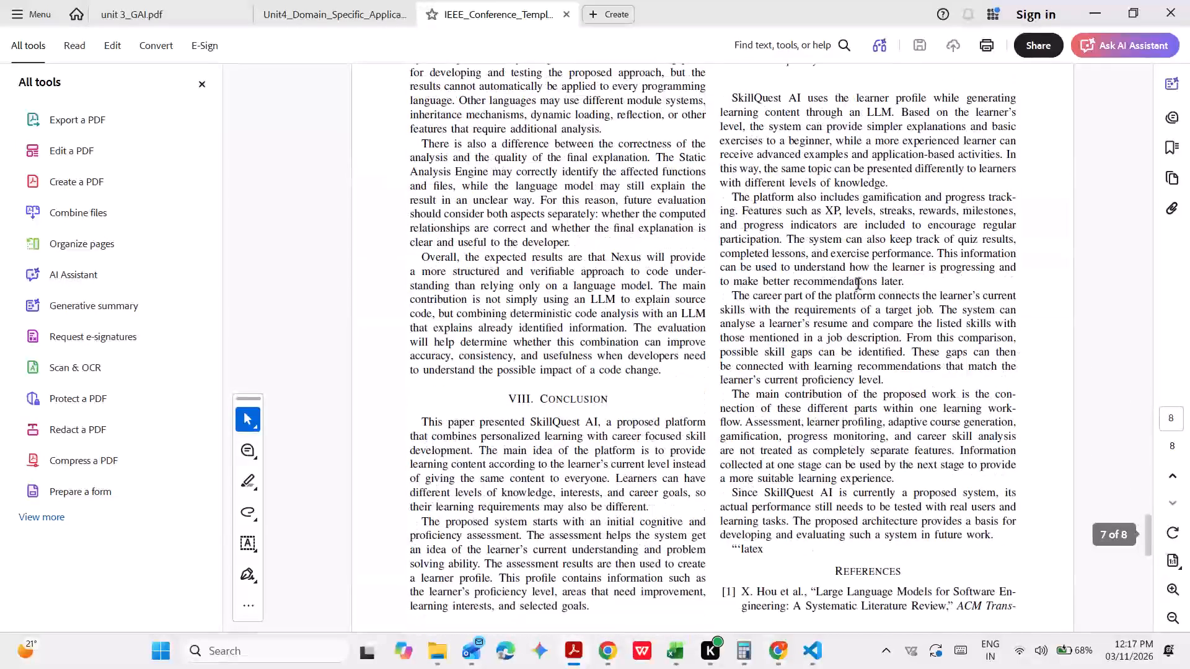
scroll(858, 285, up, 8)
scroll(858, 285, down, 3)
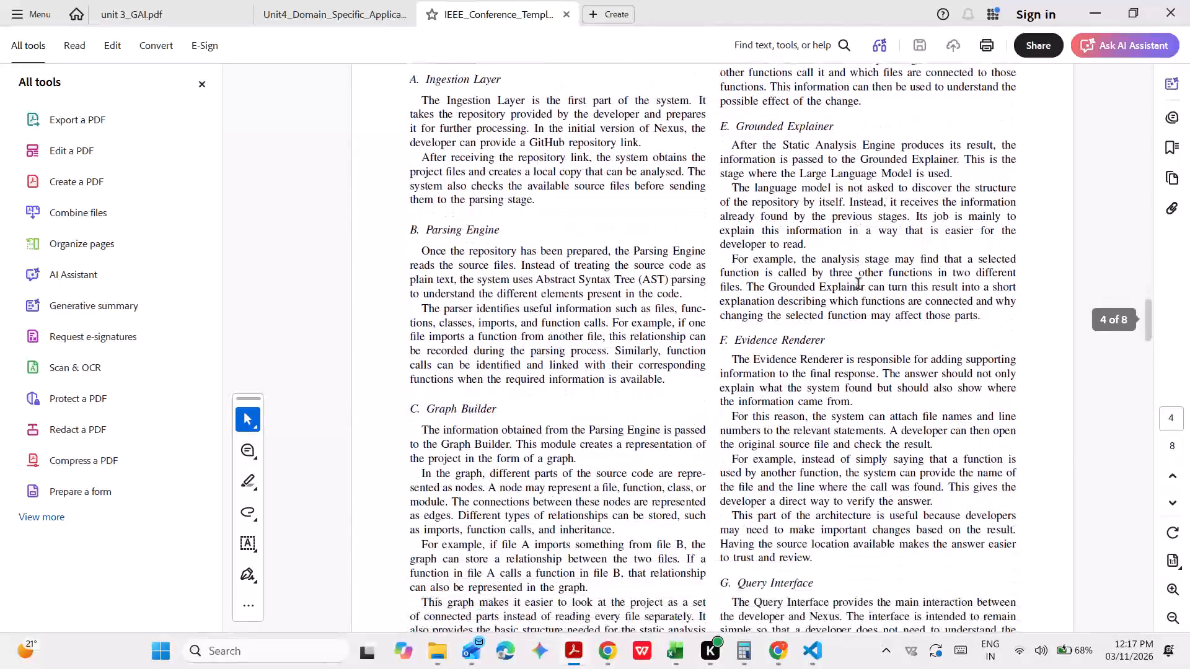
scroll(858, 285, down, 11)
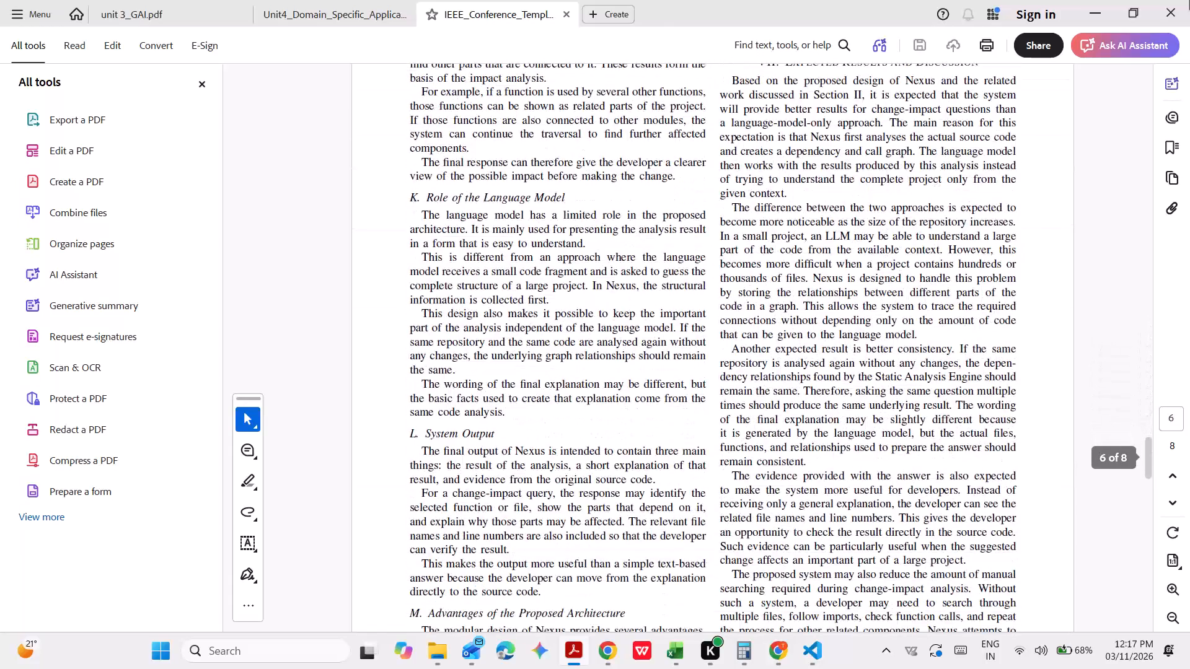
Close Adobe Acrobat together with all its open tabs.
click(1184, 0)
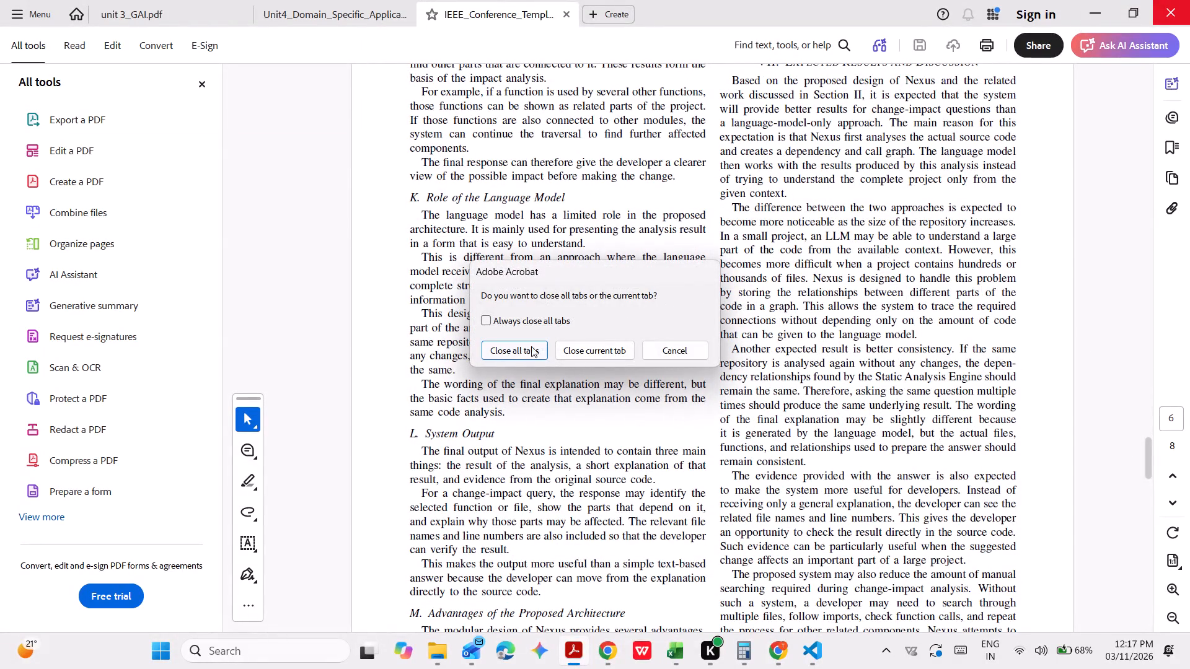
click(523, 354)
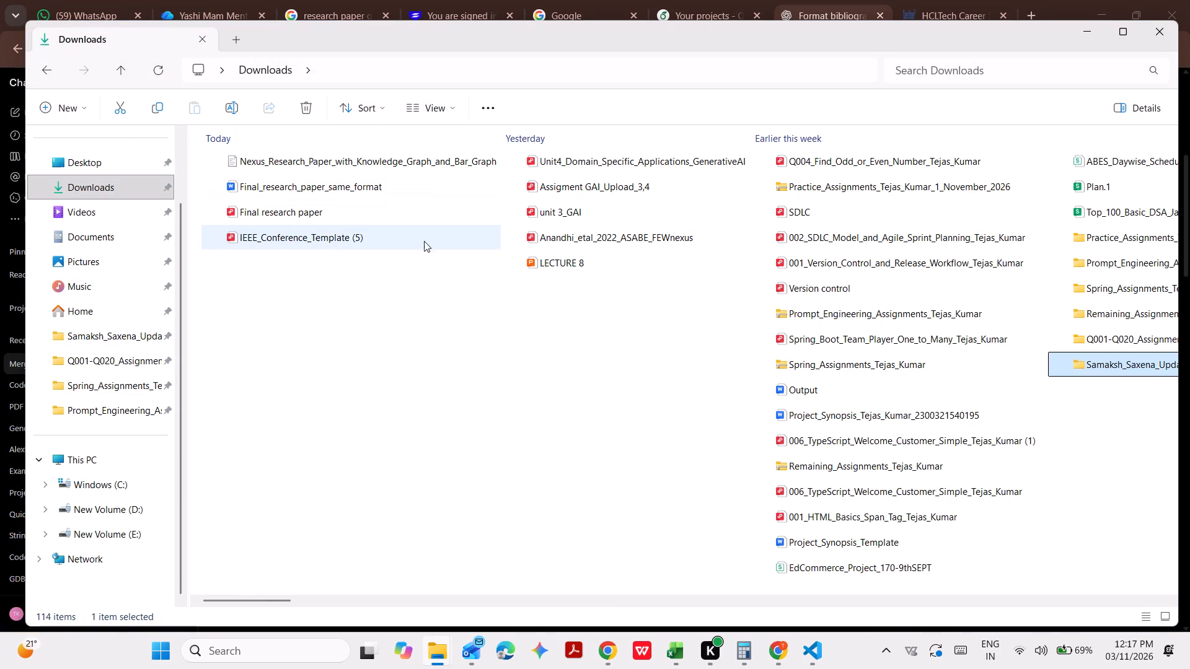
click(412, 242)
click(412, 242)
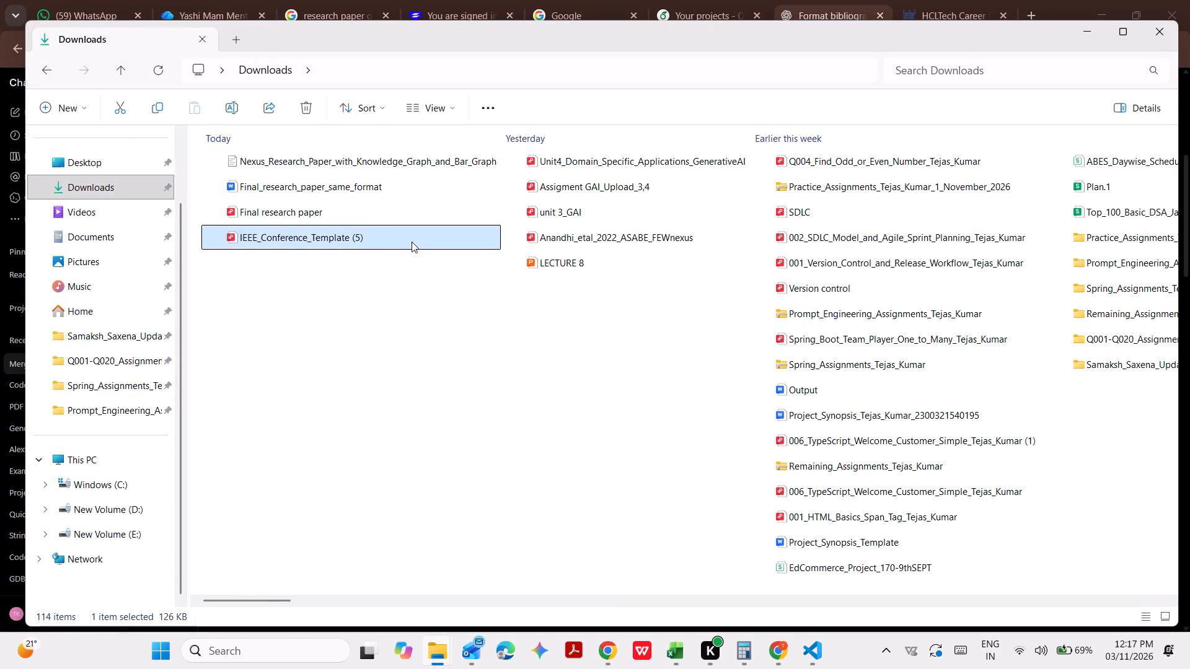
click(359, 217)
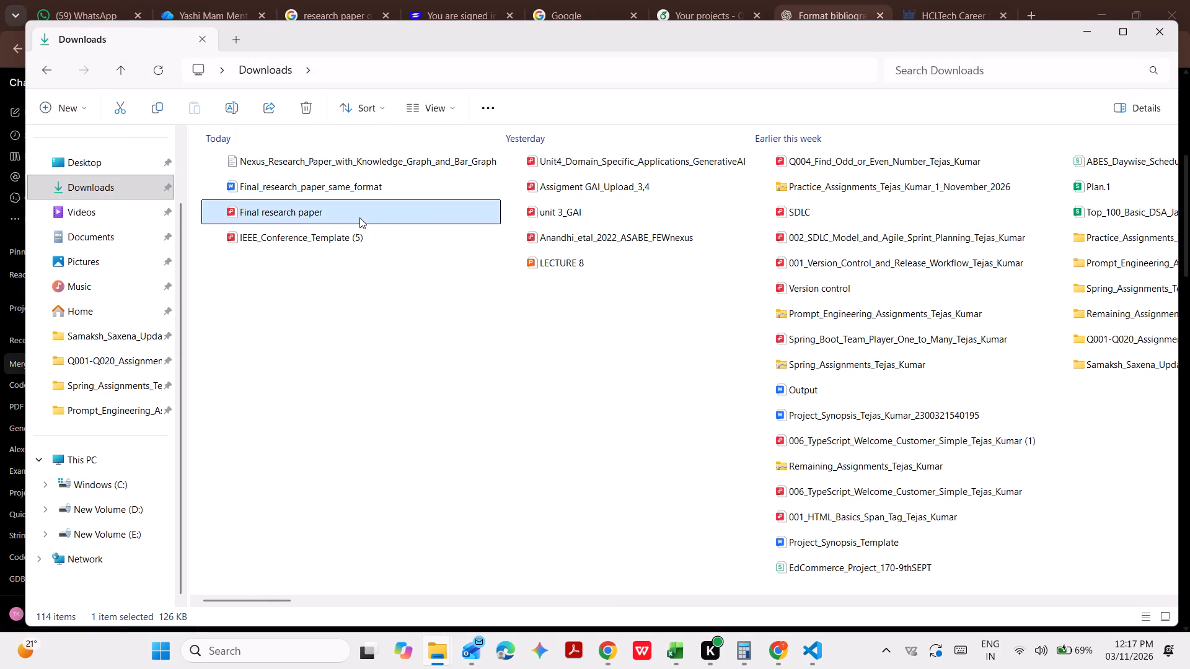
key(Delete)
Rename the downloaded IEEE_Conference_Template (5) PDF as "Final paper 03.11.2026".
click(364, 214)
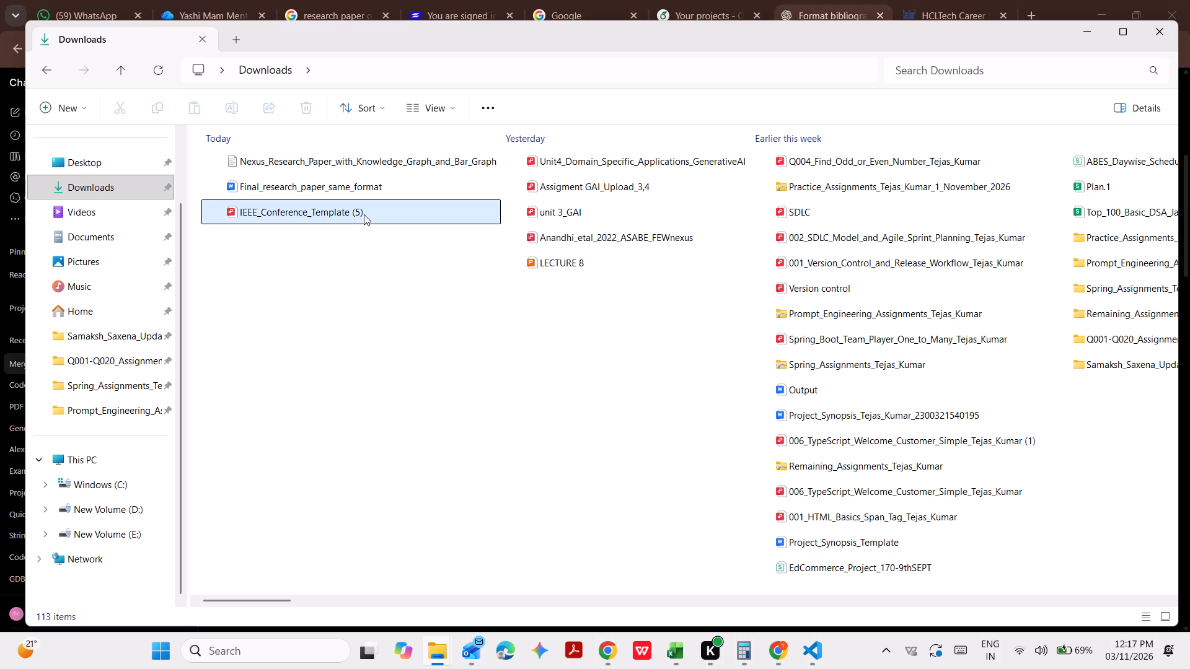
click(364, 214)
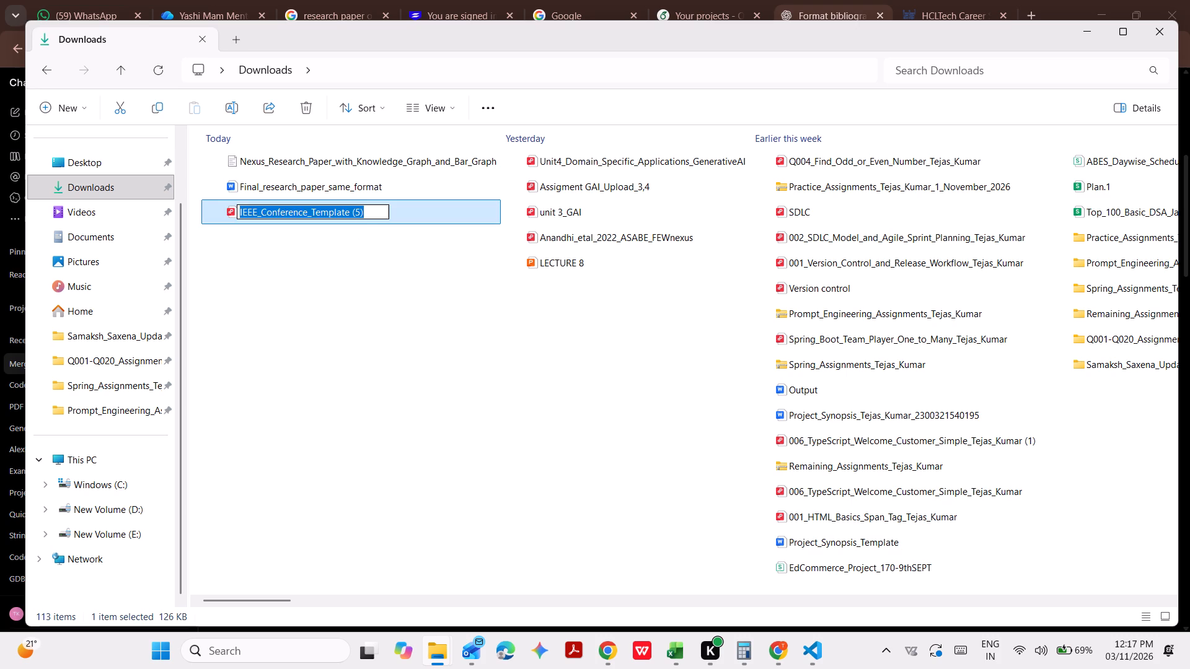
key(BackSpace)
text(Final pqp)
key(BackSpace)
key(BackSpace)
text(aper)
key(space)
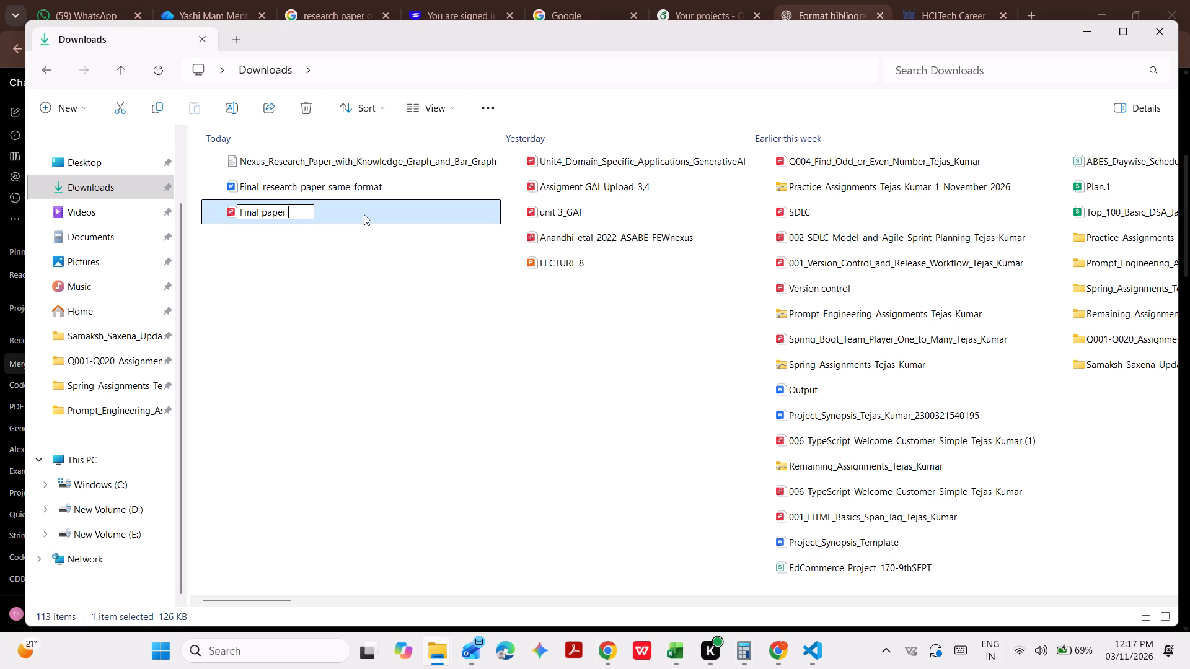
text(03.11.0)
key(BackSpace)
text(202)
key(6)
key(Return)
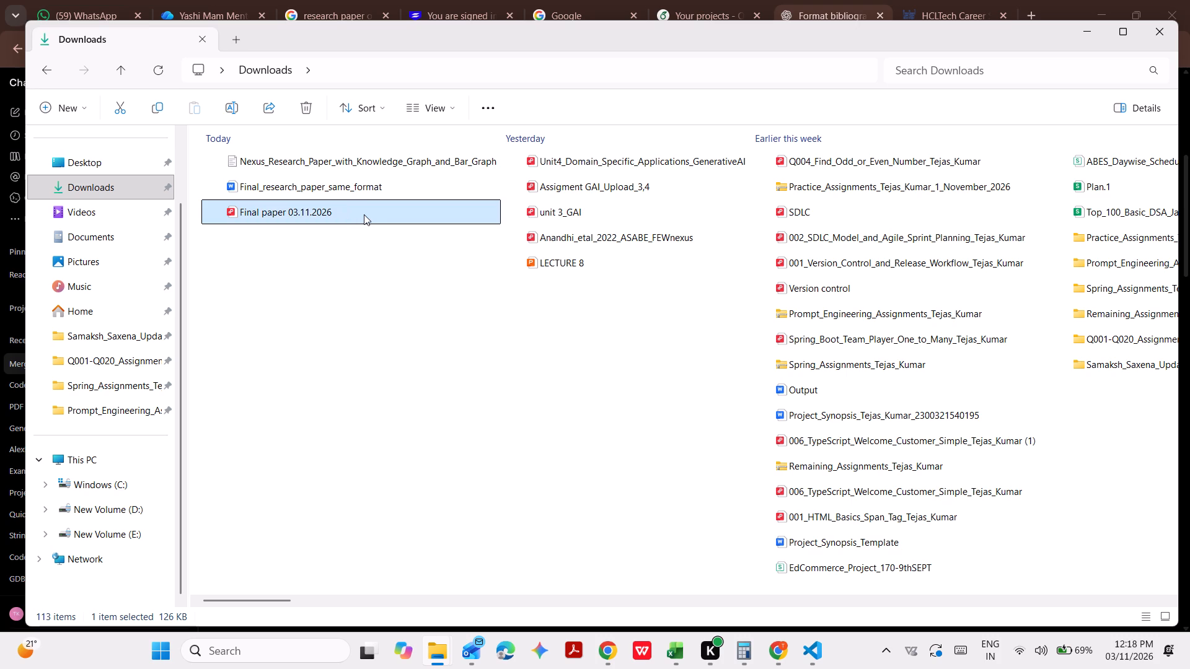
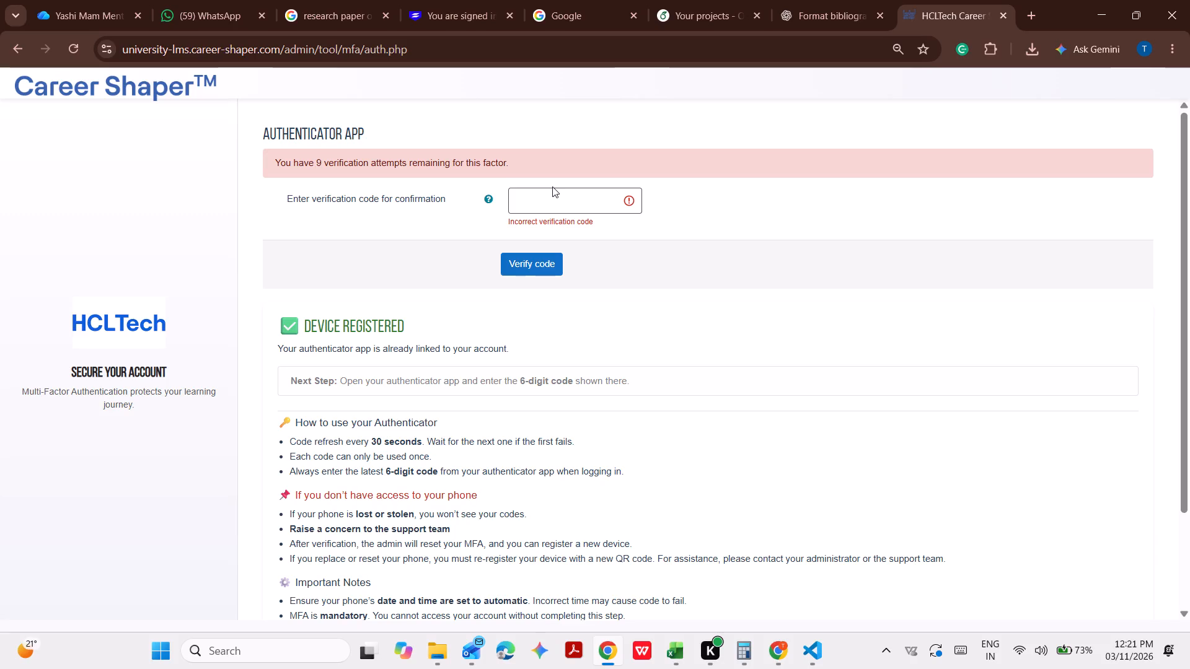
Go back one page from the rejected verification-code page on the Career Shaper site in Chrome.
scroll(467, 237, right, 6)
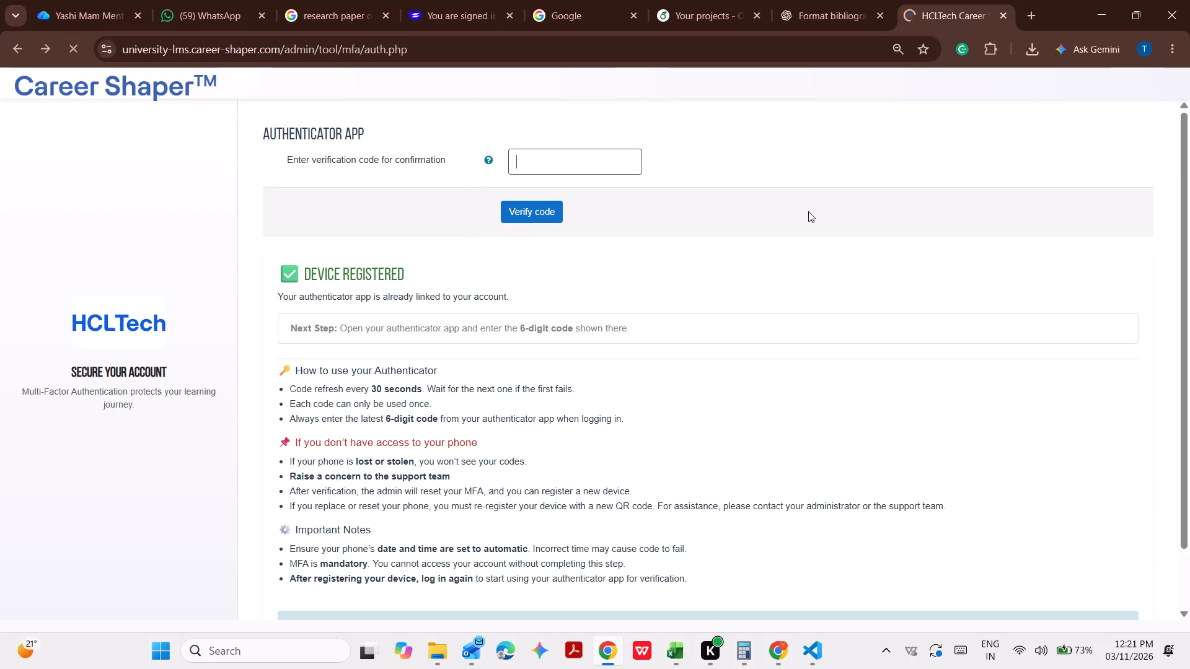